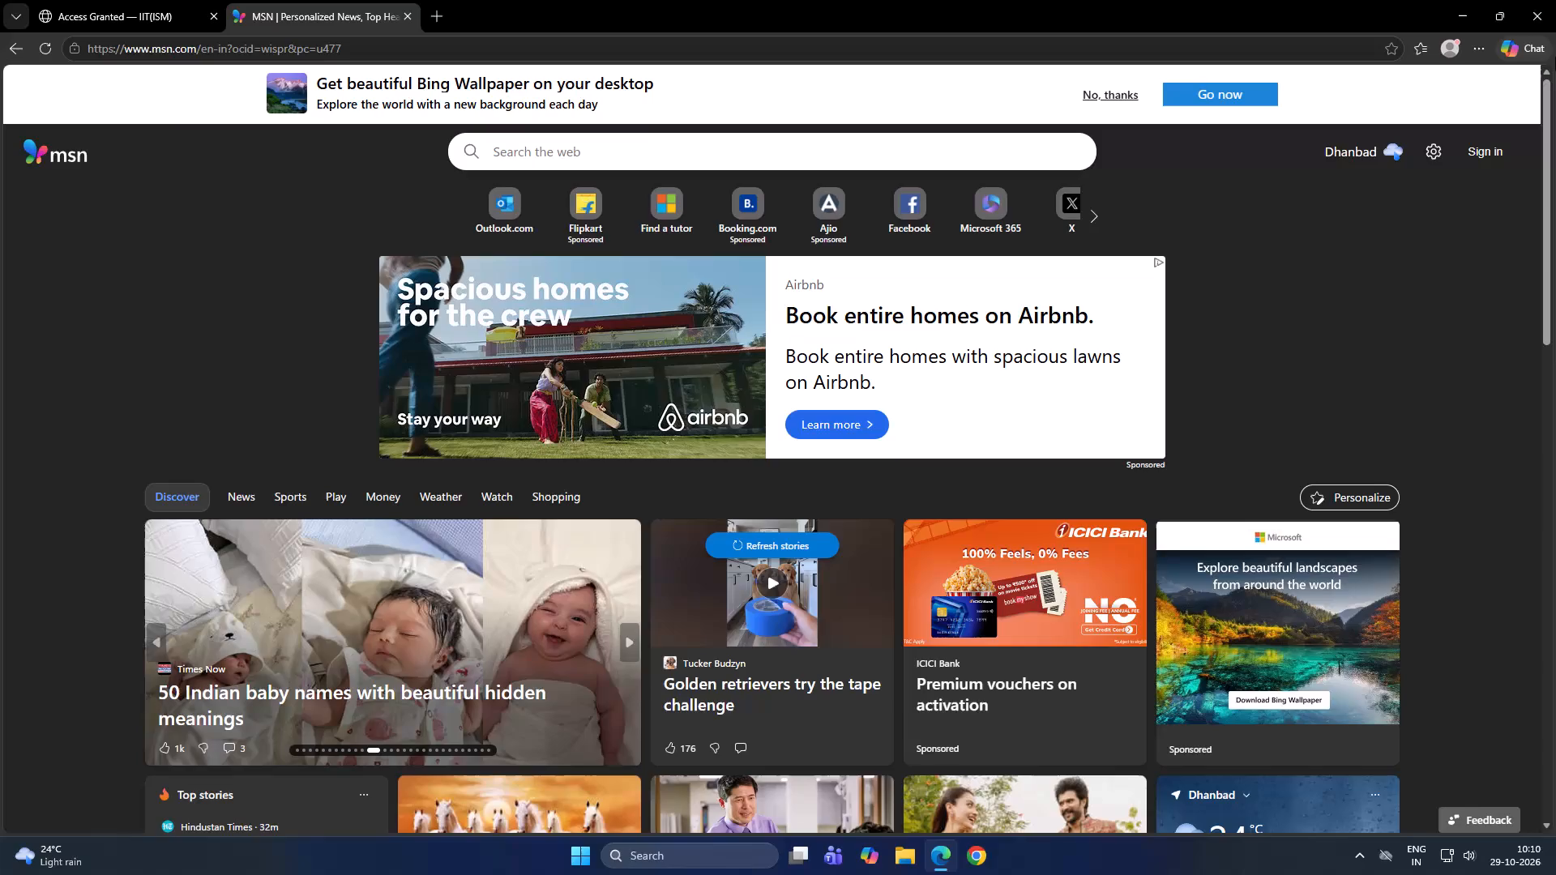
Minimize the Microsoft Edge window showing the MSN page and launch Google Chrome.
{"action": "left_click", "coordinate": [1471, 17]}
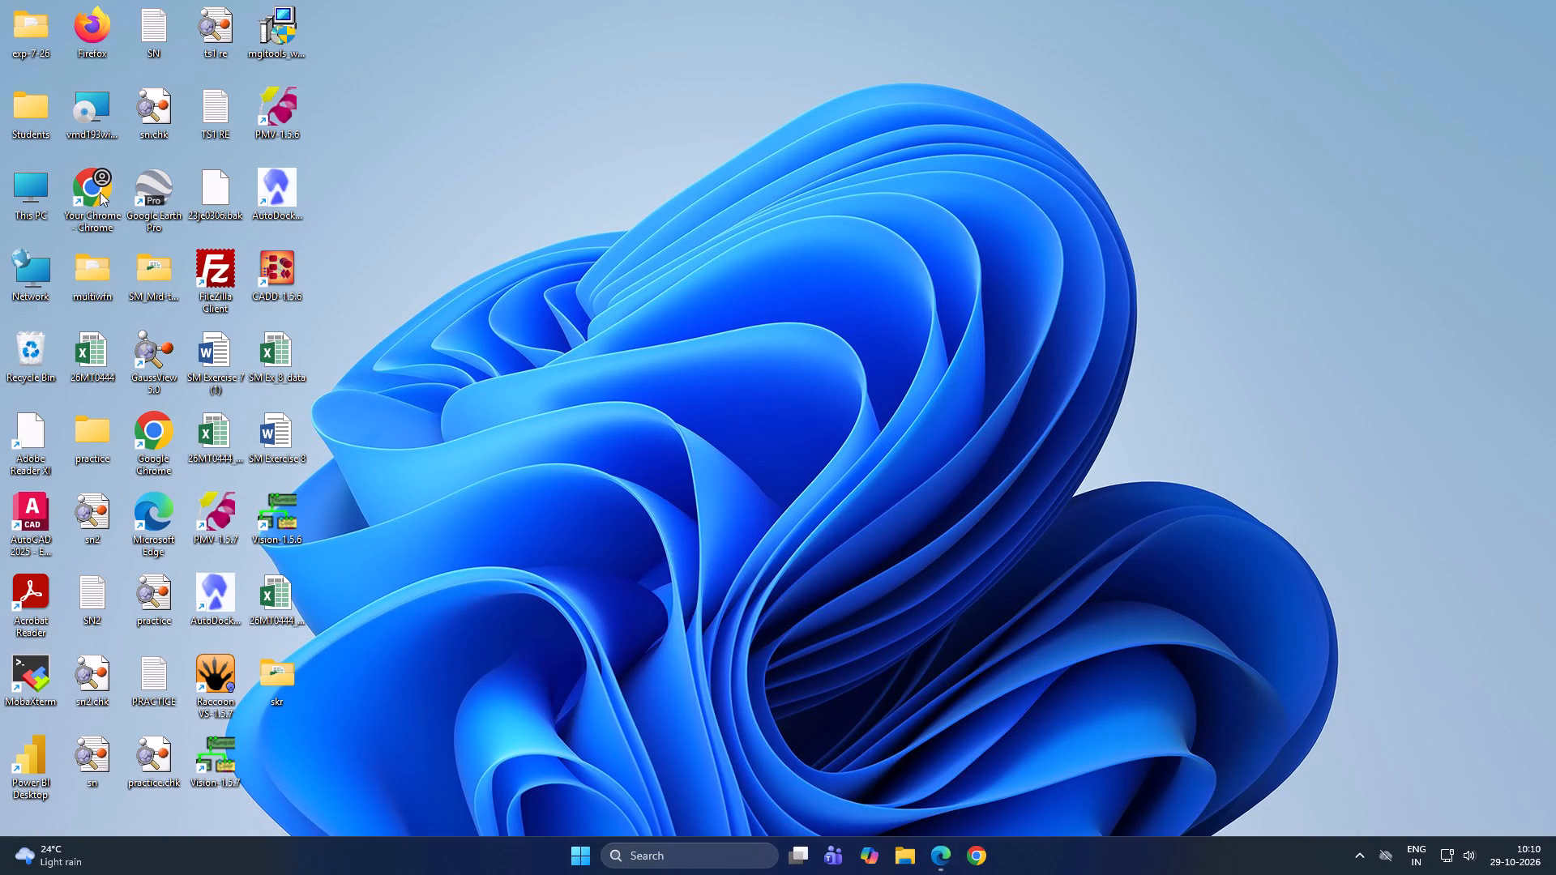
{"action": "double_click", "coordinate": [96, 190]}
{"action": "left_click", "coordinate": [984, 860]}
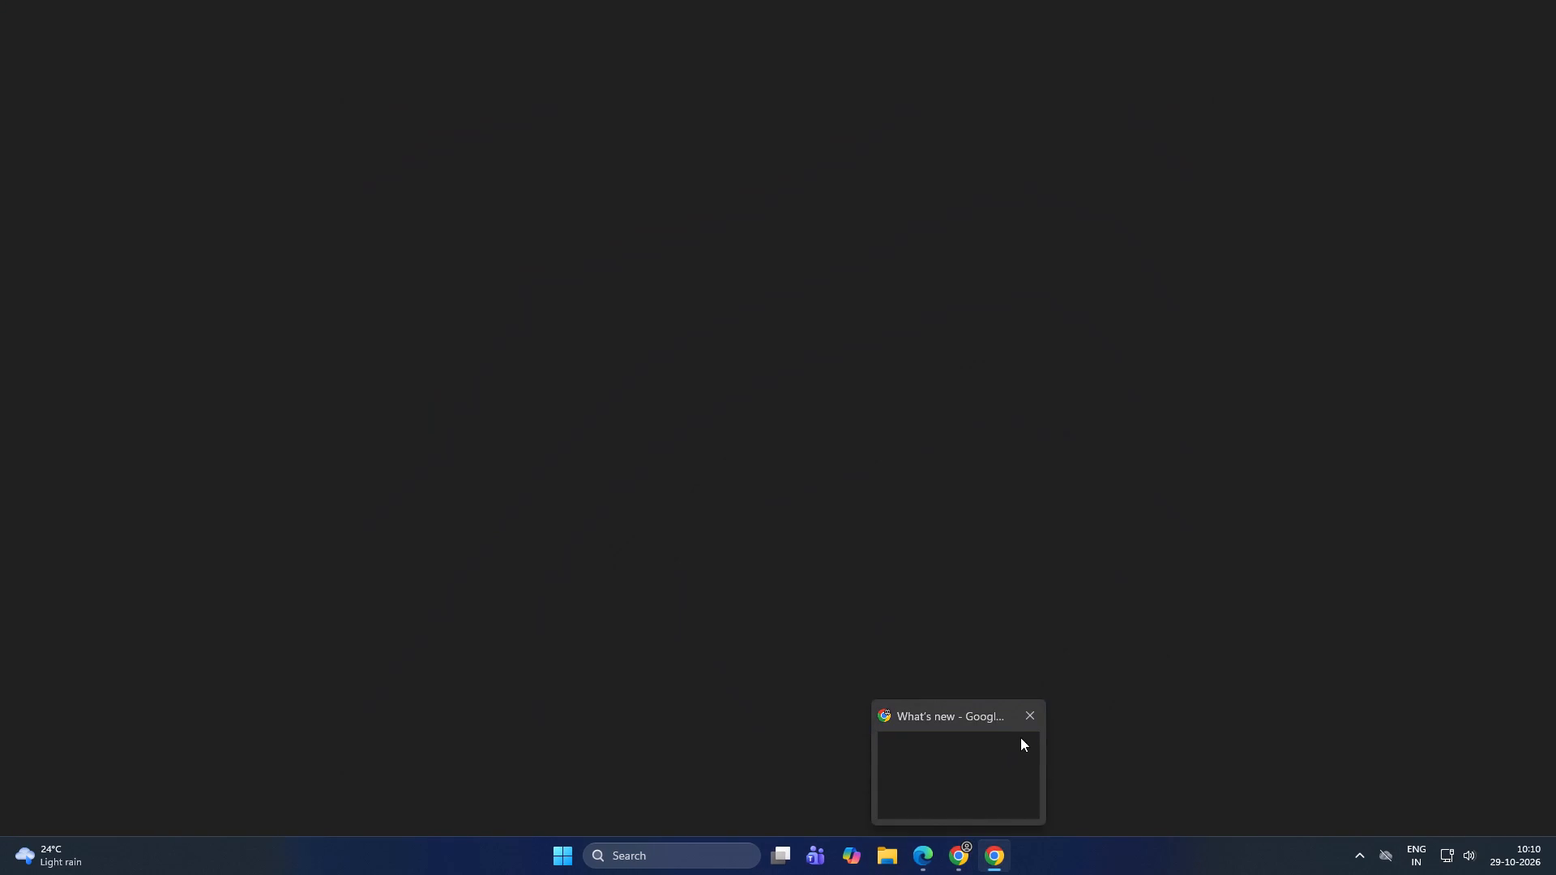
Close the What's new window and the blank Google Chrome window, and open Chrome again at its profile chooser.
{"action": "left_click", "coordinate": [1031, 717]}
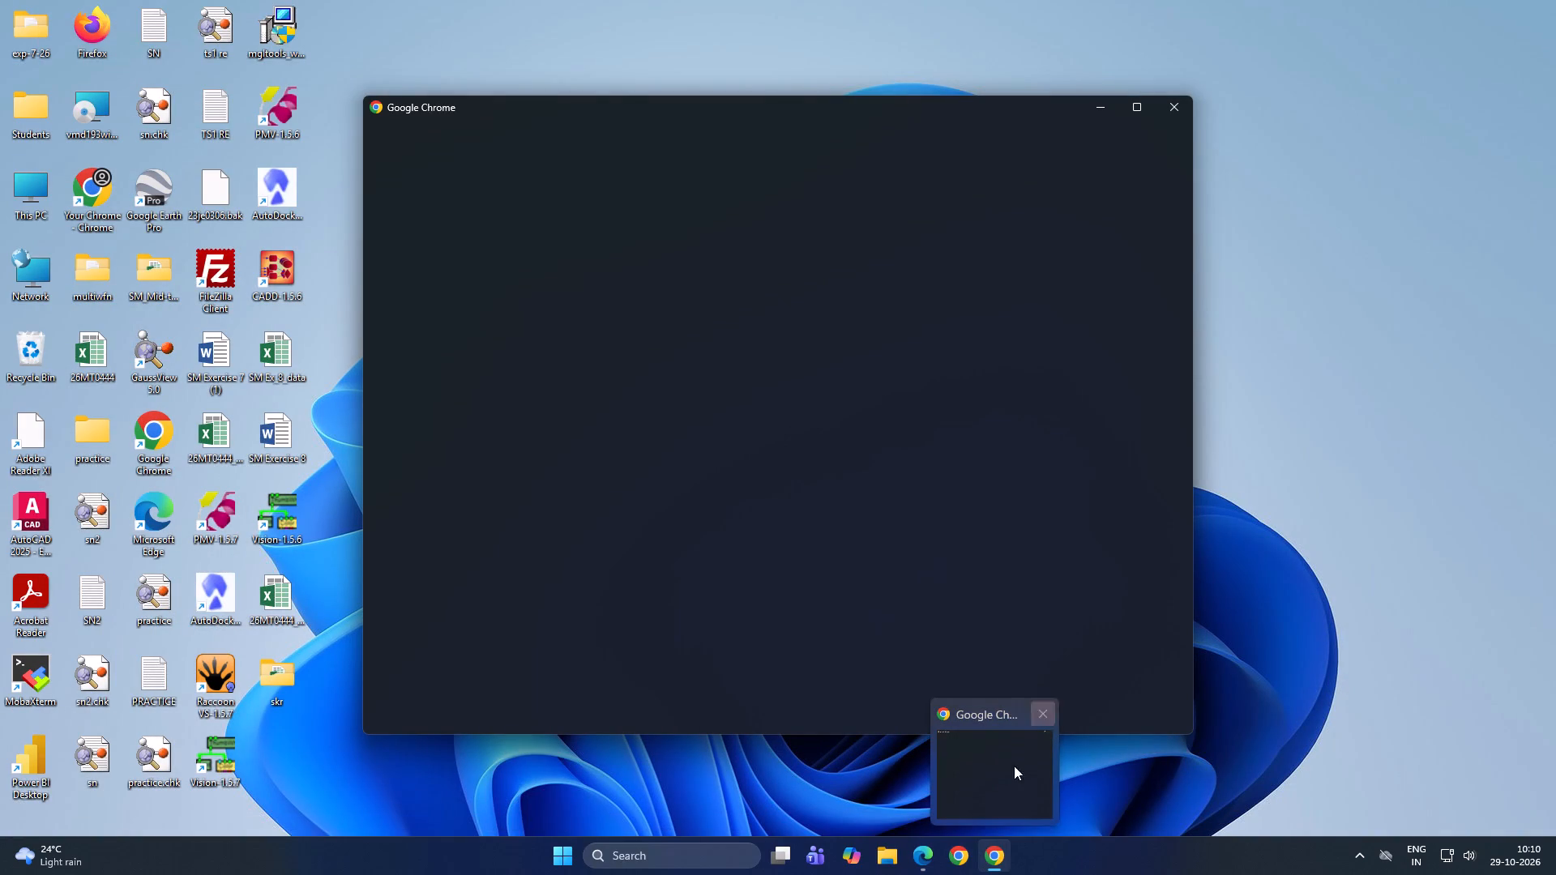
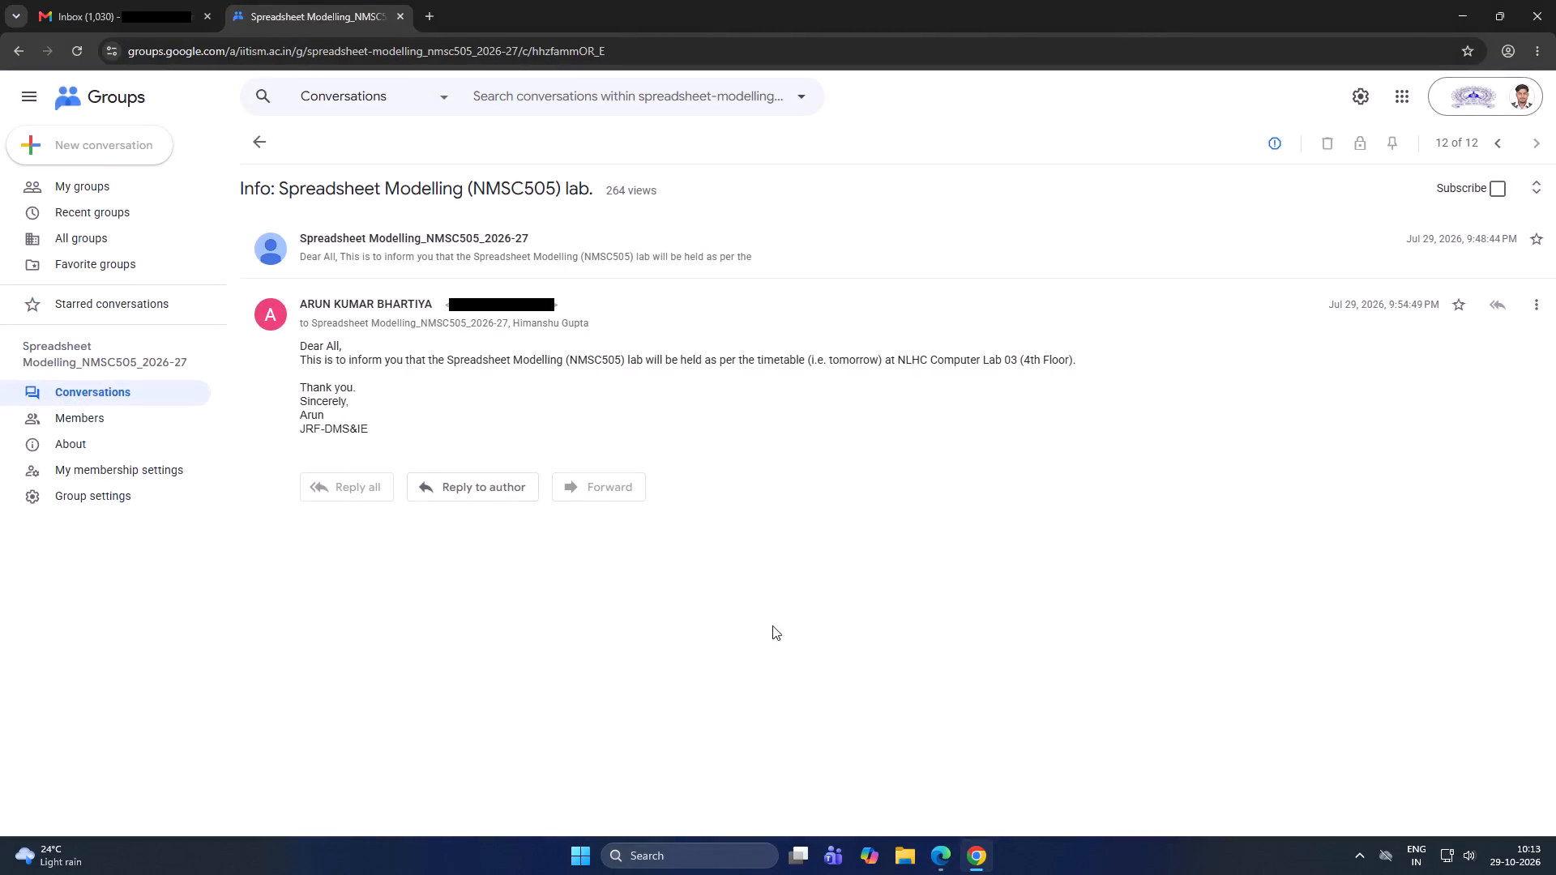
Return to the Spreadsheet Modelling_NMSC505_2026-27 group's conversation list and refresh it for new posts.
{"action": "left_click", "coordinate": [259, 147]}
{"action": "scroll", "coordinate": [569, 269], "scroll_direction": "up", "scroll_amount": 3}
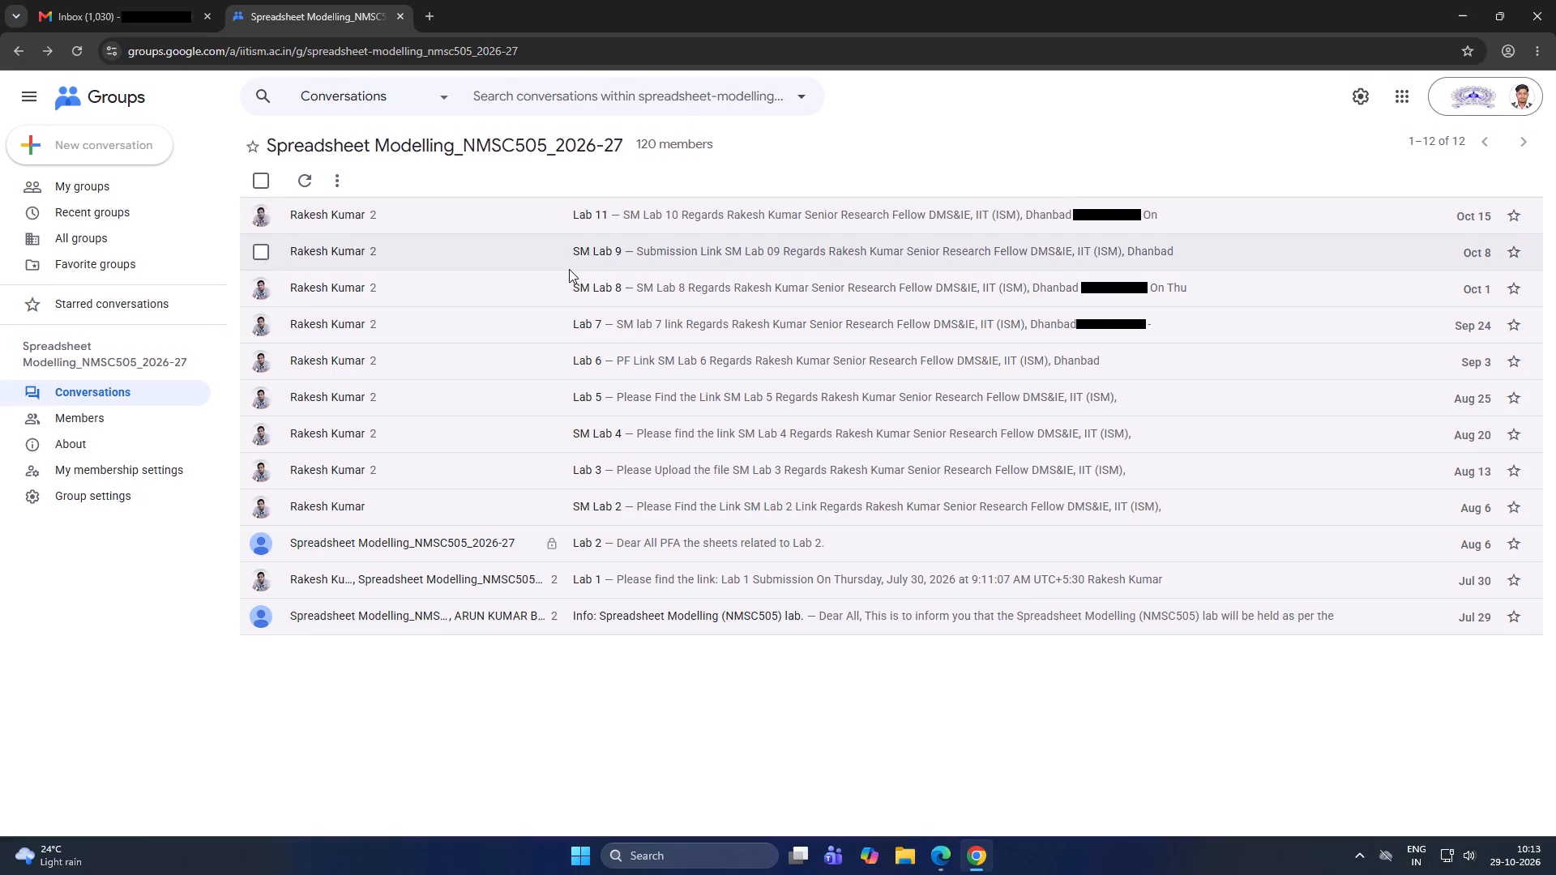
{"action": "left_click", "coordinate": [303, 180]}
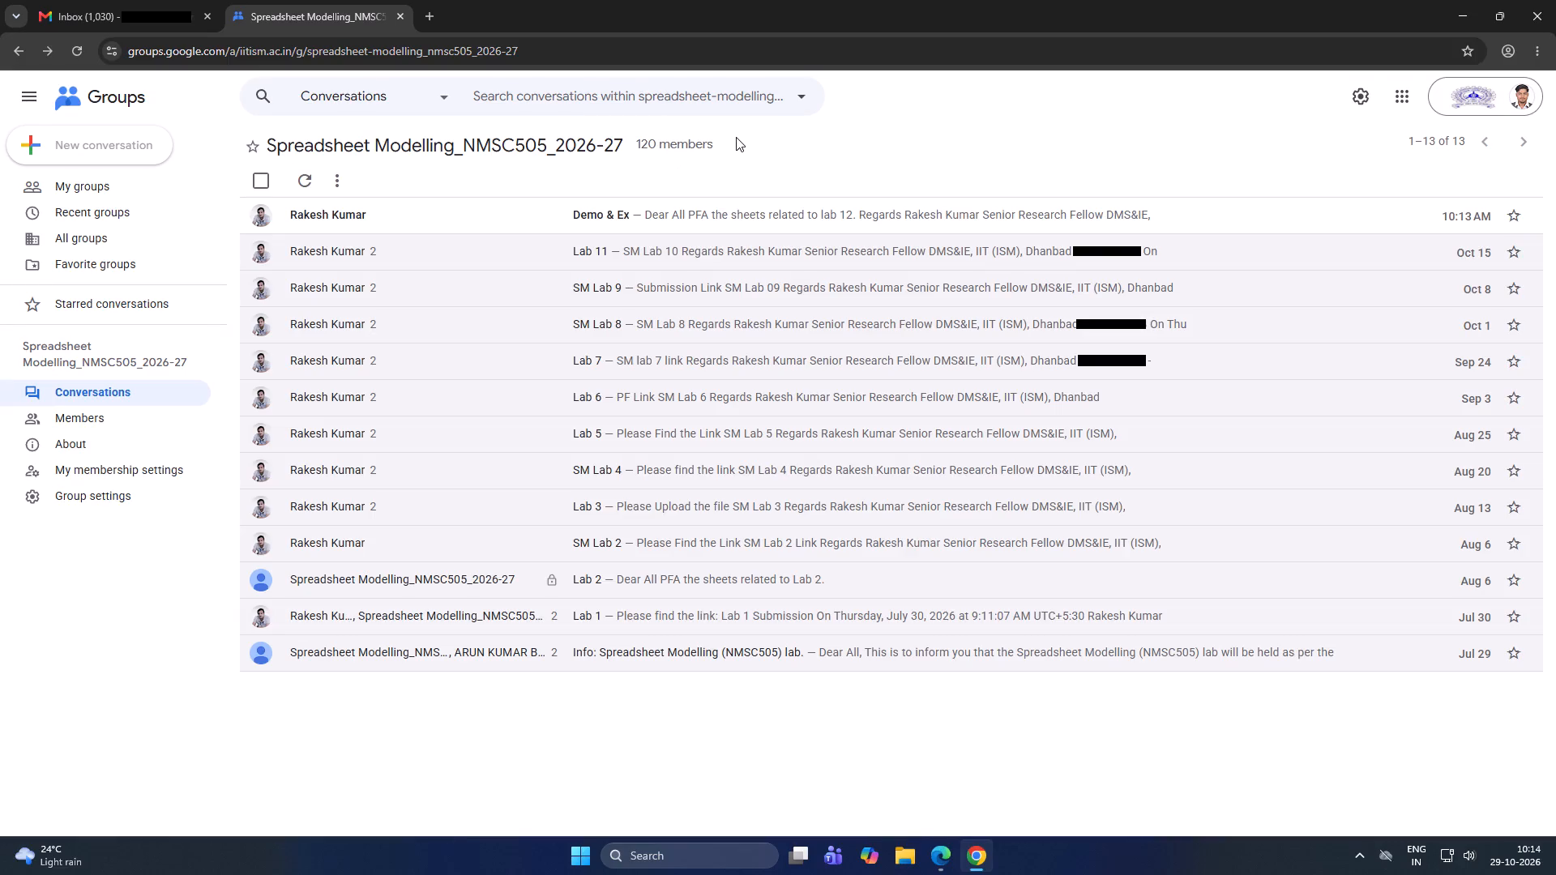
{"action": "left_click", "coordinate": [305, 181]}
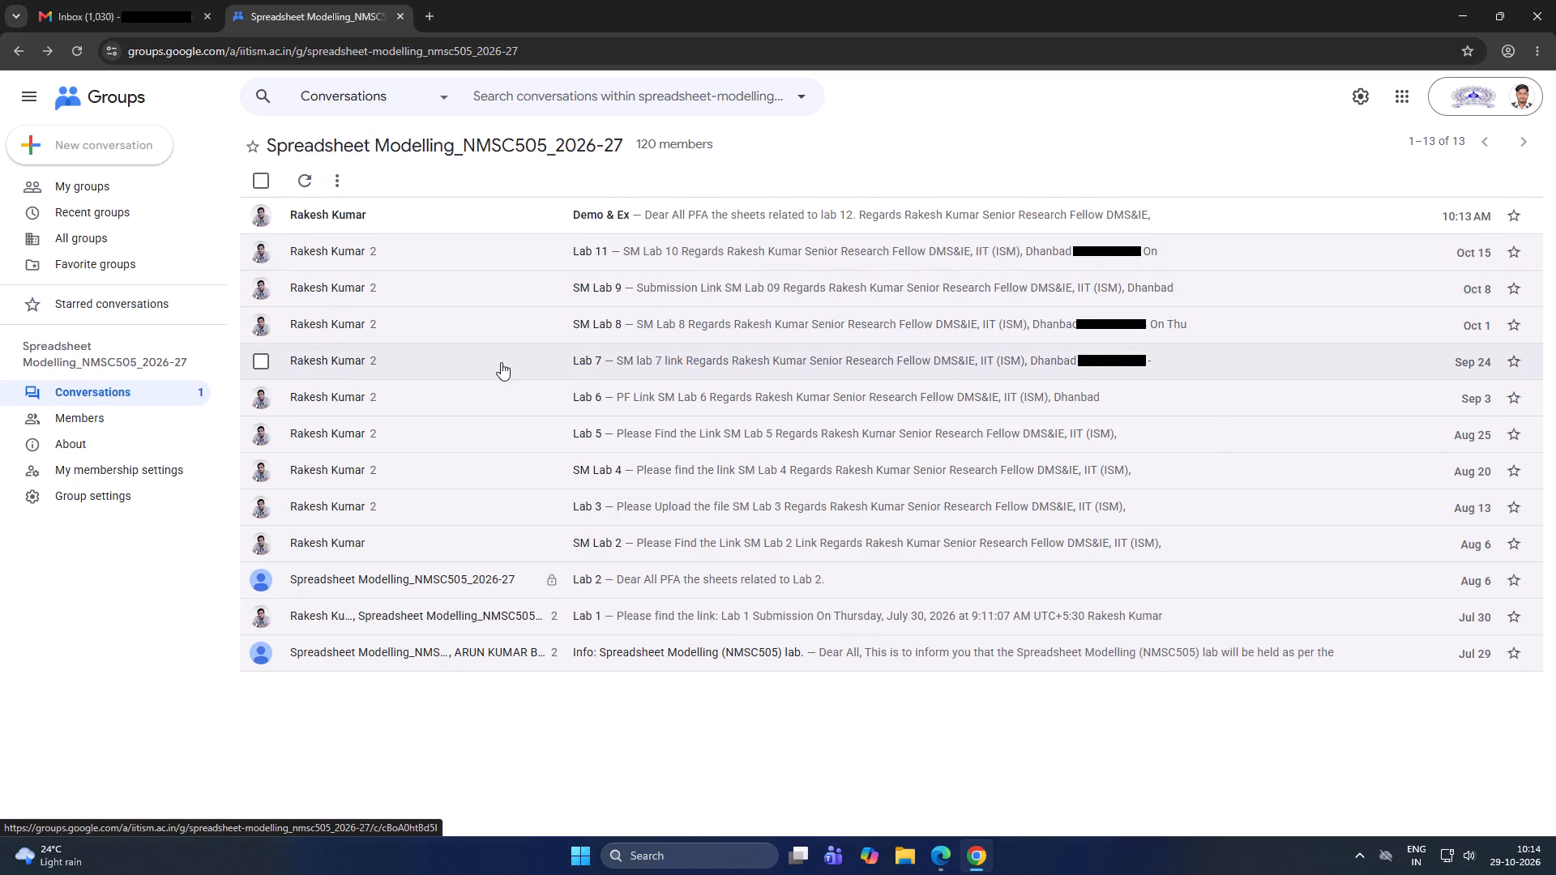
{"action": "left_click", "coordinate": [306, 181]}
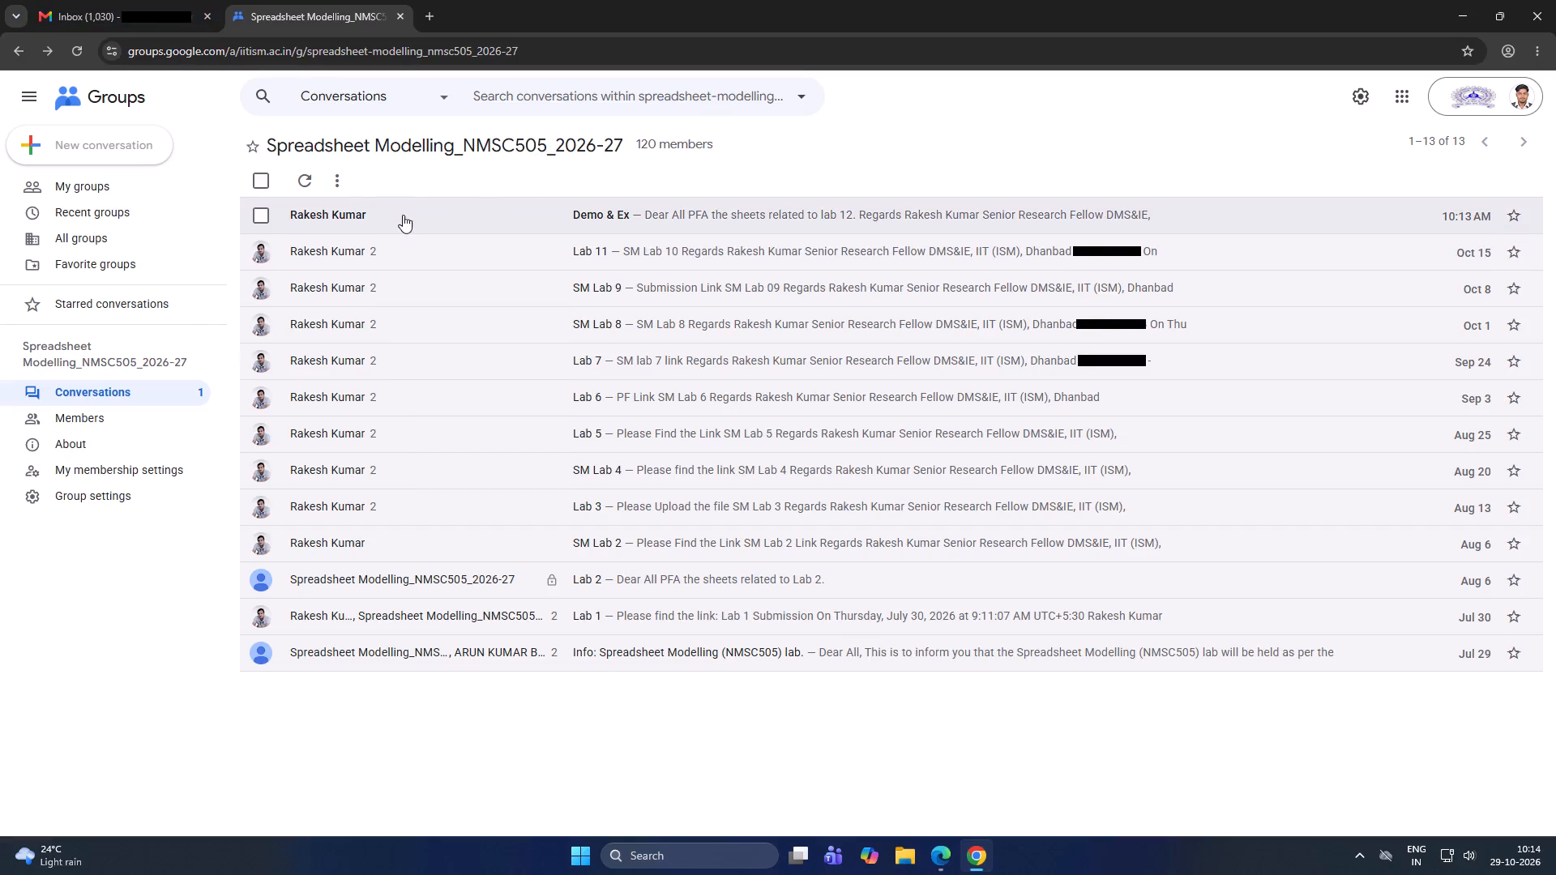
Open the Demo & Ex conversation about the lab 12 sheets.
{"action": "scroll", "coordinate": [544, 224], "scroll_direction": "up", "scroll_amount": 4}
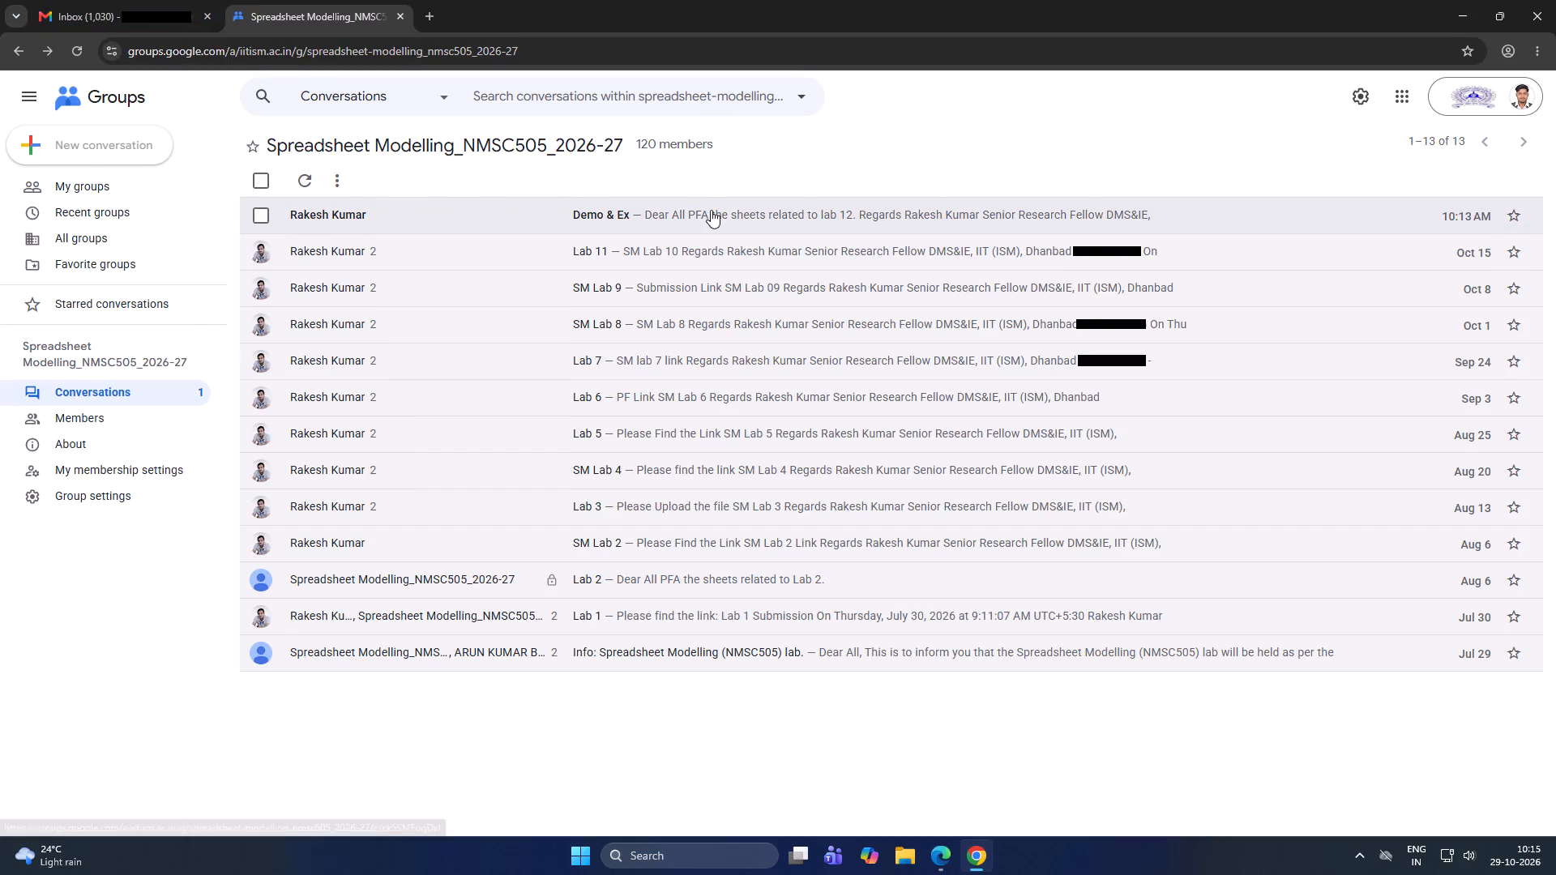
{"action": "double_click", "coordinate": [702, 208]}
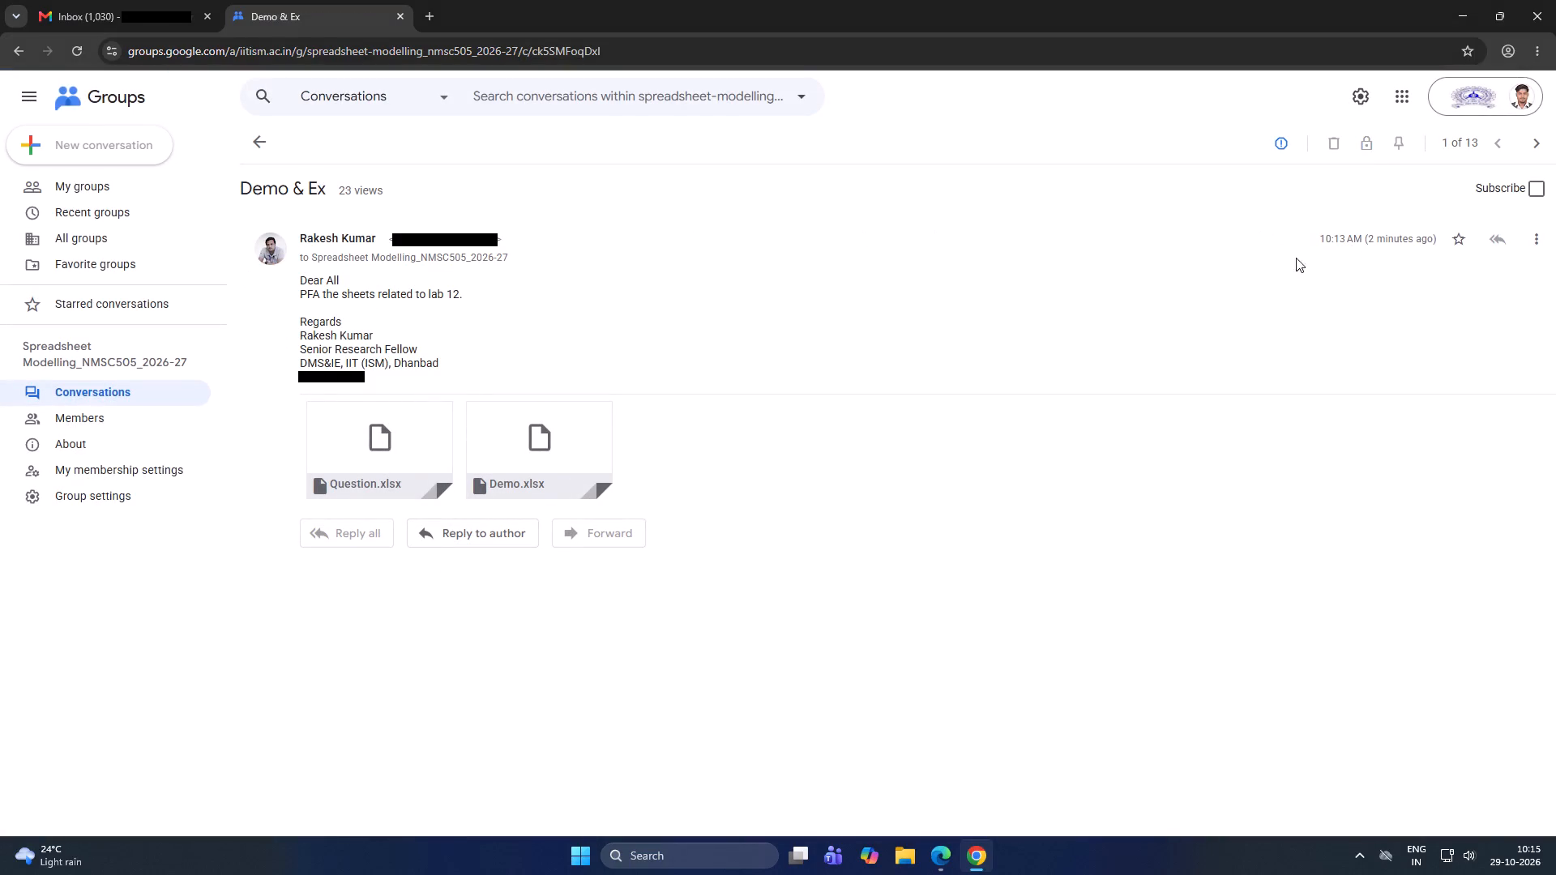
Download both attachments, Question.xlsx and Demo.xlsx, and display the recent downloads.
{"action": "left_click", "coordinate": [340, 441]}
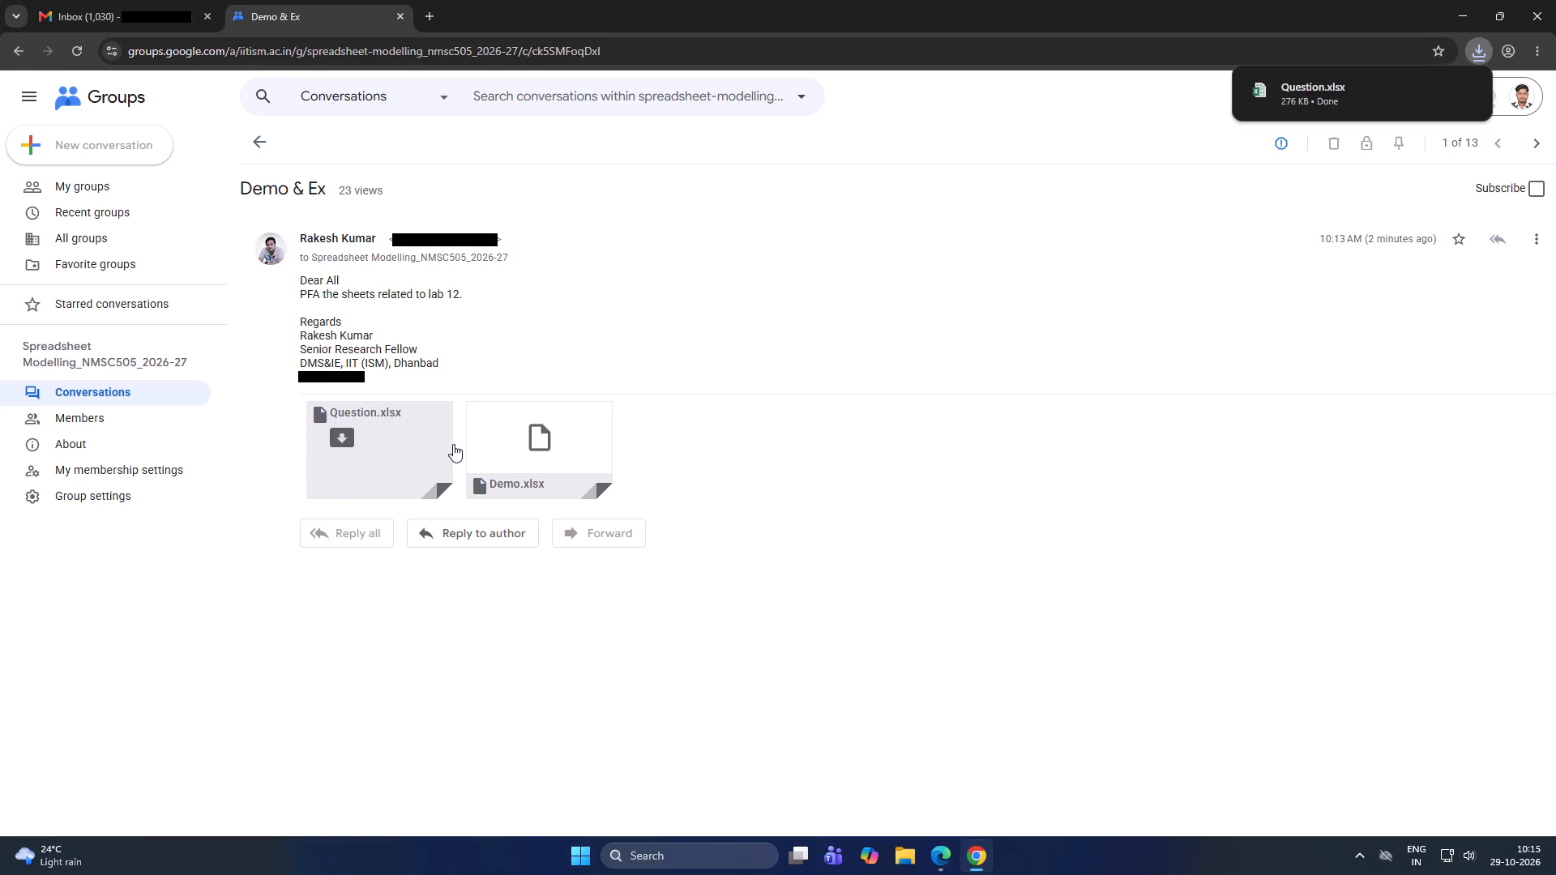
{"action": "left_click", "coordinate": [495, 438]}
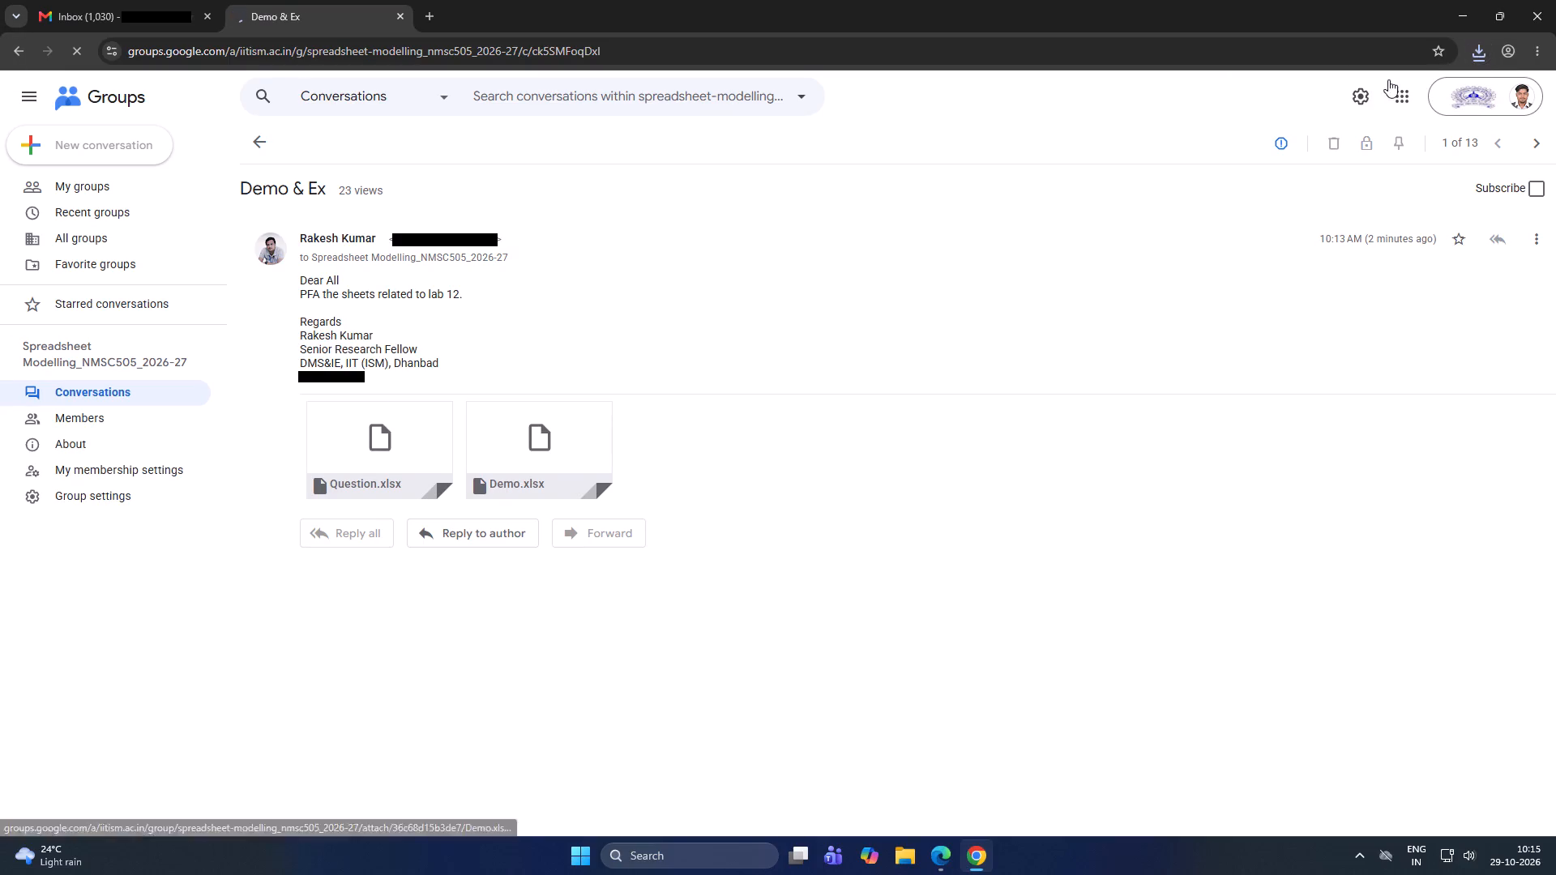
{"action": "left_click", "coordinate": [1473, 56]}
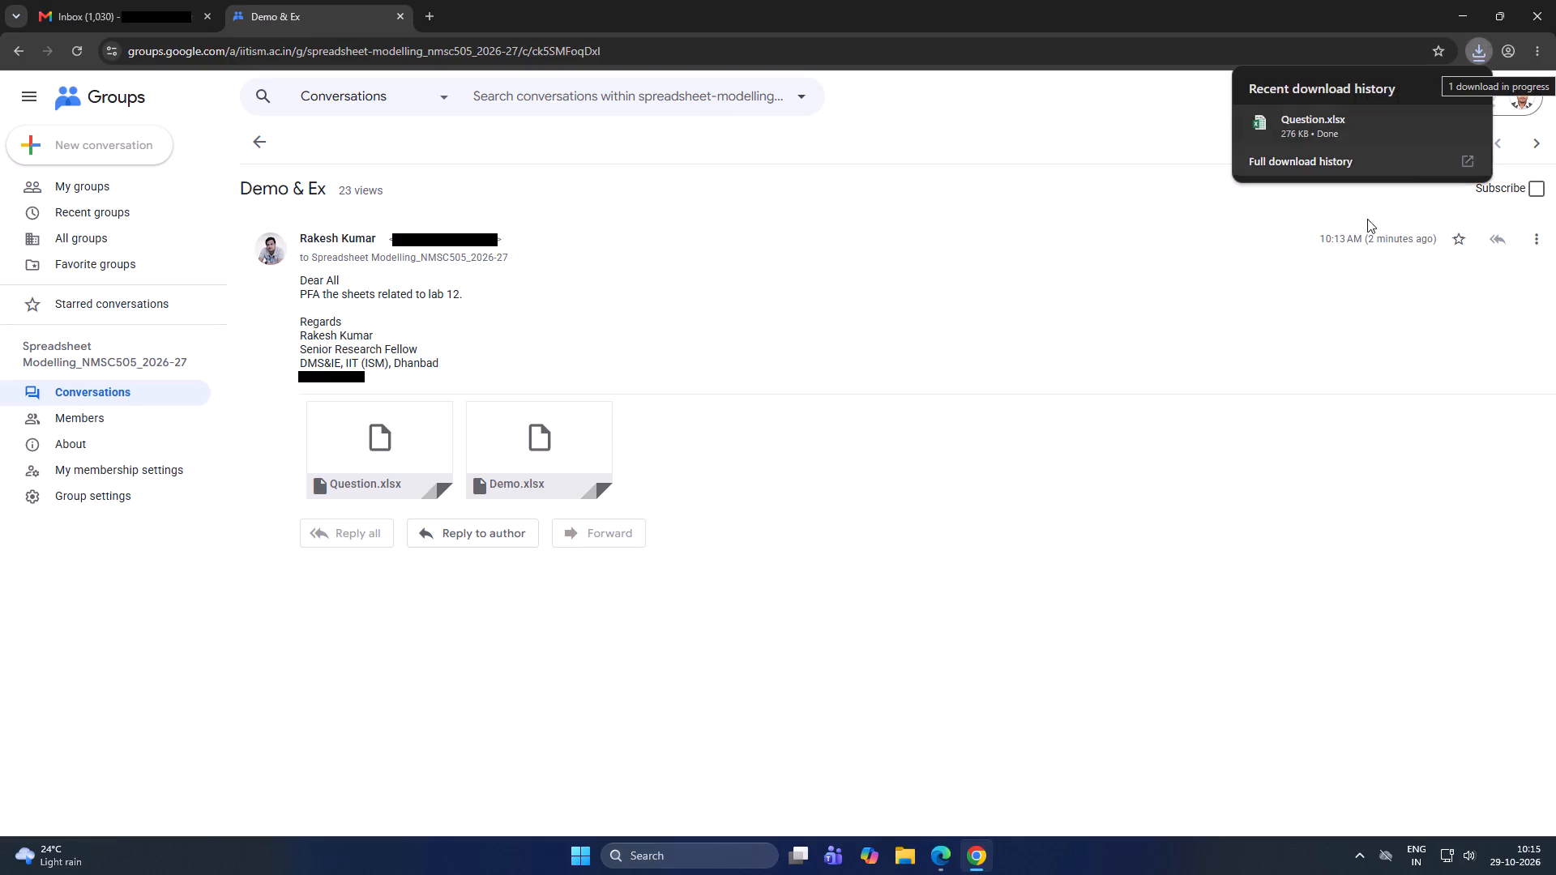
{"action": "left_click", "coordinate": [505, 444]}
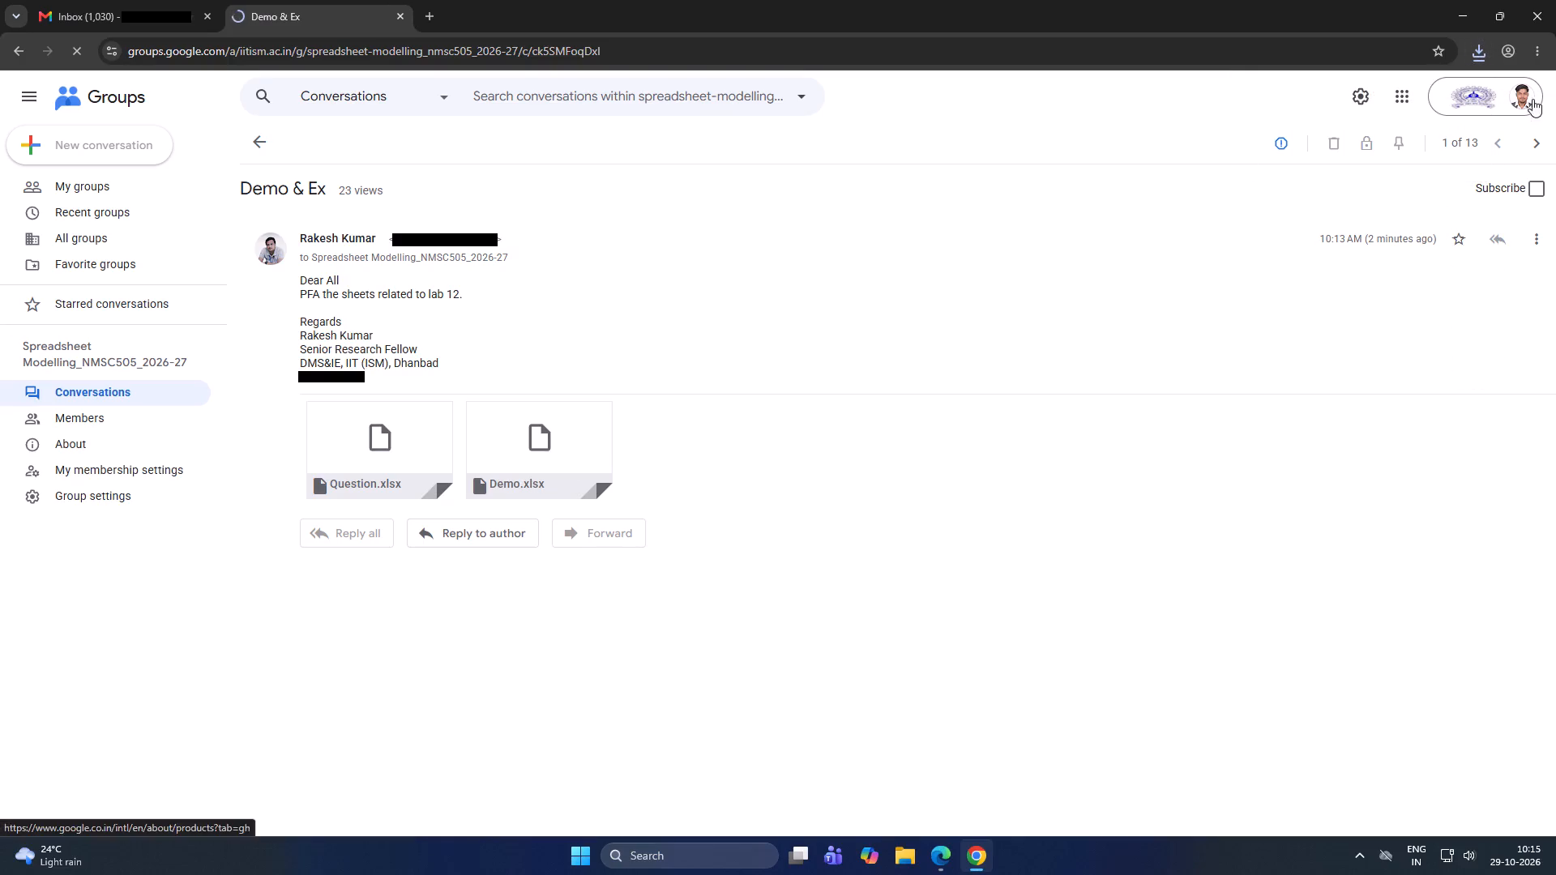
{"action": "left_click", "coordinate": [1477, 56]}
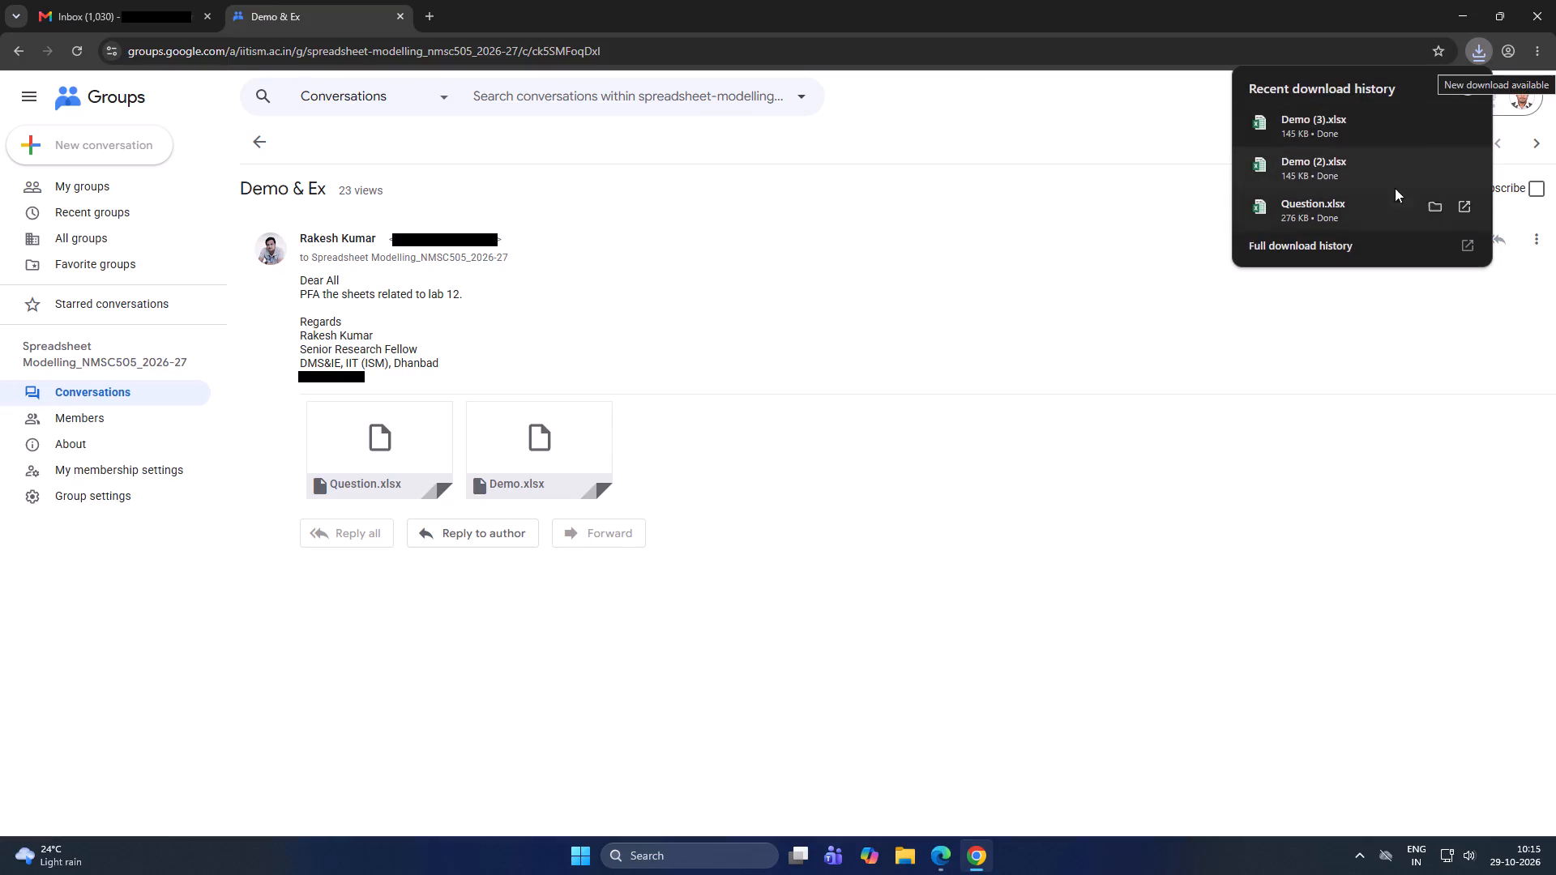
Open the downloaded Demo (2).xlsx in Excel, maximize its window and enable editing.
{"action": "left_click", "coordinate": [1465, 168]}
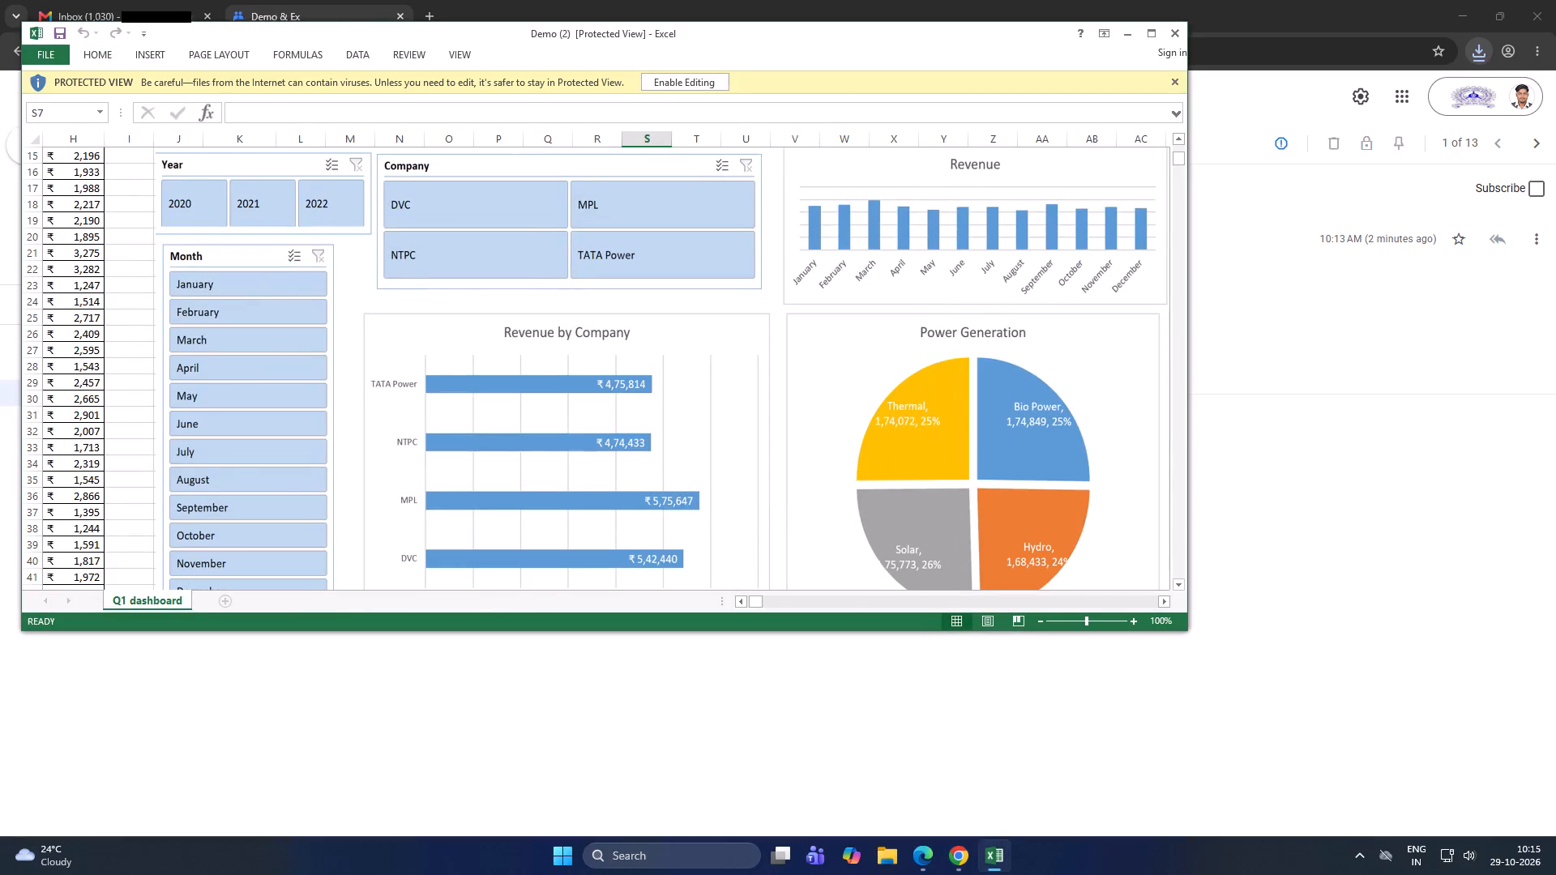
{"action": "left_click", "coordinate": [1149, 32]}
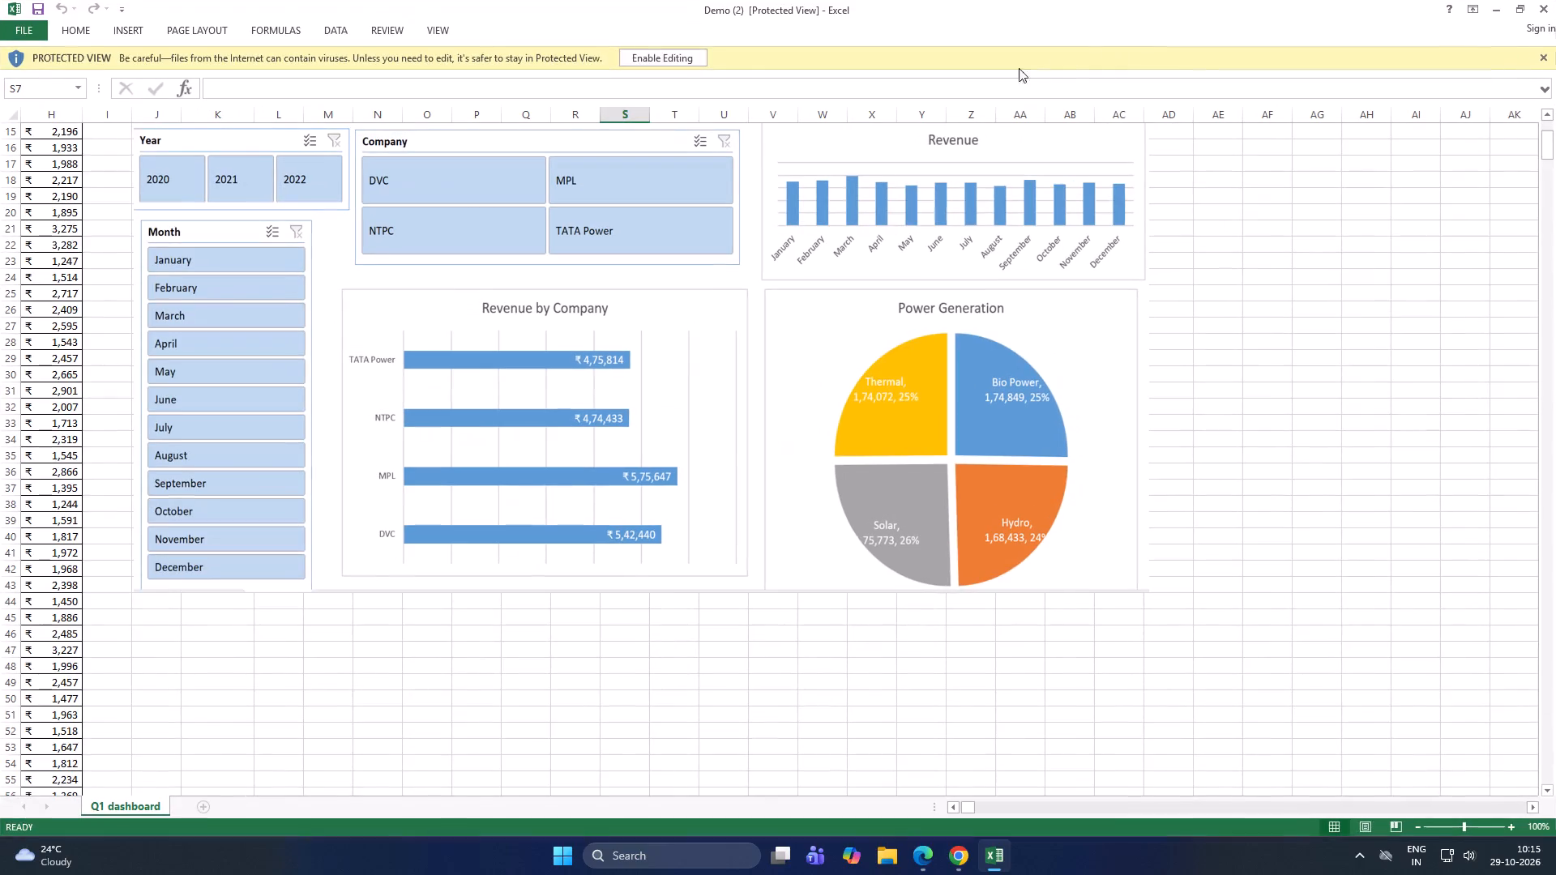
{"action": "left_click", "coordinate": [656, 64]}
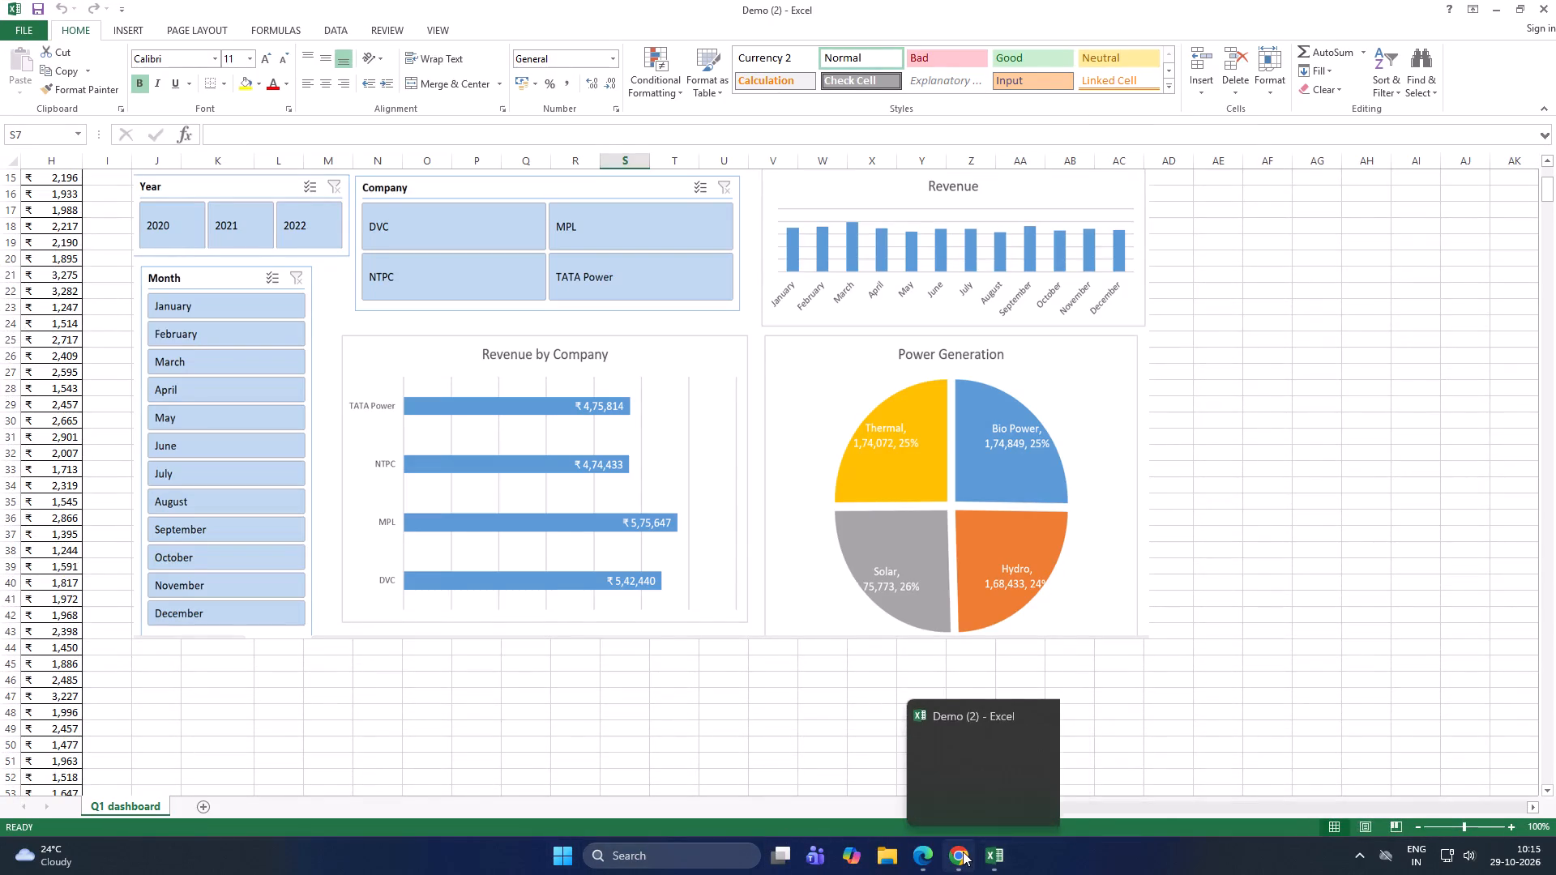
Switch back to Chrome, open the downloaded Question.xlsx in Excel and enable editing.
{"action": "left_click", "coordinate": [963, 787]}
{"action": "left_click", "coordinate": [1480, 48]}
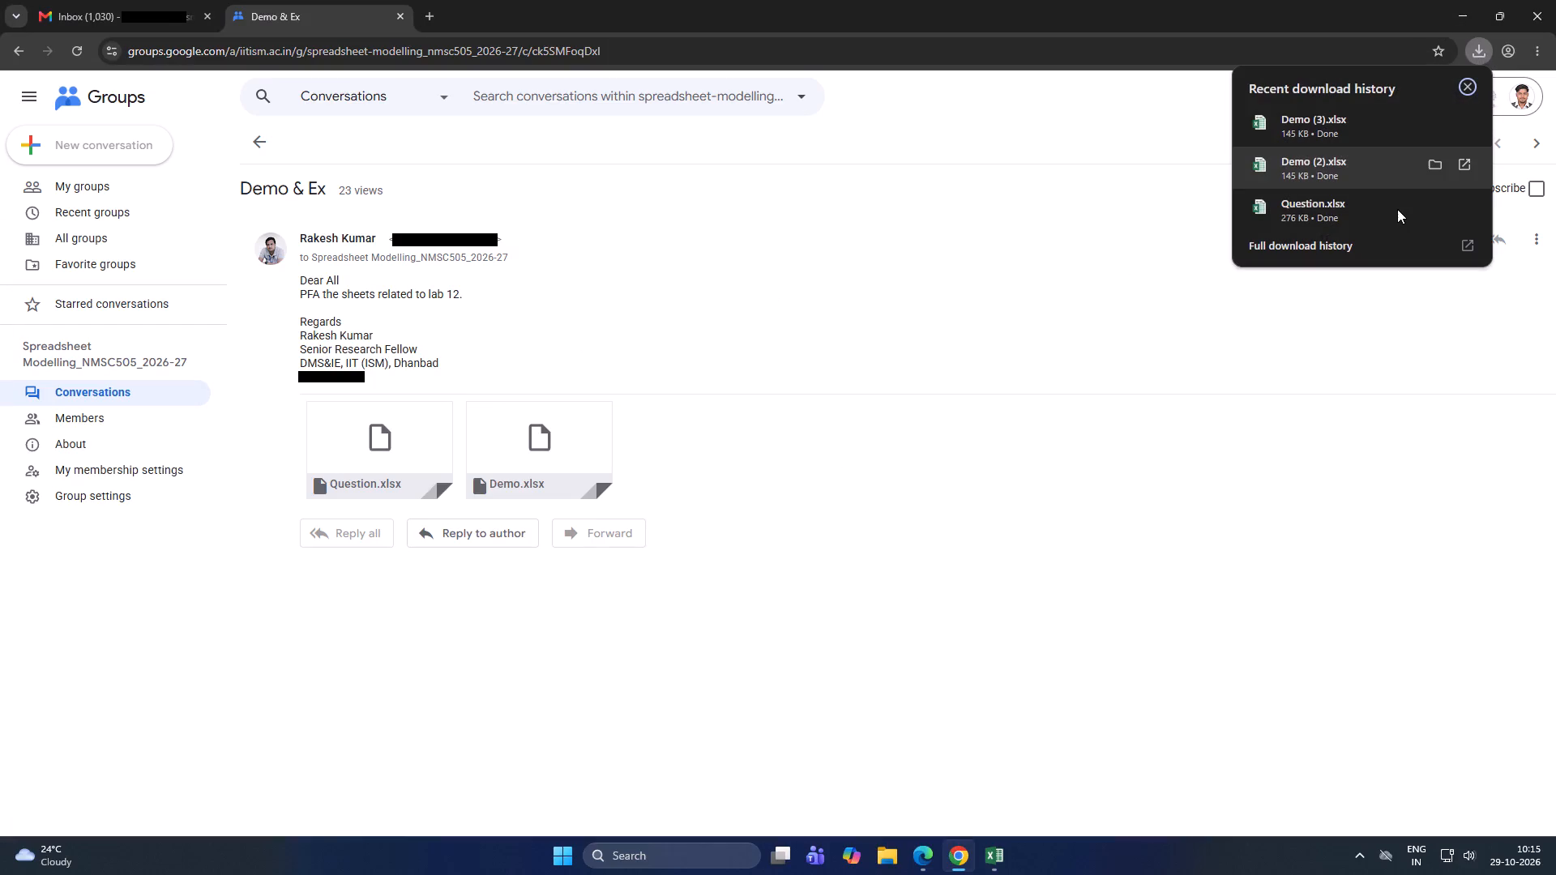
{"action": "left_click", "coordinate": [1397, 209]}
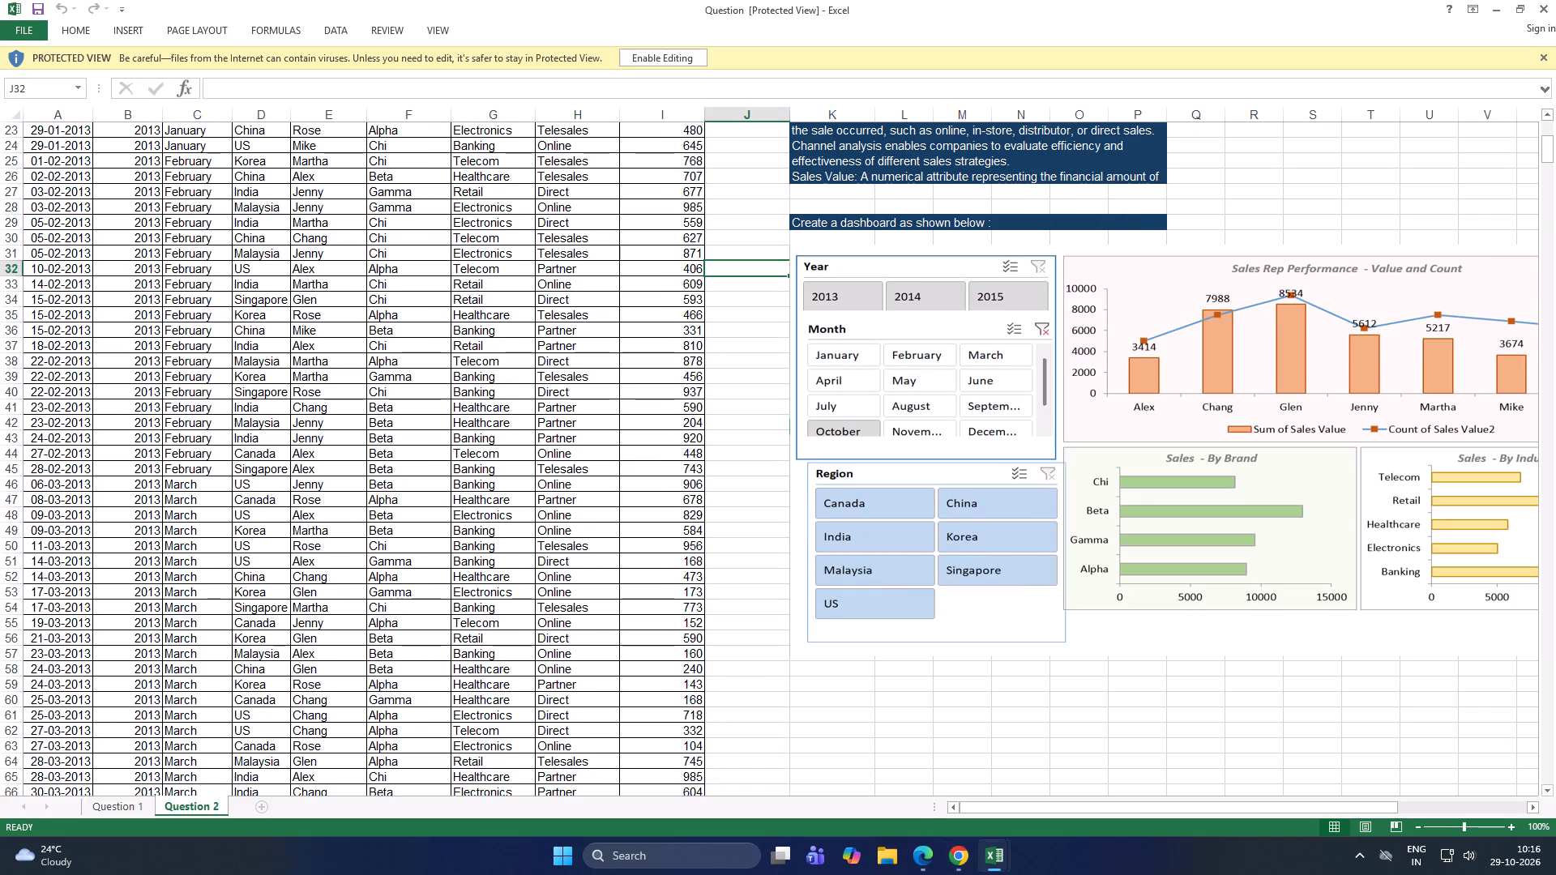
{"action": "left_click", "coordinate": [672, 50]}
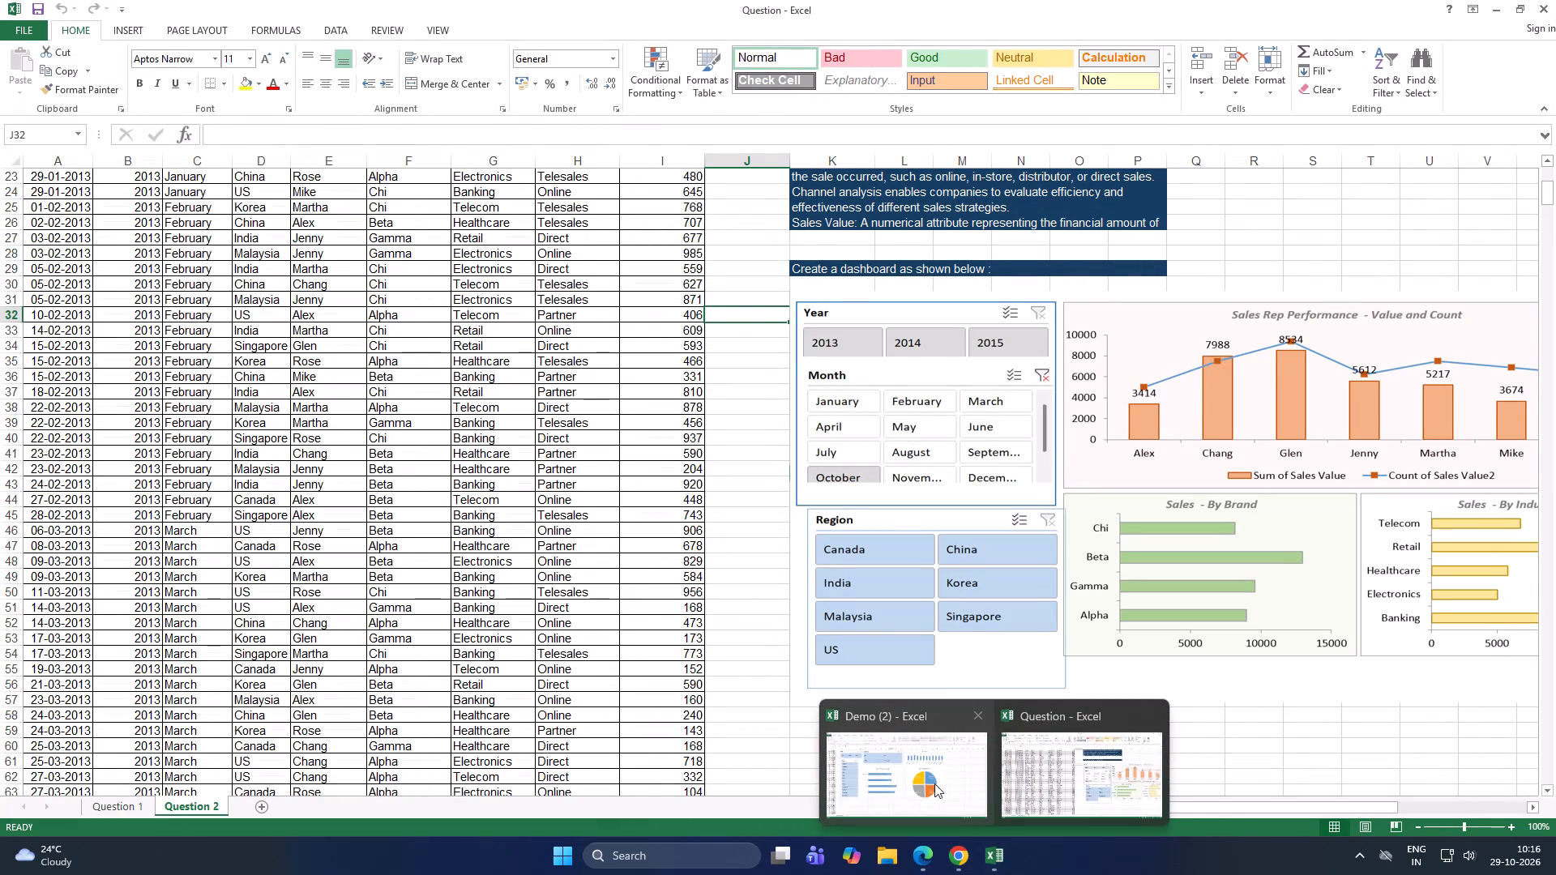
Switch to the Demo (2) workbook and examine the Q1 dashboard sheet's instructions, slicers and charts.
{"action": "left_click_drag", "start_coordinate": [925, 779], "coordinate": [1079, 769]}
{"action": "left_click", "coordinate": [987, 859]}
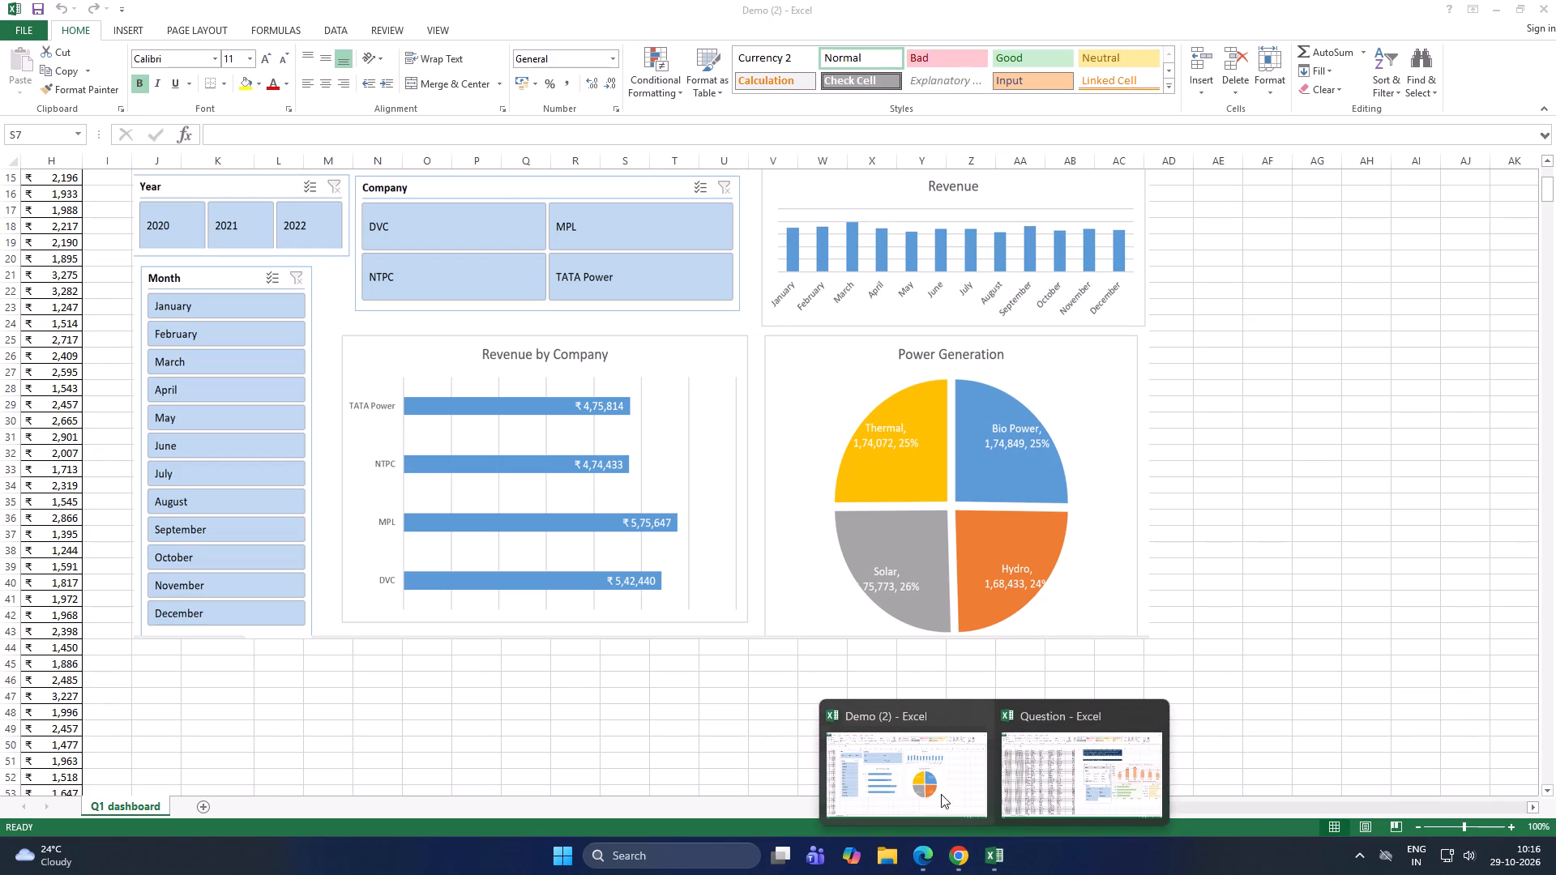
{"action": "left_click", "coordinate": [893, 755]}
{"action": "scroll", "coordinate": [803, 666], "scroll_direction": "up", "scroll_amount": 3}
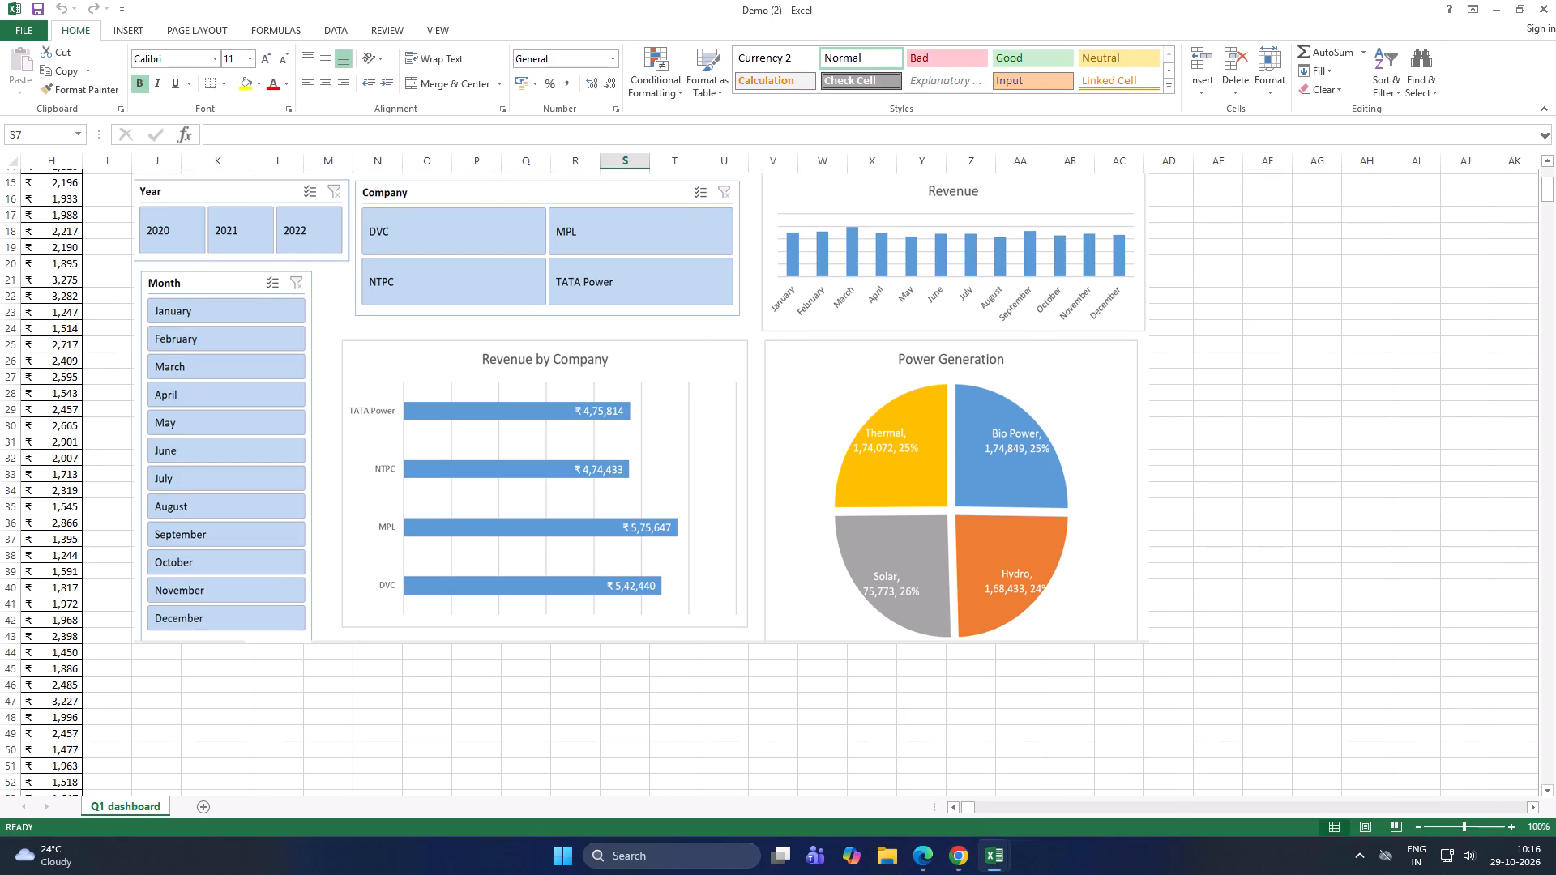
{"action": "scroll", "coordinate": [806, 663], "scroll_direction": "up", "scroll_amount": 6}
{"action": "scroll", "coordinate": [812, 652], "scroll_direction": "down", "scroll_amount": 1}
{"action": "scroll", "coordinate": [812, 652], "scroll_direction": "up", "scroll_amount": 1}
{"action": "scroll", "coordinate": [812, 652], "scroll_direction": "down", "scroll_amount": 5}
{"action": "scroll", "coordinate": [822, 629], "scroll_direction": "up", "scroll_amount": 1}
{"action": "scroll", "coordinate": [822, 629], "scroll_direction": "down", "scroll_amount": 1}
{"action": "scroll", "coordinate": [822, 629], "scroll_direction": "up", "scroll_amount": 1}
{"action": "scroll", "coordinate": [822, 629], "scroll_direction": "down", "scroll_amount": 7}
{"action": "scroll", "coordinate": [822, 629], "scroll_direction": "up", "scroll_amount": 2}
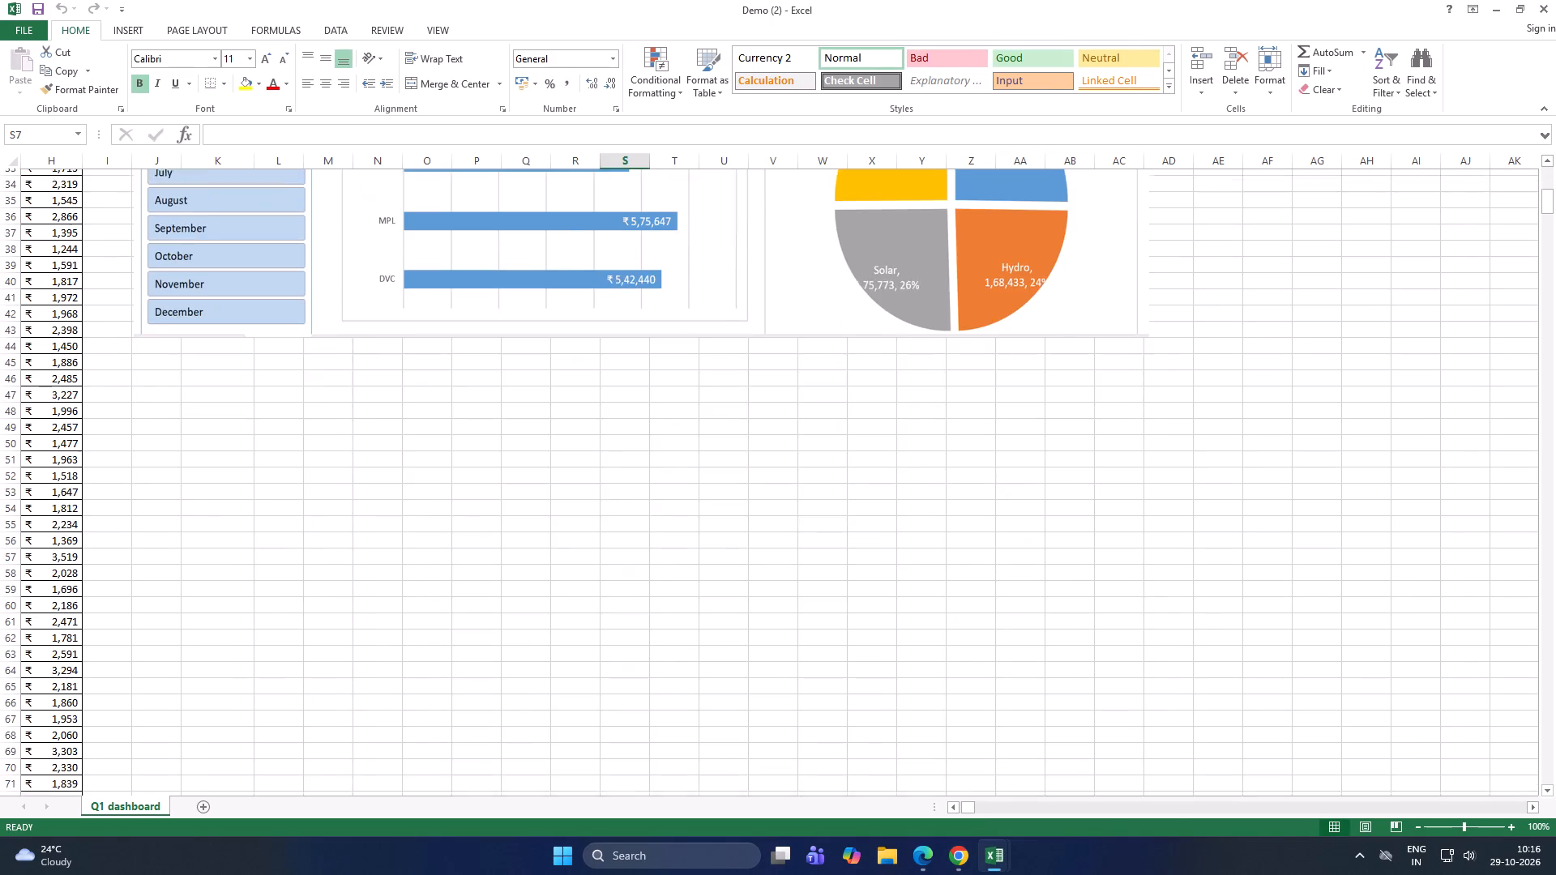
{"action": "scroll", "coordinate": [822, 629], "scroll_direction": "up", "scroll_amount": 12}
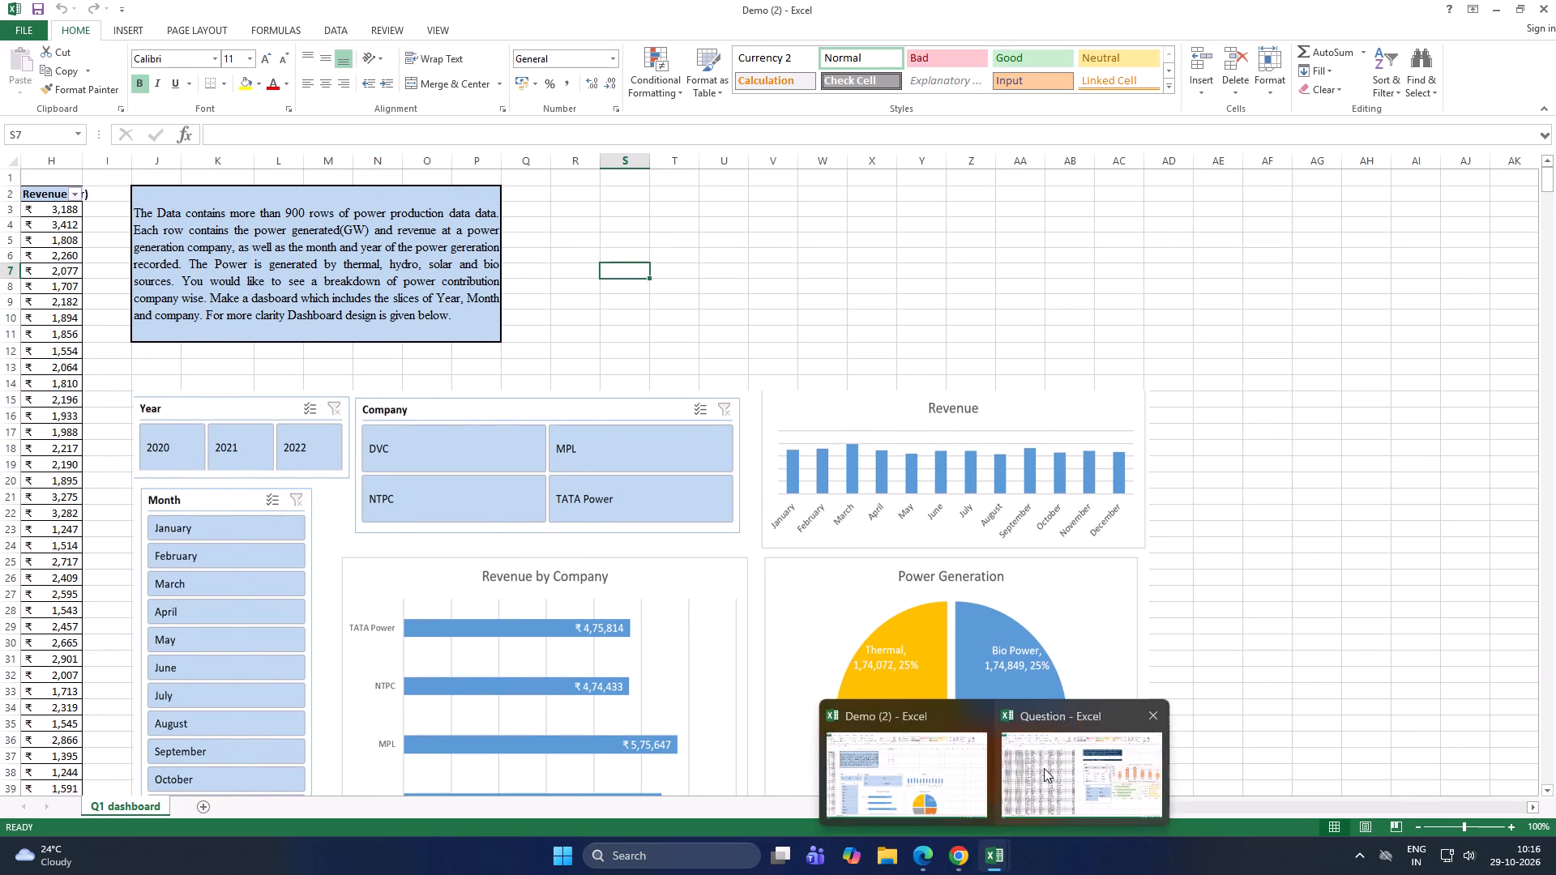
Switch to the Question workbook and look over the field descriptions on the Question 2 sheet.
{"action": "left_click", "coordinate": [1044, 768]}
{"action": "scroll", "coordinate": [1042, 689], "scroll_direction": "up", "scroll_amount": 7}
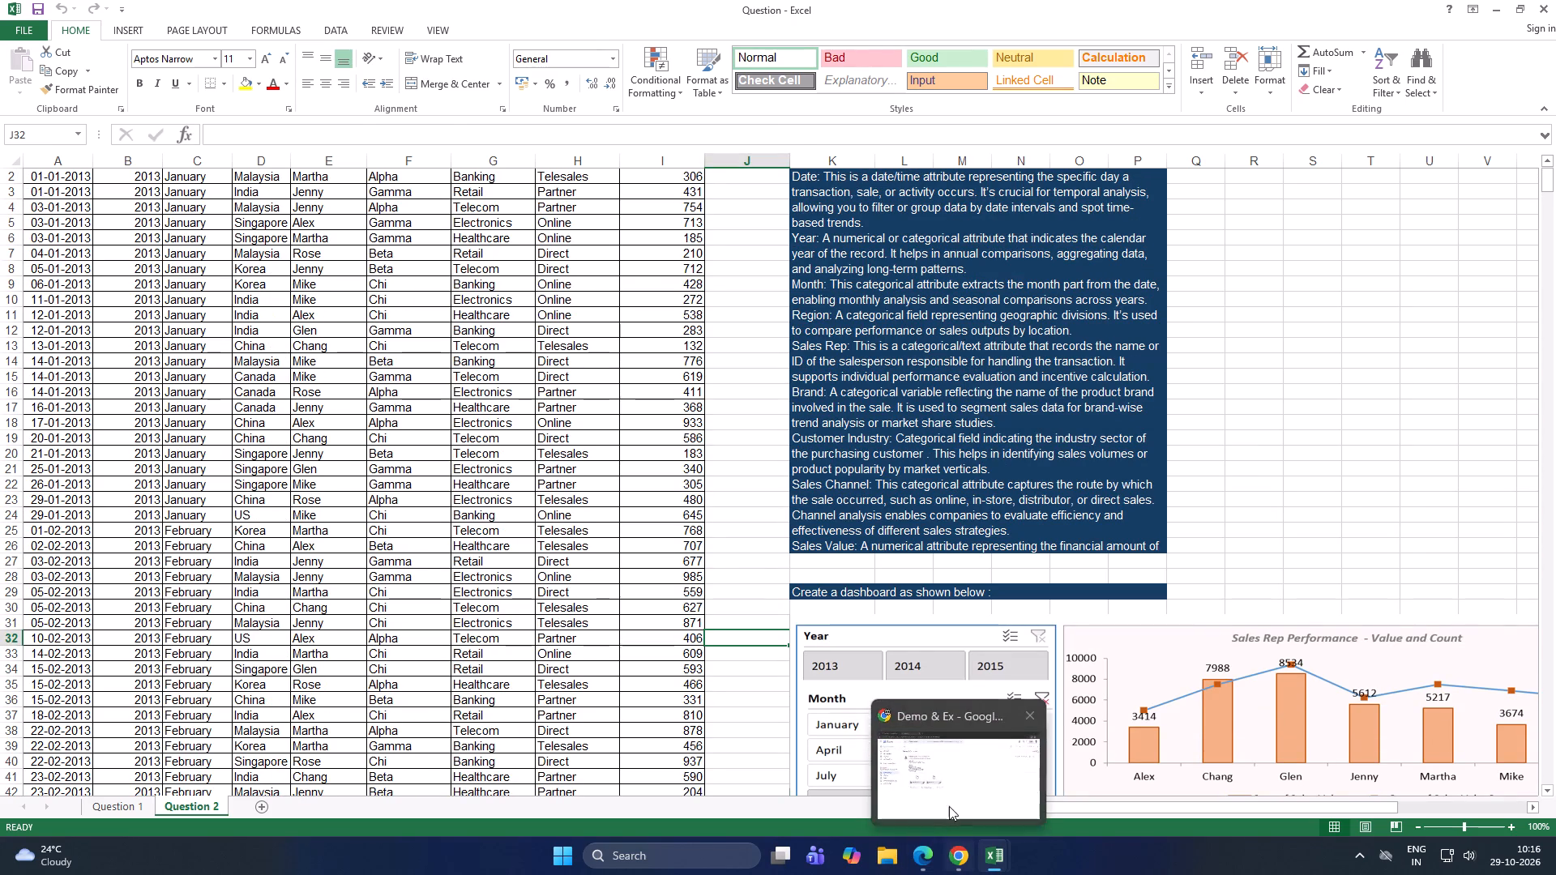
Switch to Chrome, return to the group's conversation list and refresh it to check for new posts.
{"action": "left_click", "coordinate": [949, 806]}
{"action": "left_click", "coordinate": [264, 147]}
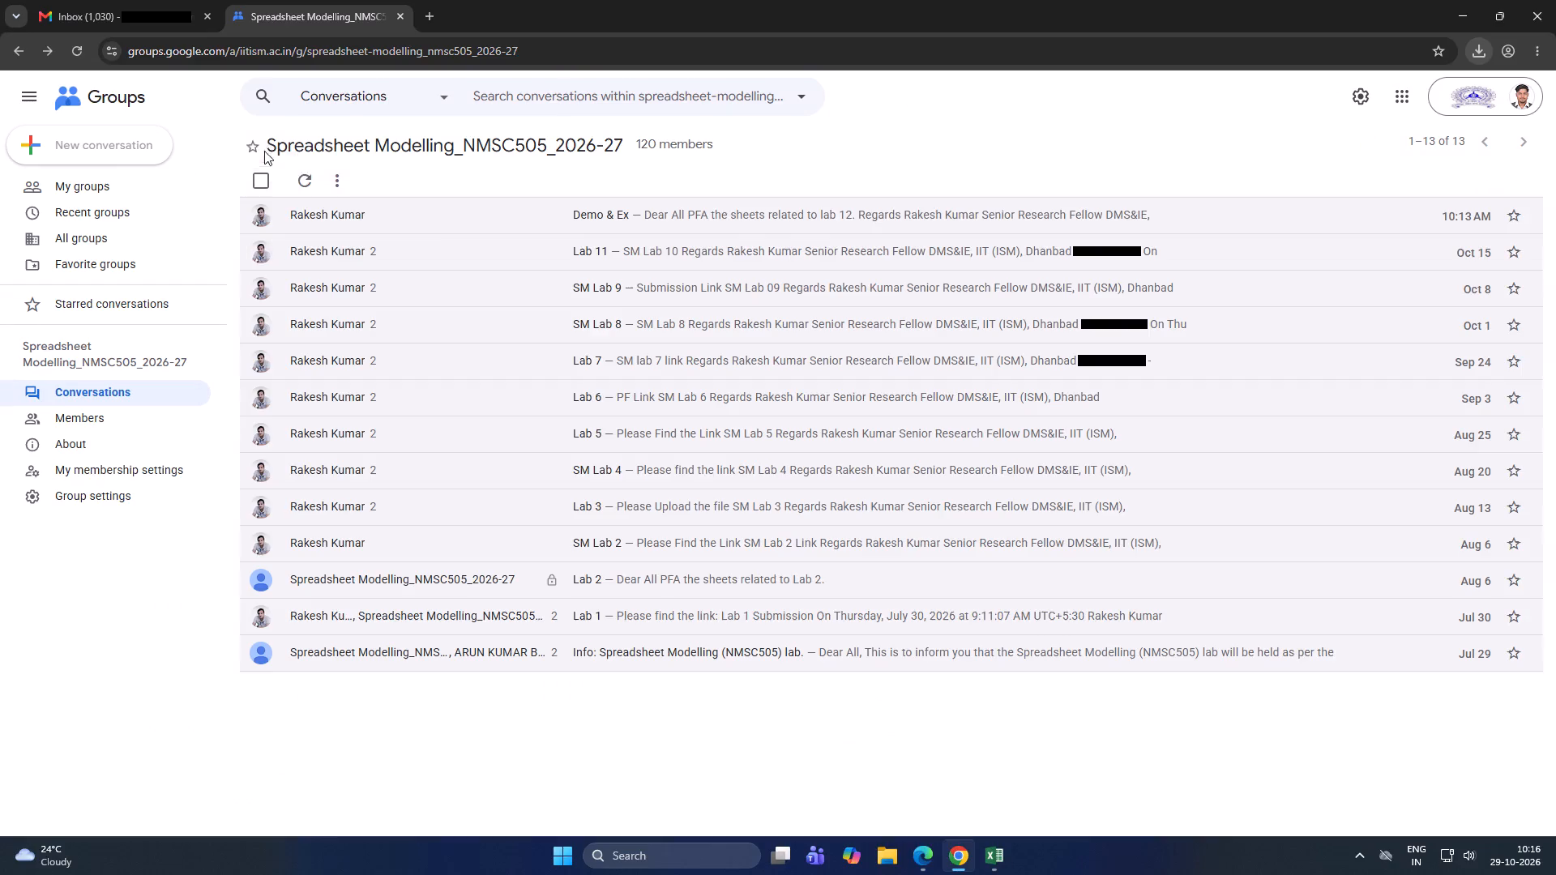
{"action": "left_click", "coordinate": [298, 178]}
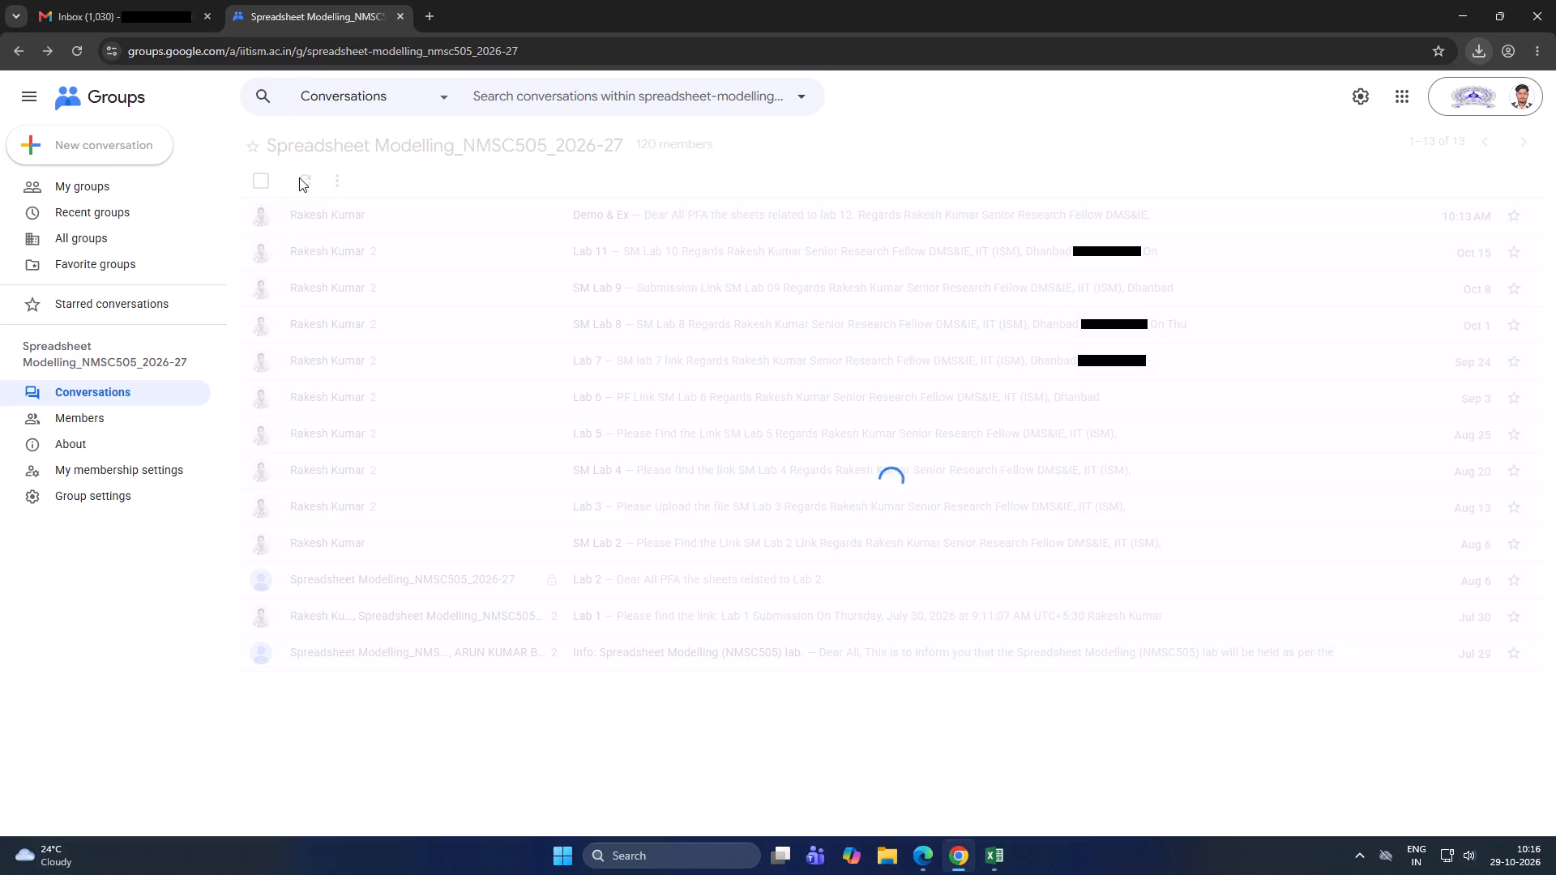
{"action": "left_click", "coordinate": [299, 177]}
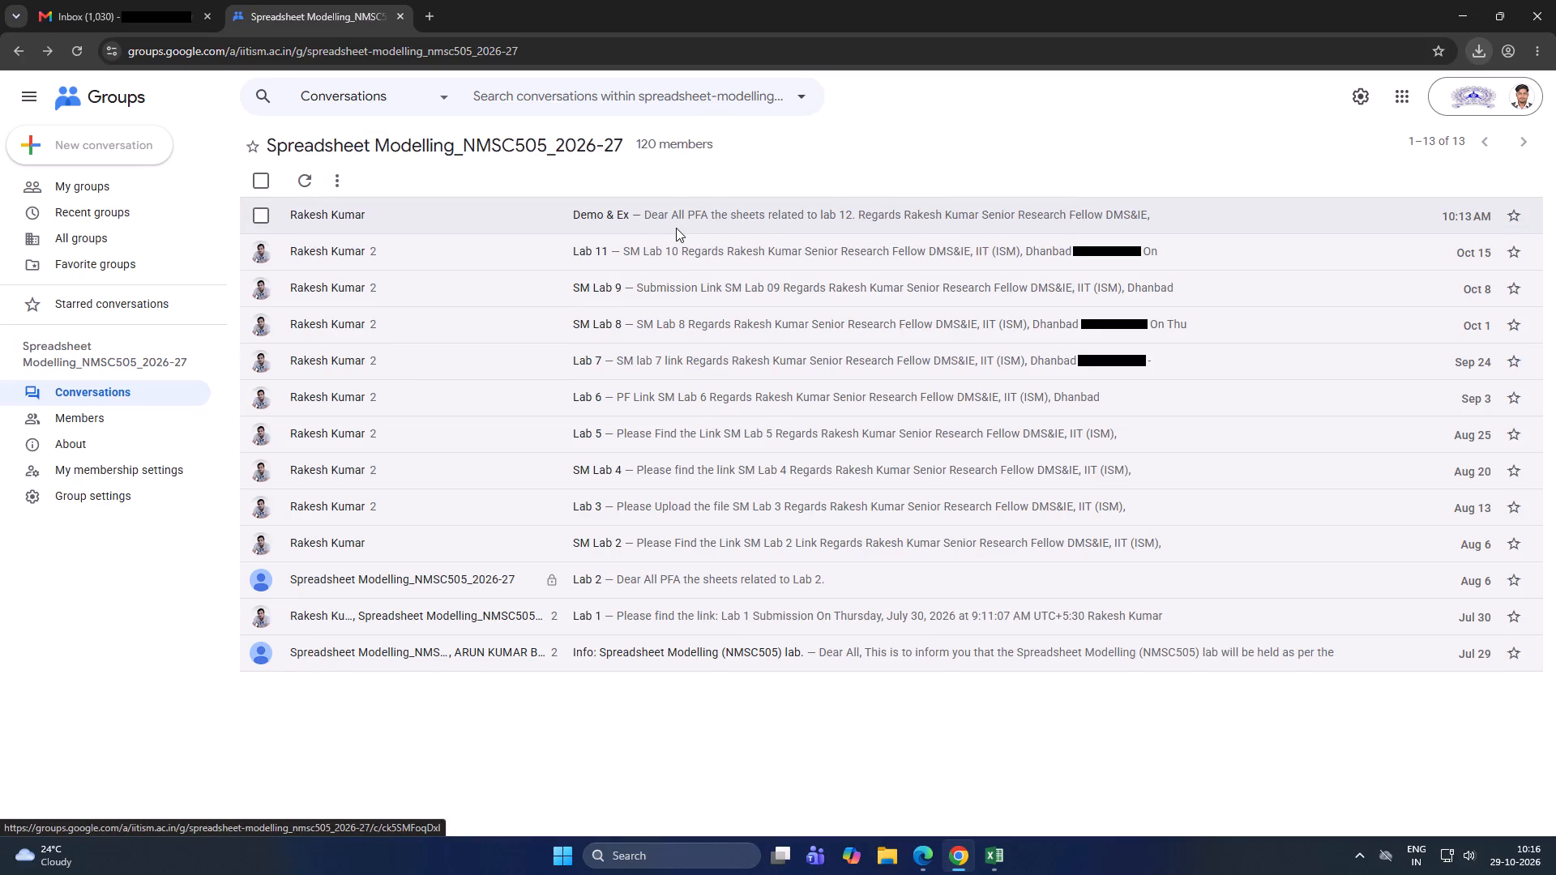
Switch to the Question workbook in Excel and show the Question 1 sheet.
{"action": "left_click", "coordinate": [1075, 745]}
{"action": "left_click", "coordinate": [139, 811]}
{"action": "left_click", "coordinate": [127, 808]}
{"action": "left_click", "coordinate": [121, 807]}
{"action": "left_click", "coordinate": [121, 807]}
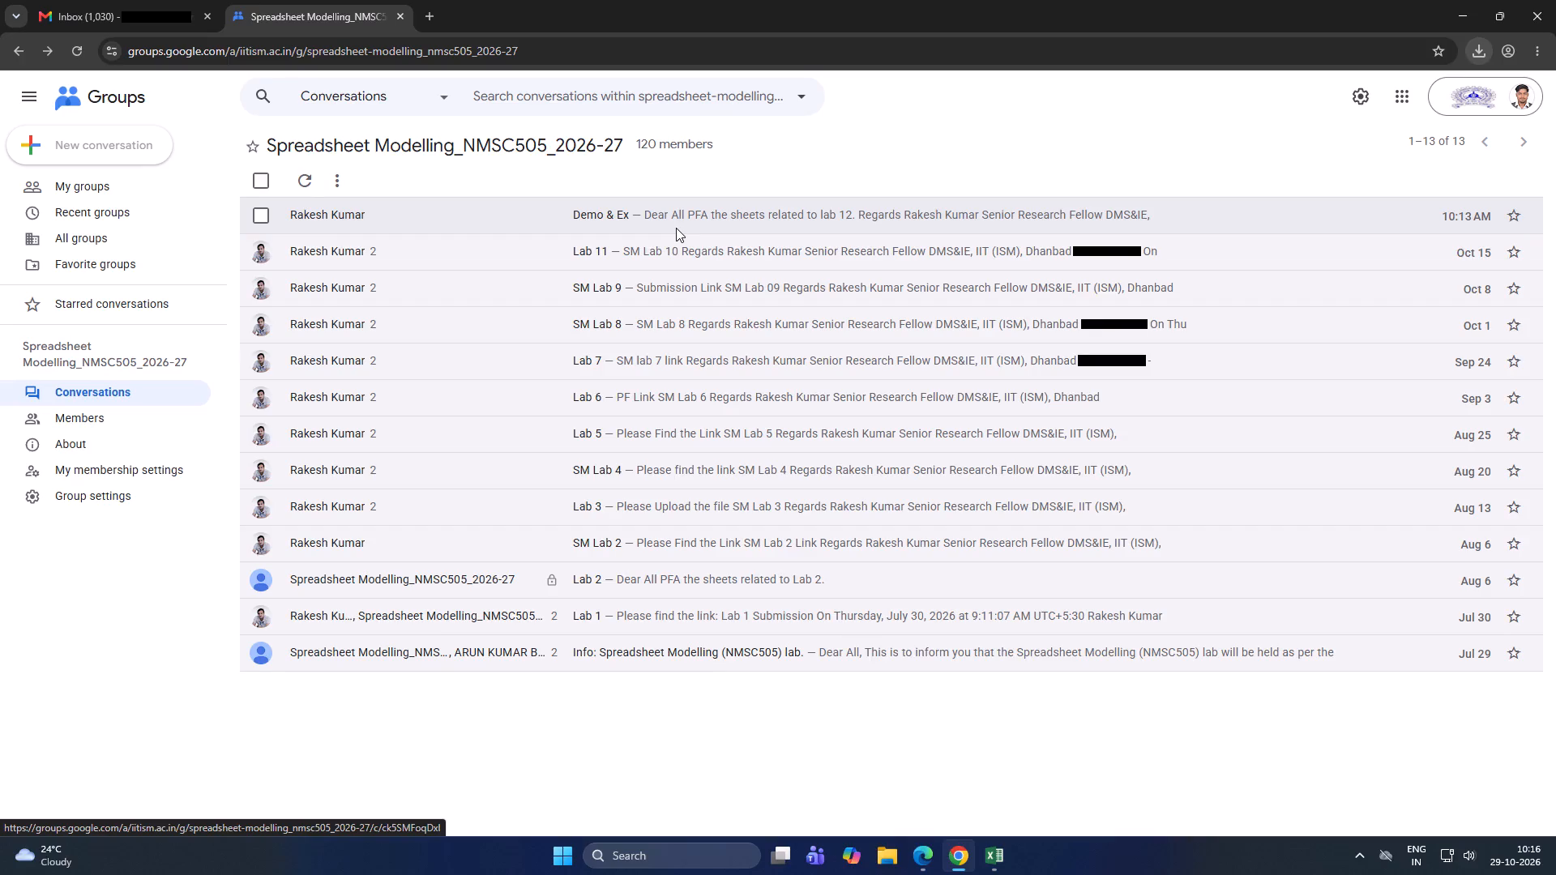
{"action": "triple_click", "coordinate": [122, 804]}
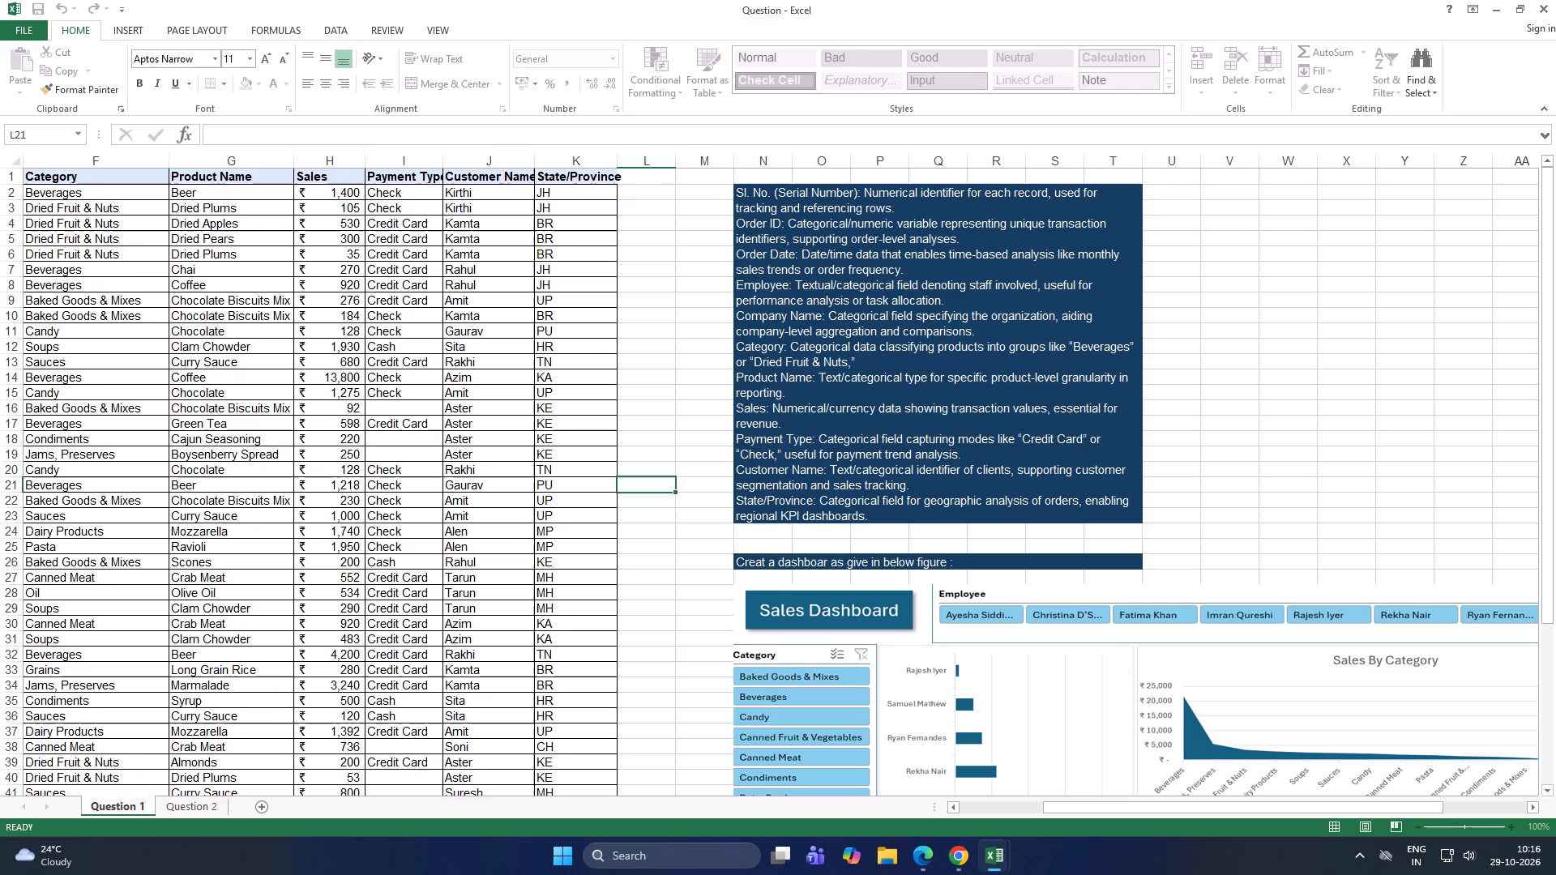
{"action": "scroll", "coordinate": [153, 526], "scroll_direction": "up", "scroll_amount": 3}
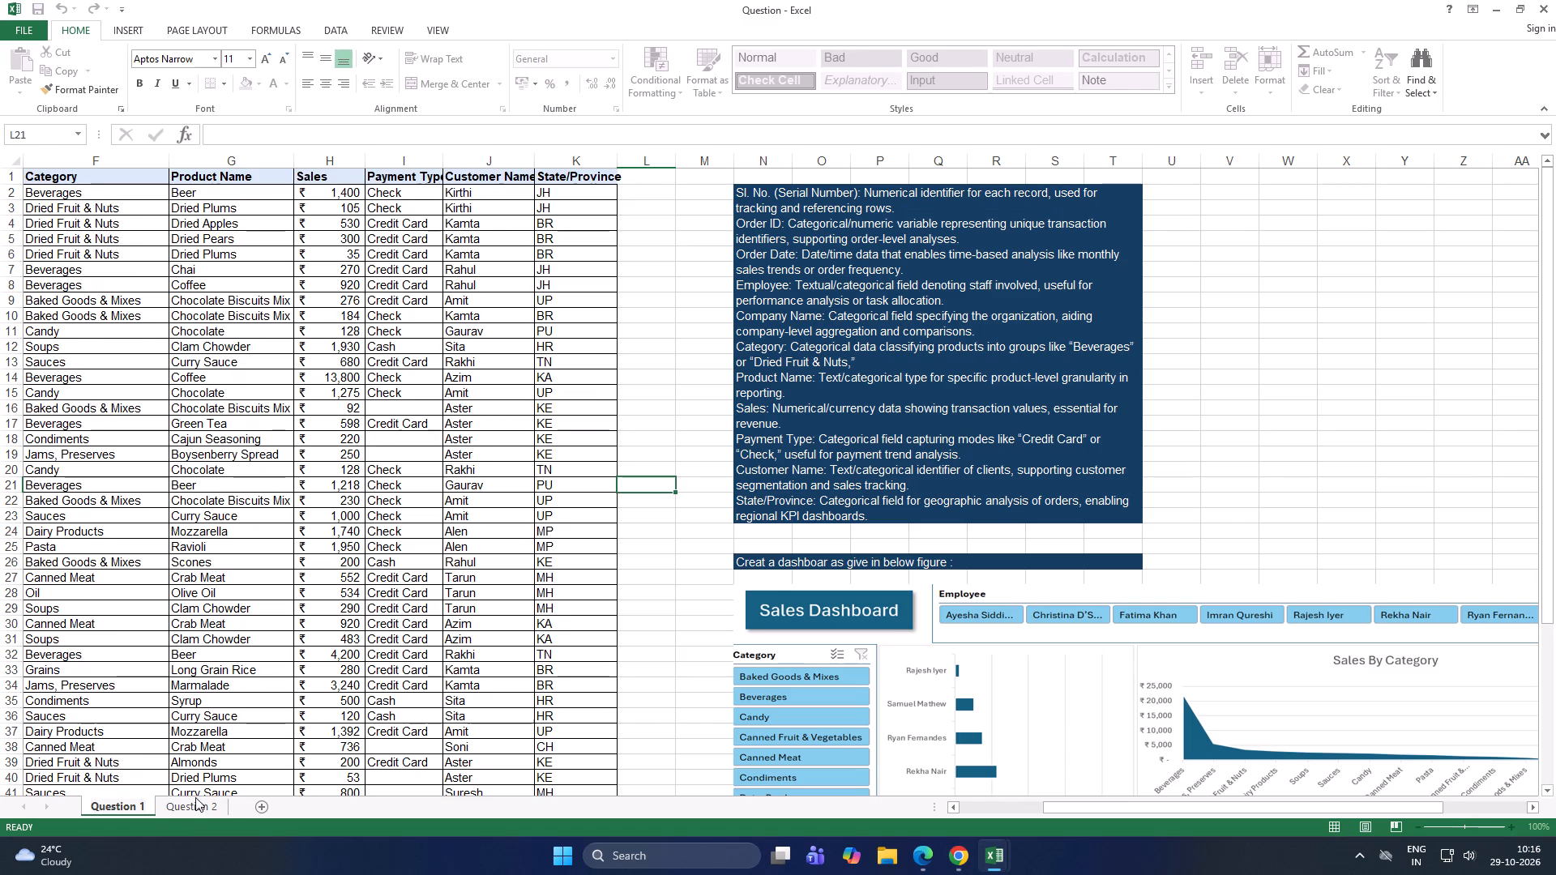
Examine the data and the sample dashboard on the Question 2 sheet.
{"action": "left_click", "coordinate": [194, 801]}
{"action": "scroll", "coordinate": [387, 685], "scroll_direction": "down", "scroll_amount": 5}
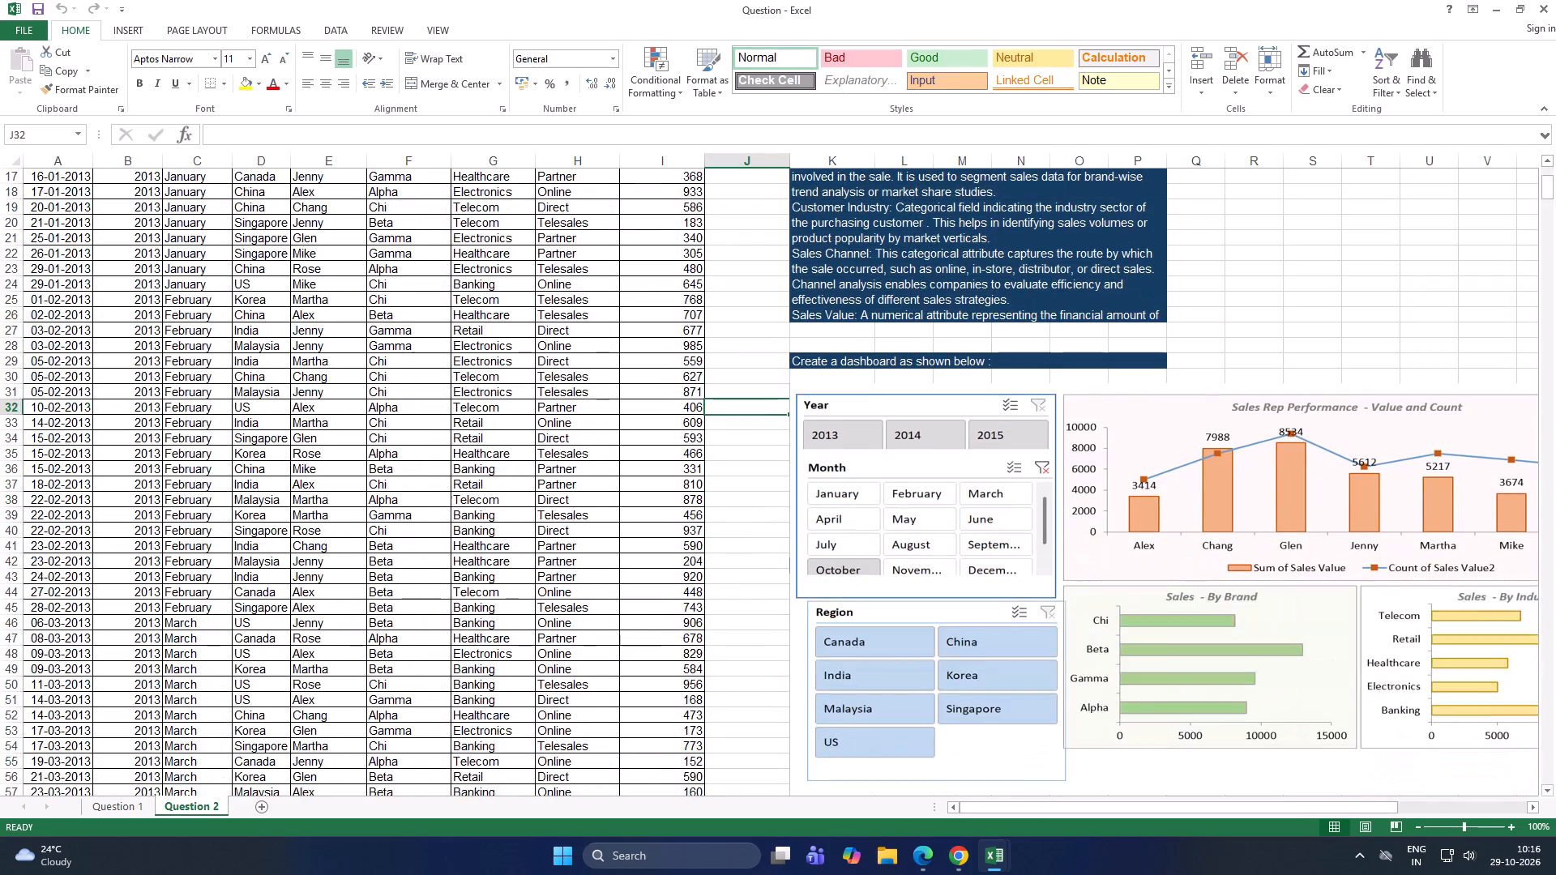
{"action": "scroll", "coordinate": [406, 677], "scroll_direction": "down", "scroll_amount": 15}
{"action": "scroll", "coordinate": [406, 671], "scroll_direction": "up", "scroll_amount": 3}
Examine the Question 1 sheet's data table, field descriptions and sample Sales Dashboard.
{"action": "left_click", "coordinate": [124, 813]}
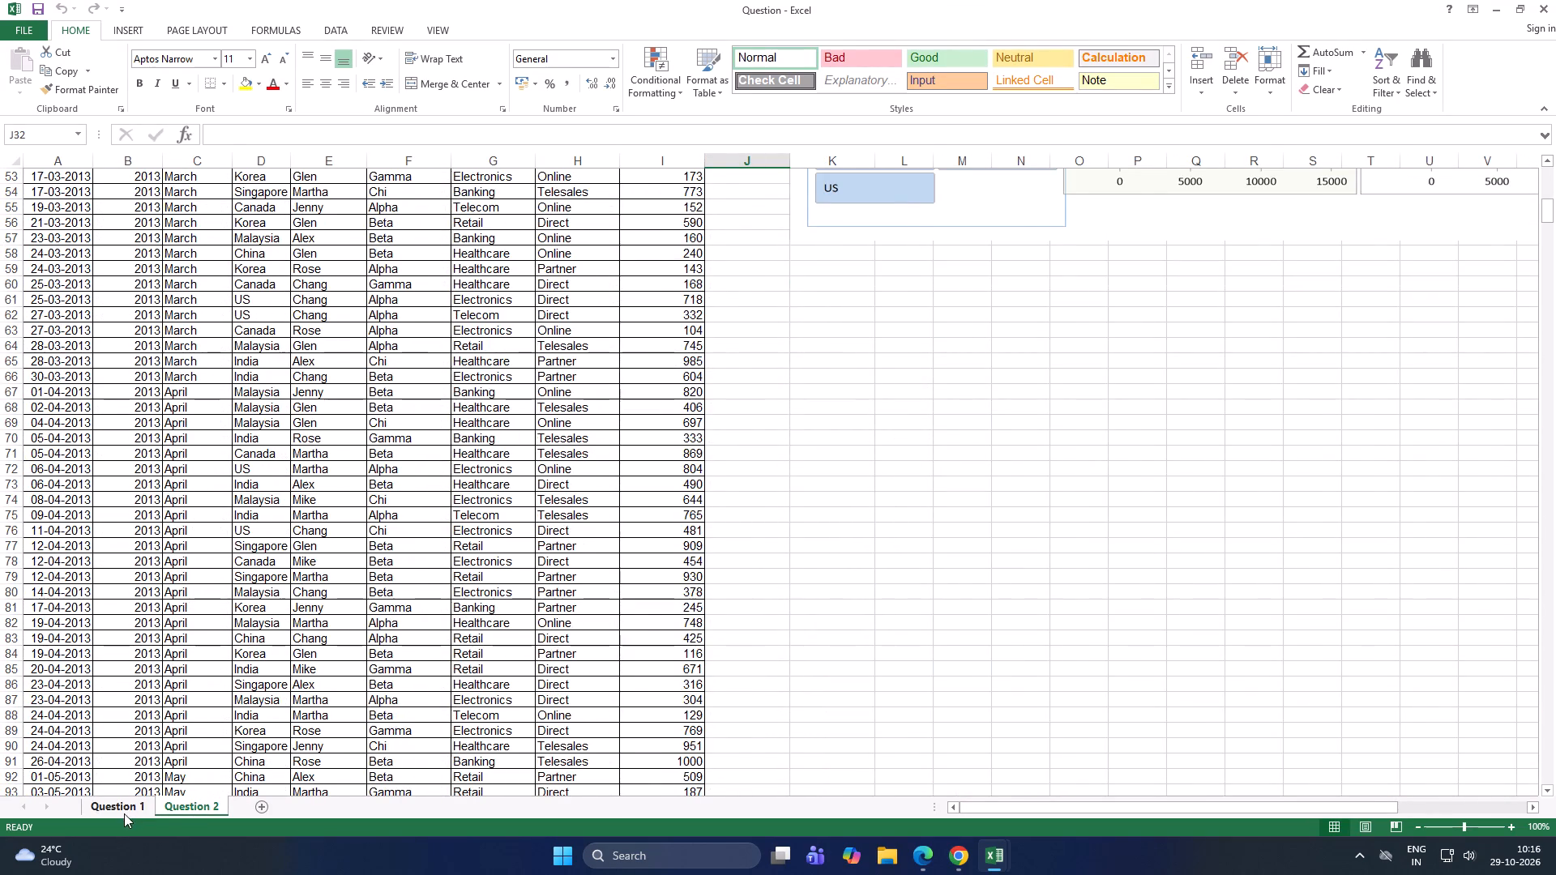
{"action": "scroll", "coordinate": [277, 679], "scroll_direction": "down", "scroll_amount": 11}
{"action": "scroll", "coordinate": [475, 598], "scroll_direction": "up", "scroll_amount": 1}
{"action": "scroll", "coordinate": [475, 598], "scroll_direction": "down", "scroll_amount": 9}
{"action": "scroll", "coordinate": [476, 597], "scroll_direction": "up", "scroll_amount": 10}
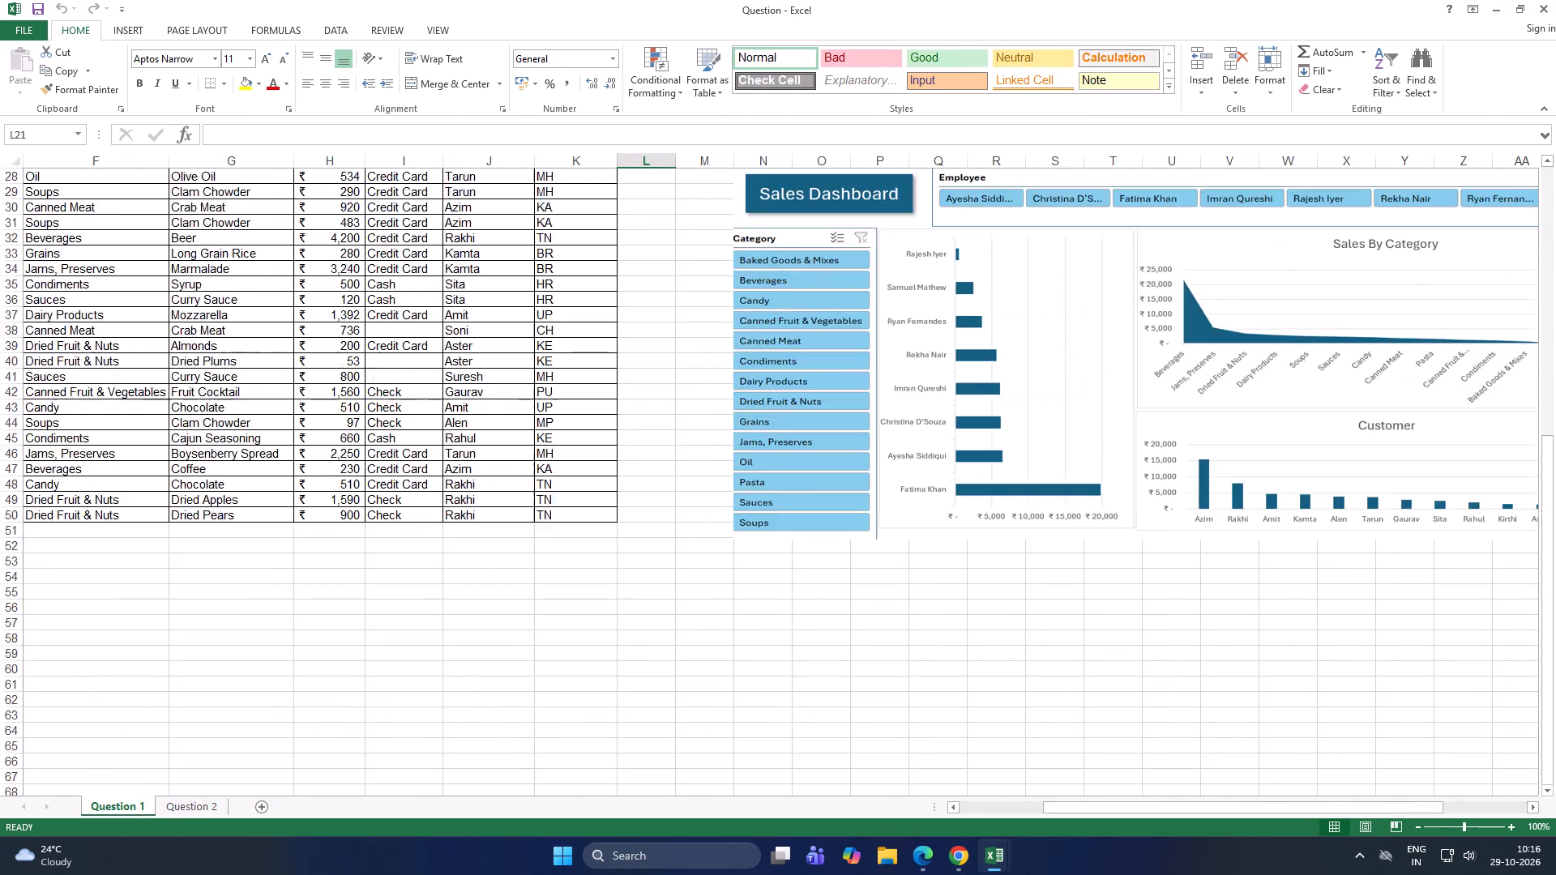
{"action": "scroll", "coordinate": [476, 597], "scroll_direction": "up", "scroll_amount": 6}
{"action": "scroll", "coordinate": [476, 597], "scroll_direction": "down", "scroll_amount": 1}
{"action": "scroll", "coordinate": [476, 597], "scroll_direction": "up", "scroll_amount": 20}
{"action": "scroll", "coordinate": [476, 597], "scroll_direction": "up", "scroll_amount": 9}
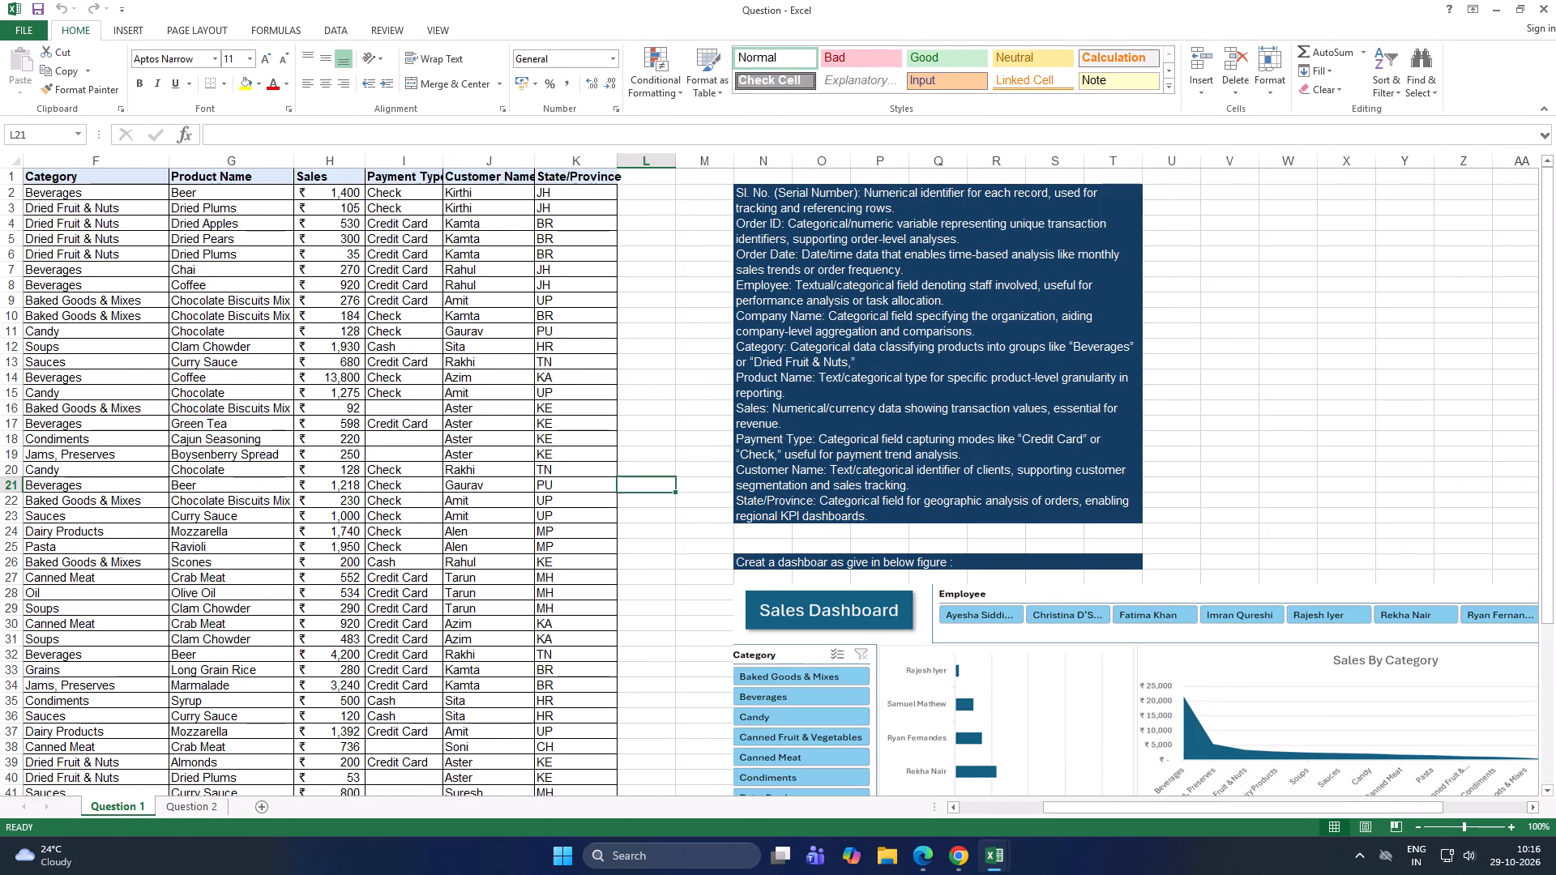
{"action": "scroll", "coordinate": [468, 520], "scroll_direction": "up", "scroll_amount": 2}
{"action": "scroll", "coordinate": [831, 304], "scroll_direction": "up", "scroll_amount": 5}
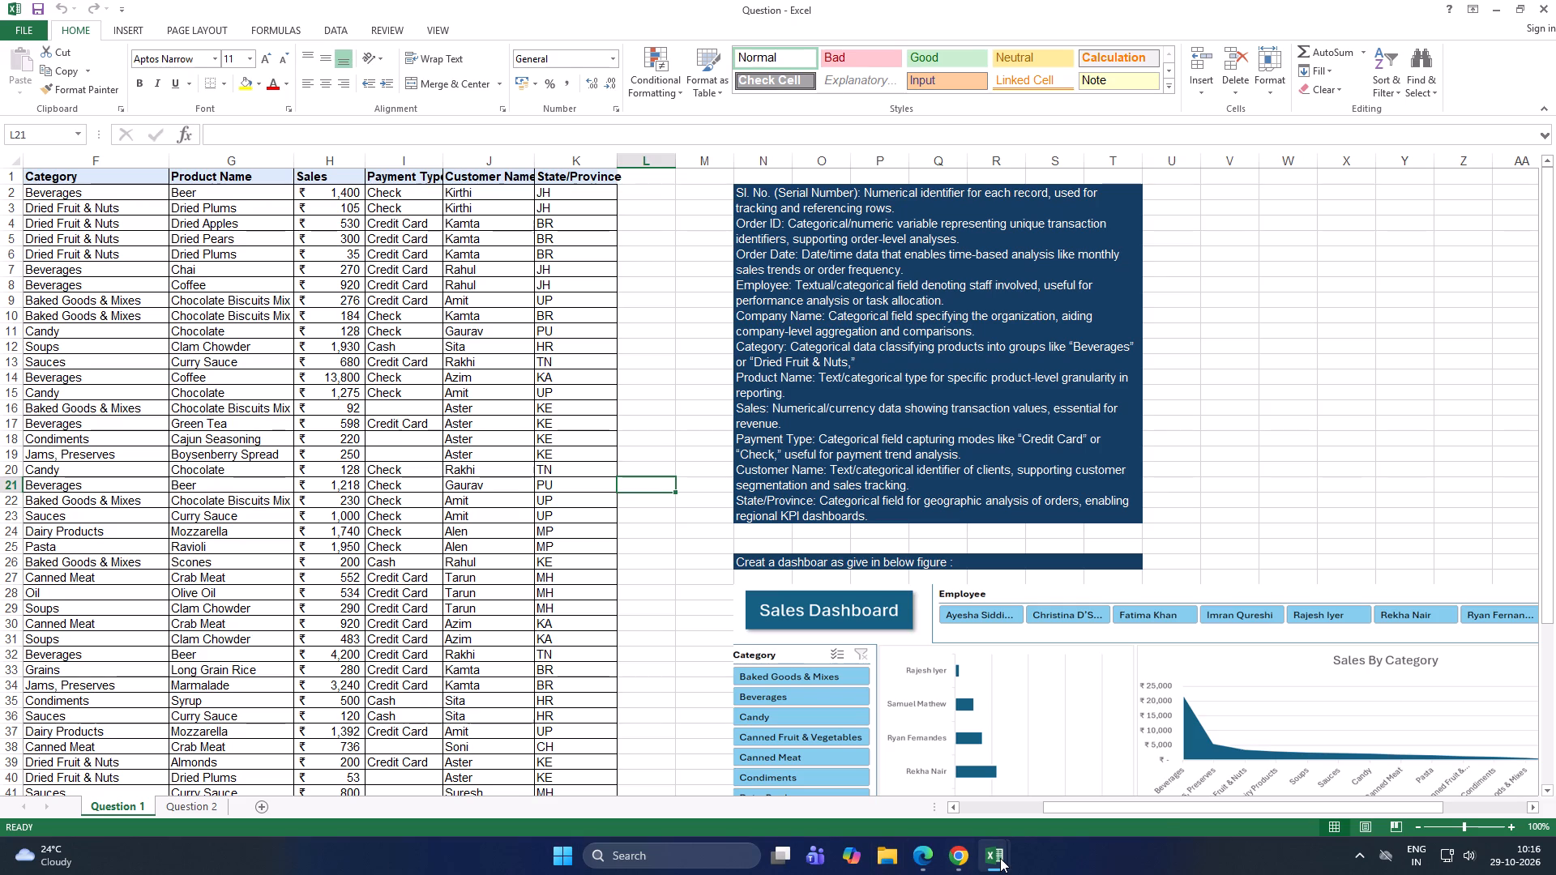
Switch to the Demo (2) workbook, showing its Q1 dashboard sheet.
{"action": "left_click", "coordinate": [917, 771]}
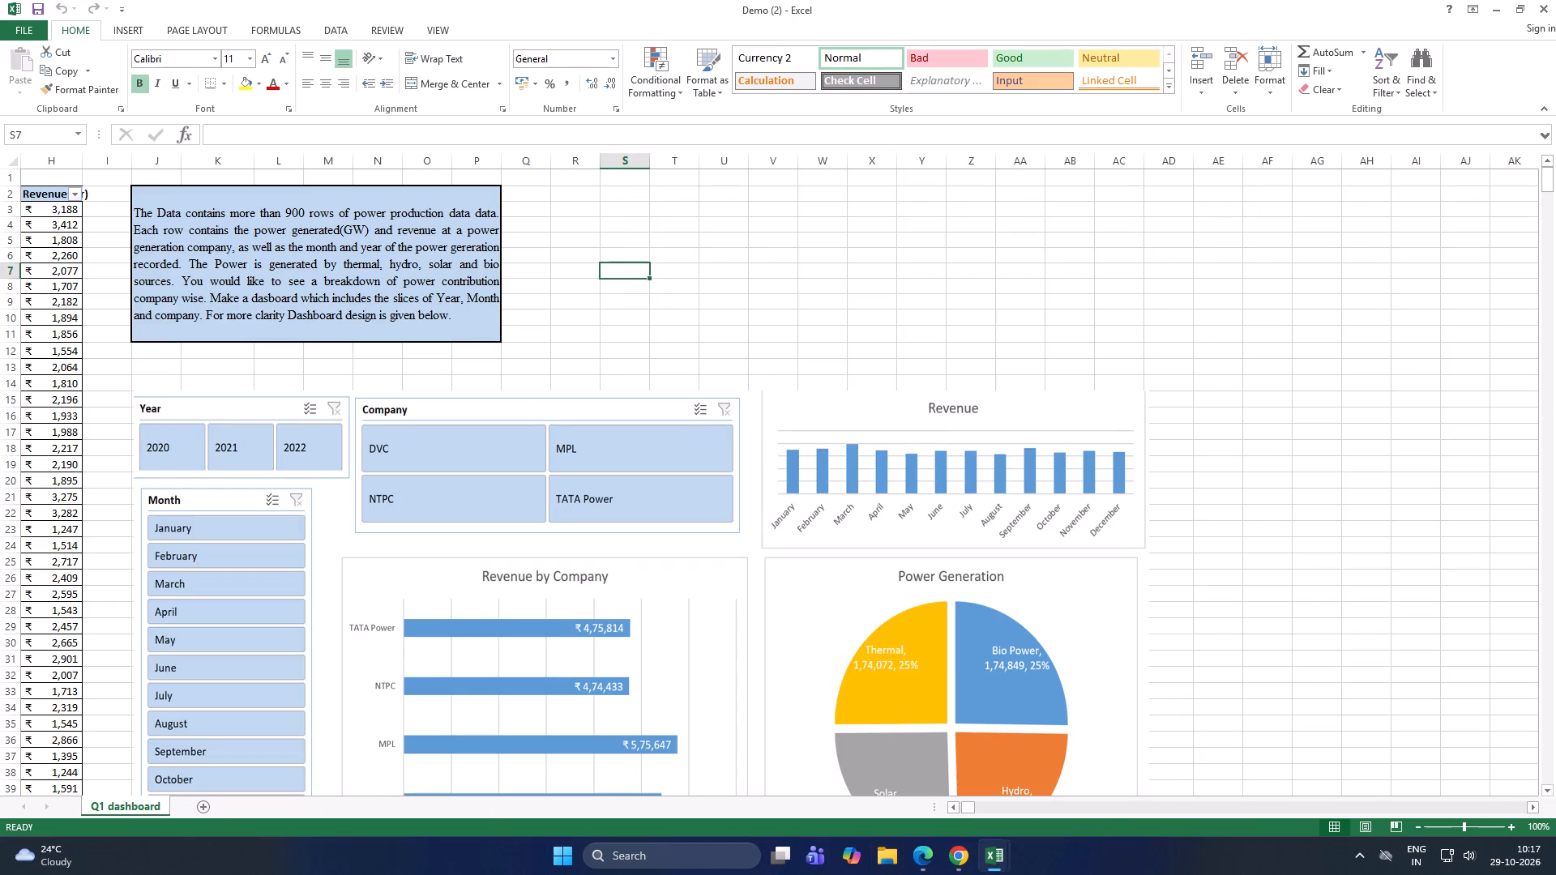
Examine the Q1 dashboard sheet's sample dashboard and its Revenue data down to the last row.
{"action": "scroll", "coordinate": [532, 679], "scroll_direction": "up", "scroll_amount": 2}
{"action": "scroll", "coordinate": [76, 635], "scroll_direction": "down", "scroll_amount": 2}
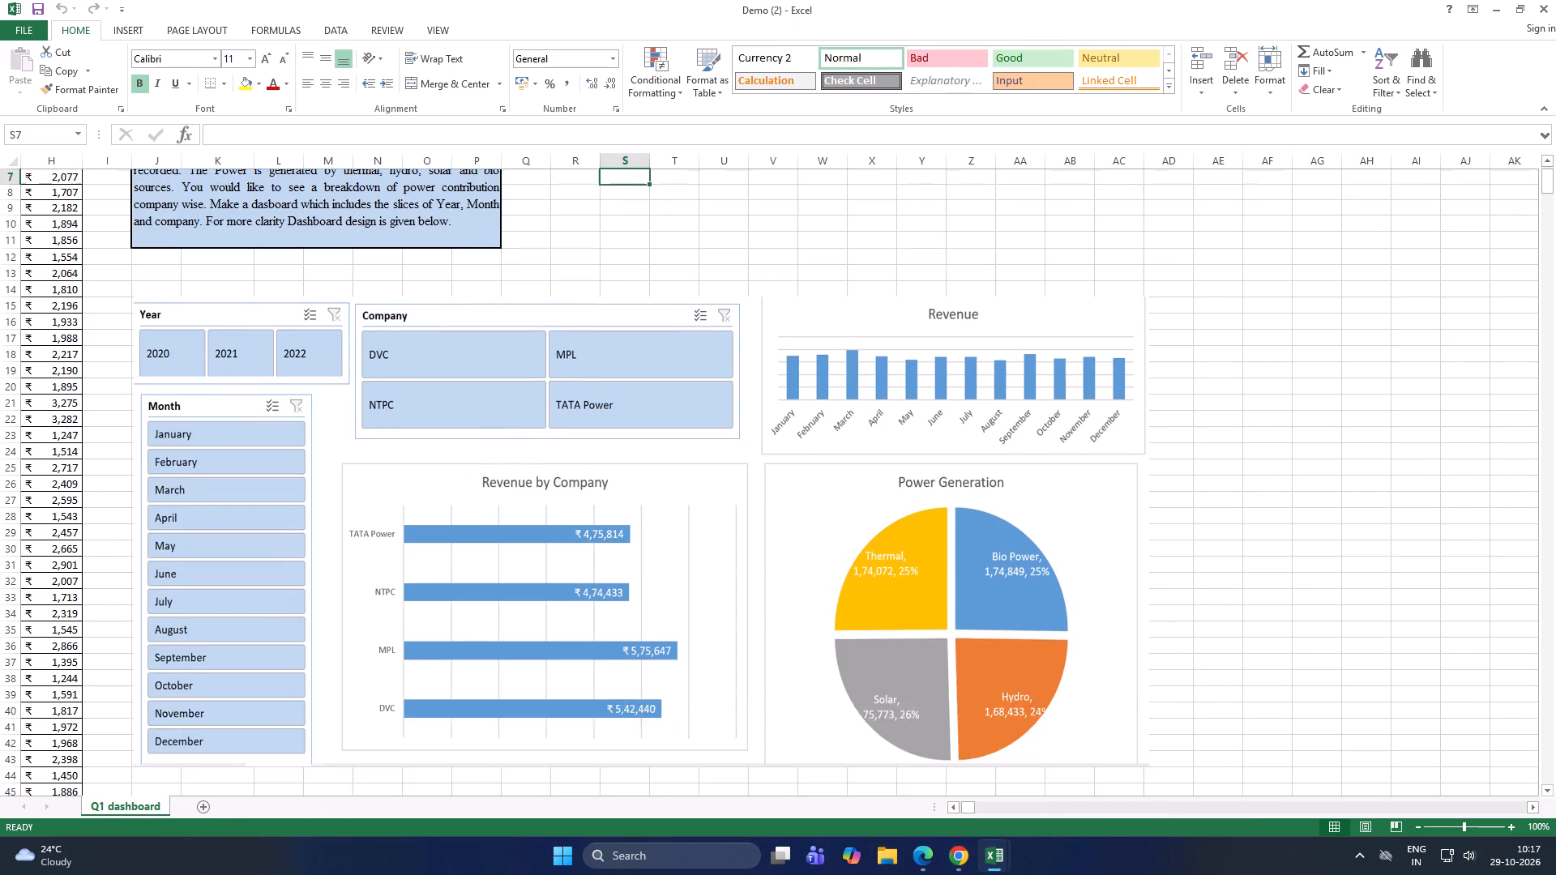
{"action": "scroll", "coordinate": [76, 635], "scroll_direction": "down", "scroll_amount": 7}
{"action": "scroll", "coordinate": [106, 634], "scroll_direction": "down", "scroll_amount": 19}
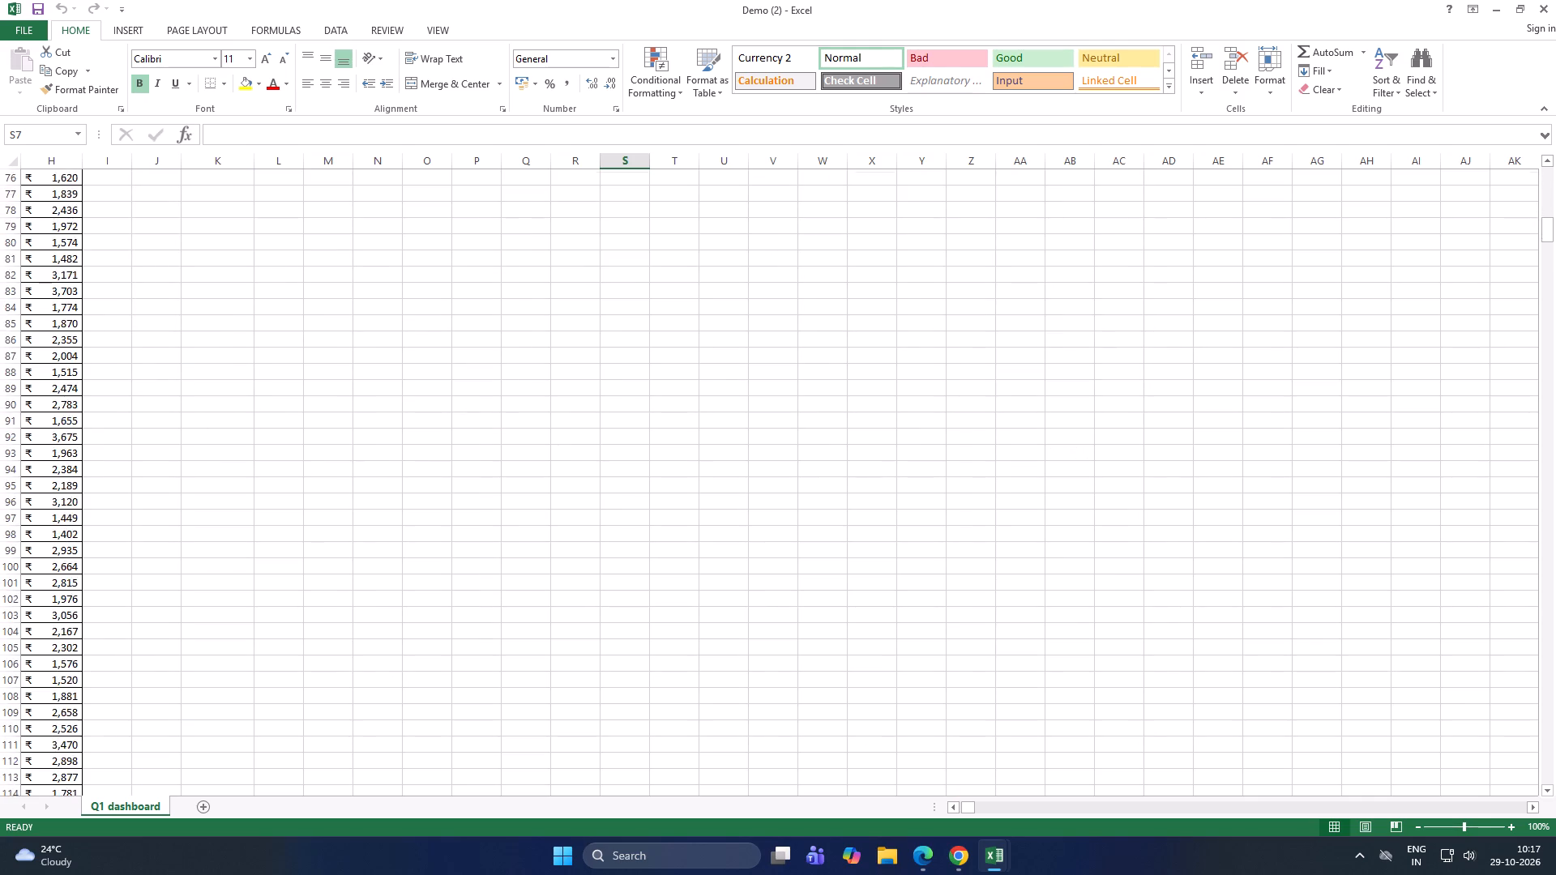
{"action": "scroll", "coordinate": [106, 634], "scroll_direction": "down", "scroll_amount": 2}
{"action": "scroll", "coordinate": [106, 634], "scroll_direction": "up", "scroll_amount": 1}
{"action": "scroll", "coordinate": [106, 634], "scroll_direction": "down", "scroll_amount": 19}
{"action": "scroll", "coordinate": [106, 634], "scroll_direction": "up", "scroll_amount": 1}
{"action": "scroll", "coordinate": [106, 634], "scroll_direction": "down", "scroll_amount": 16}
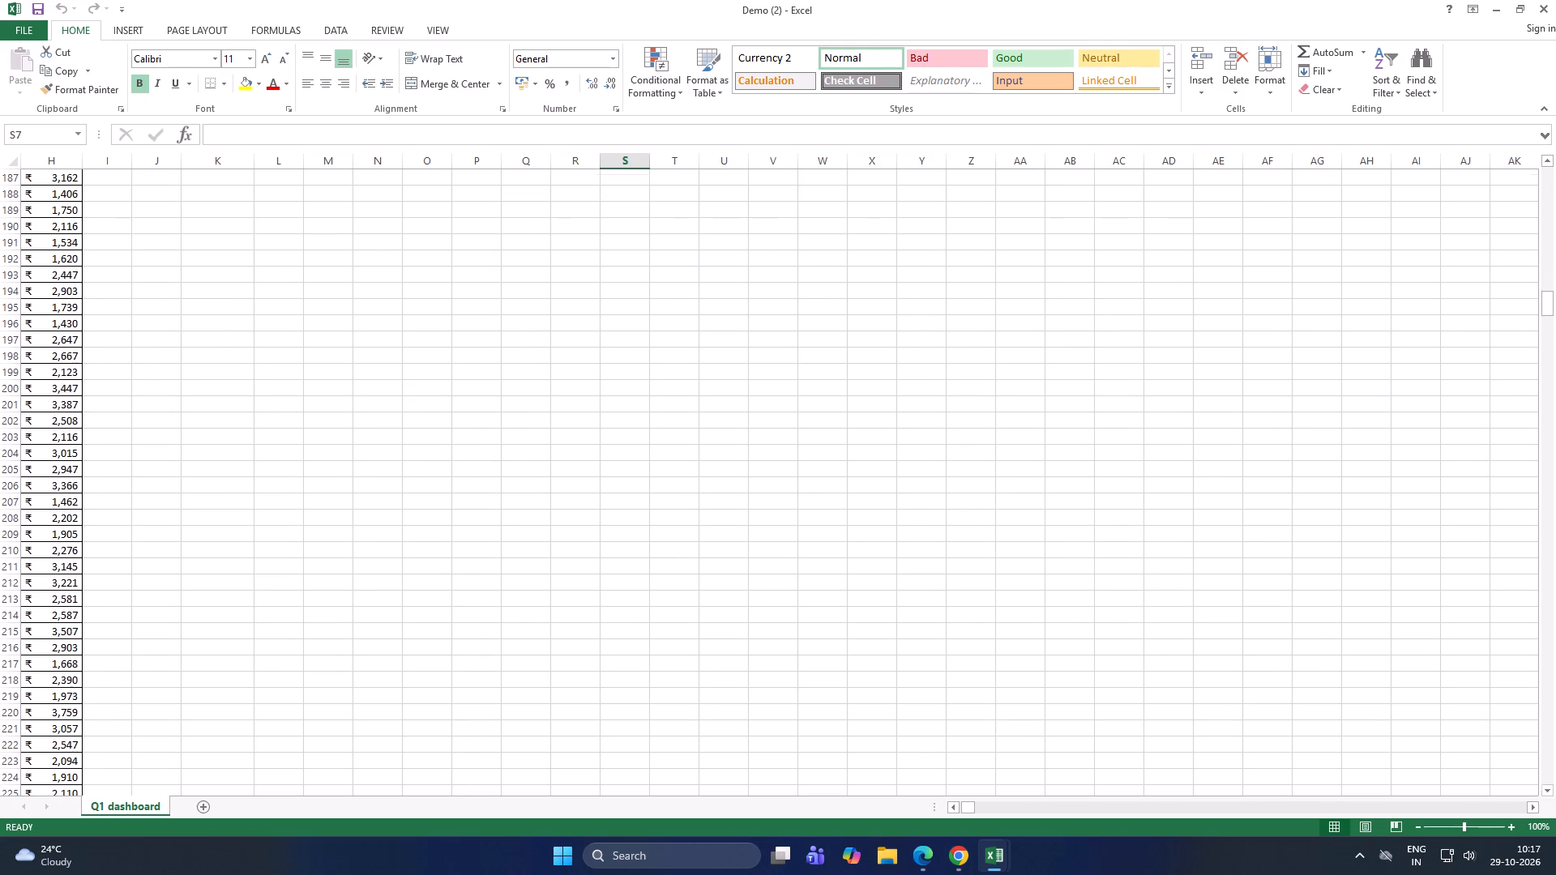
{"action": "left_click", "coordinate": [24, 664]}
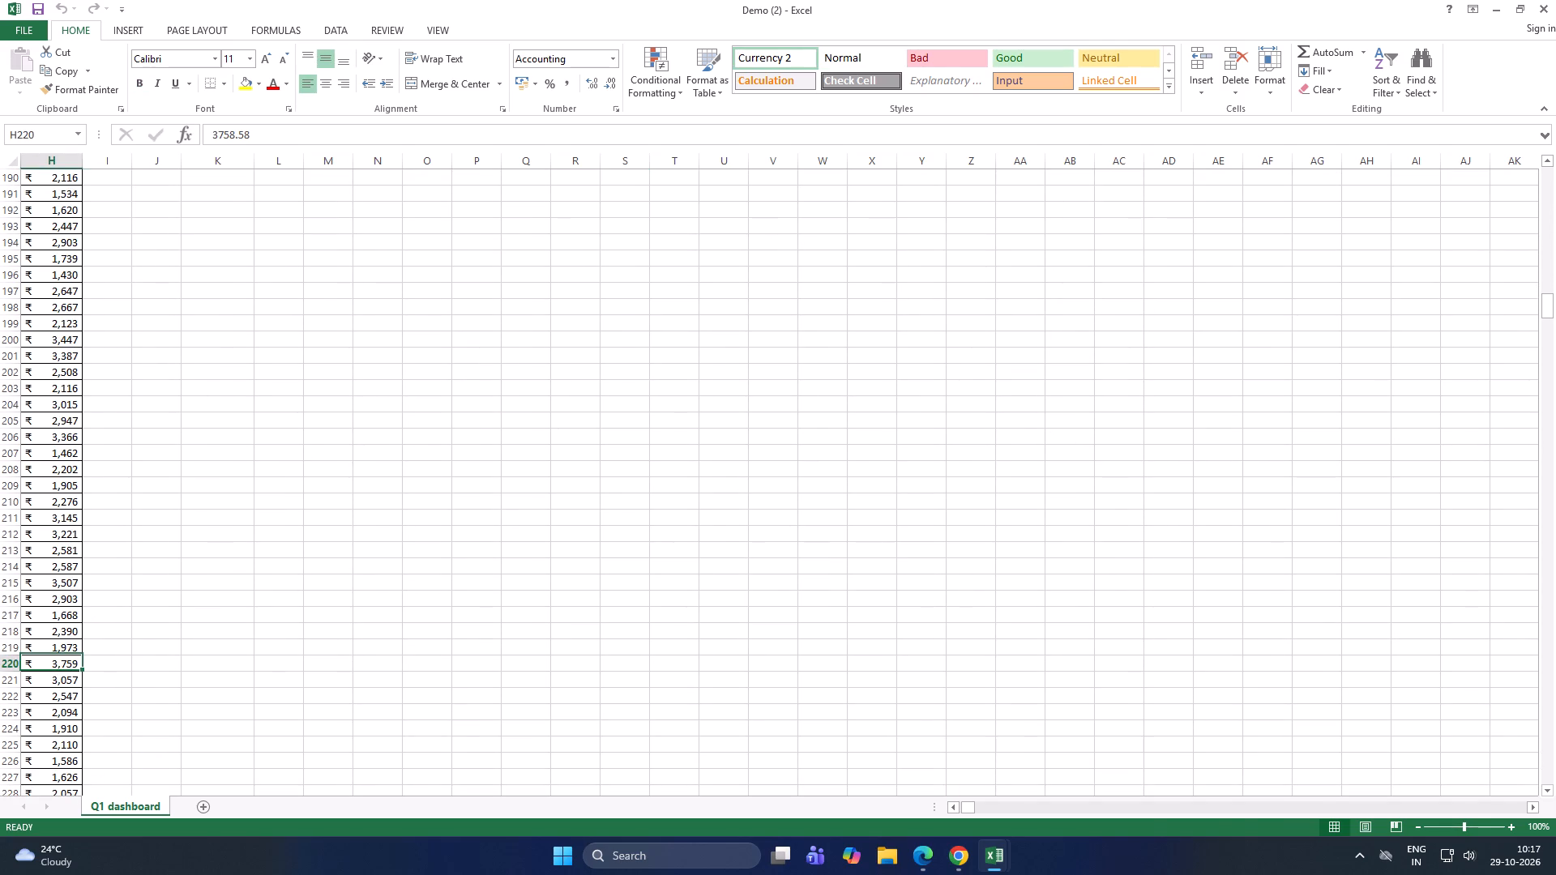
{"action": "key", "text": "ctrl+shift+Down"}
{"action": "left_click", "coordinate": [334, 471]}
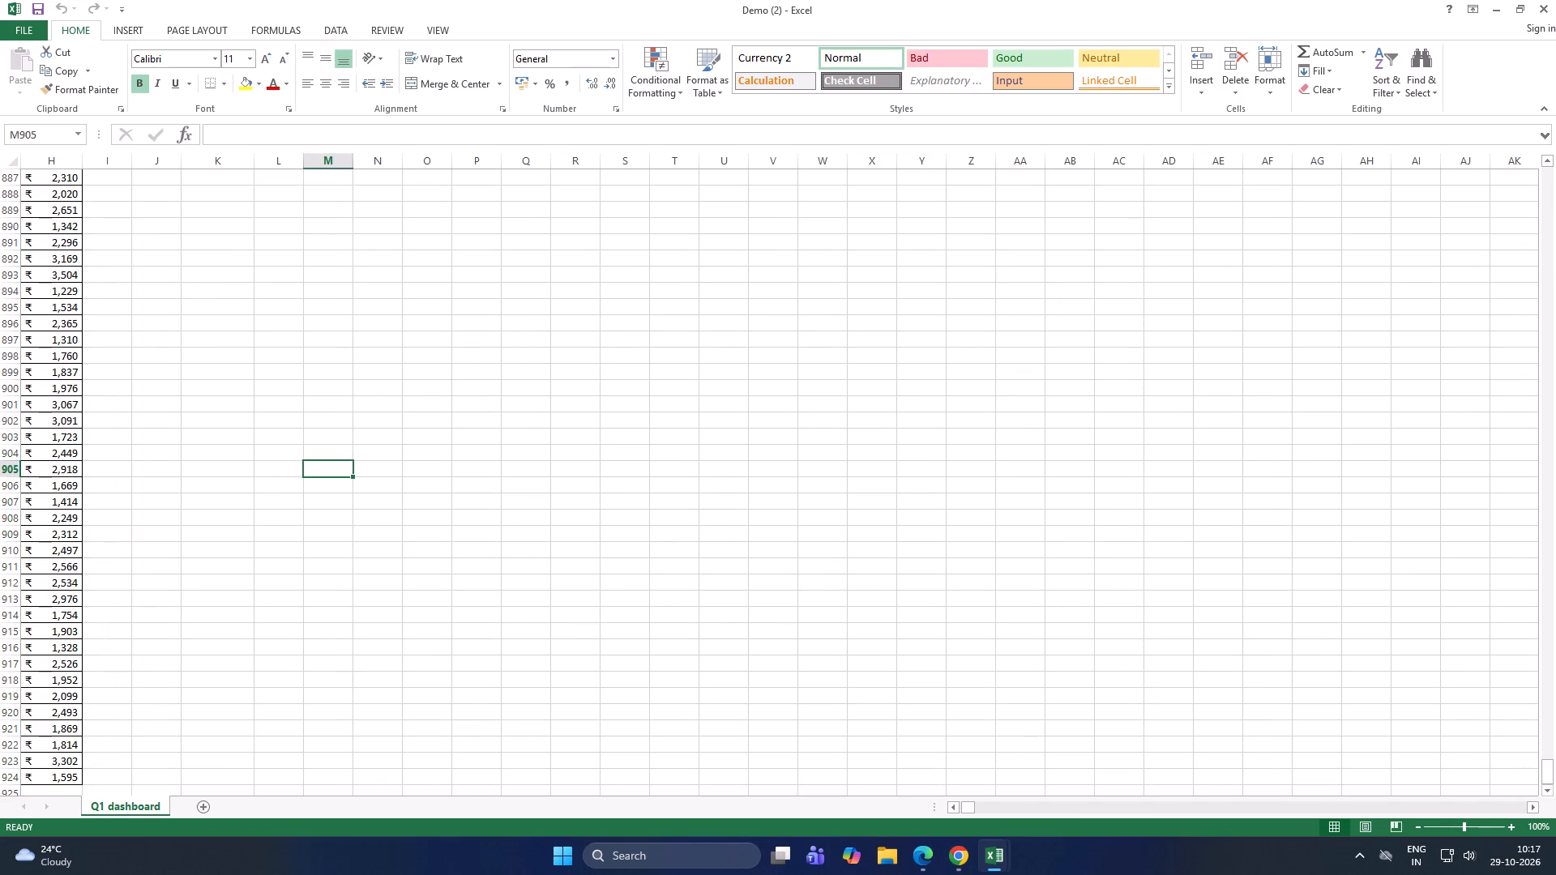
Return to the start of the Q1 dashboard sheet and review the task description and the sample slicers and charts.
{"action": "key", "text": "ctrl+shift+Up"}
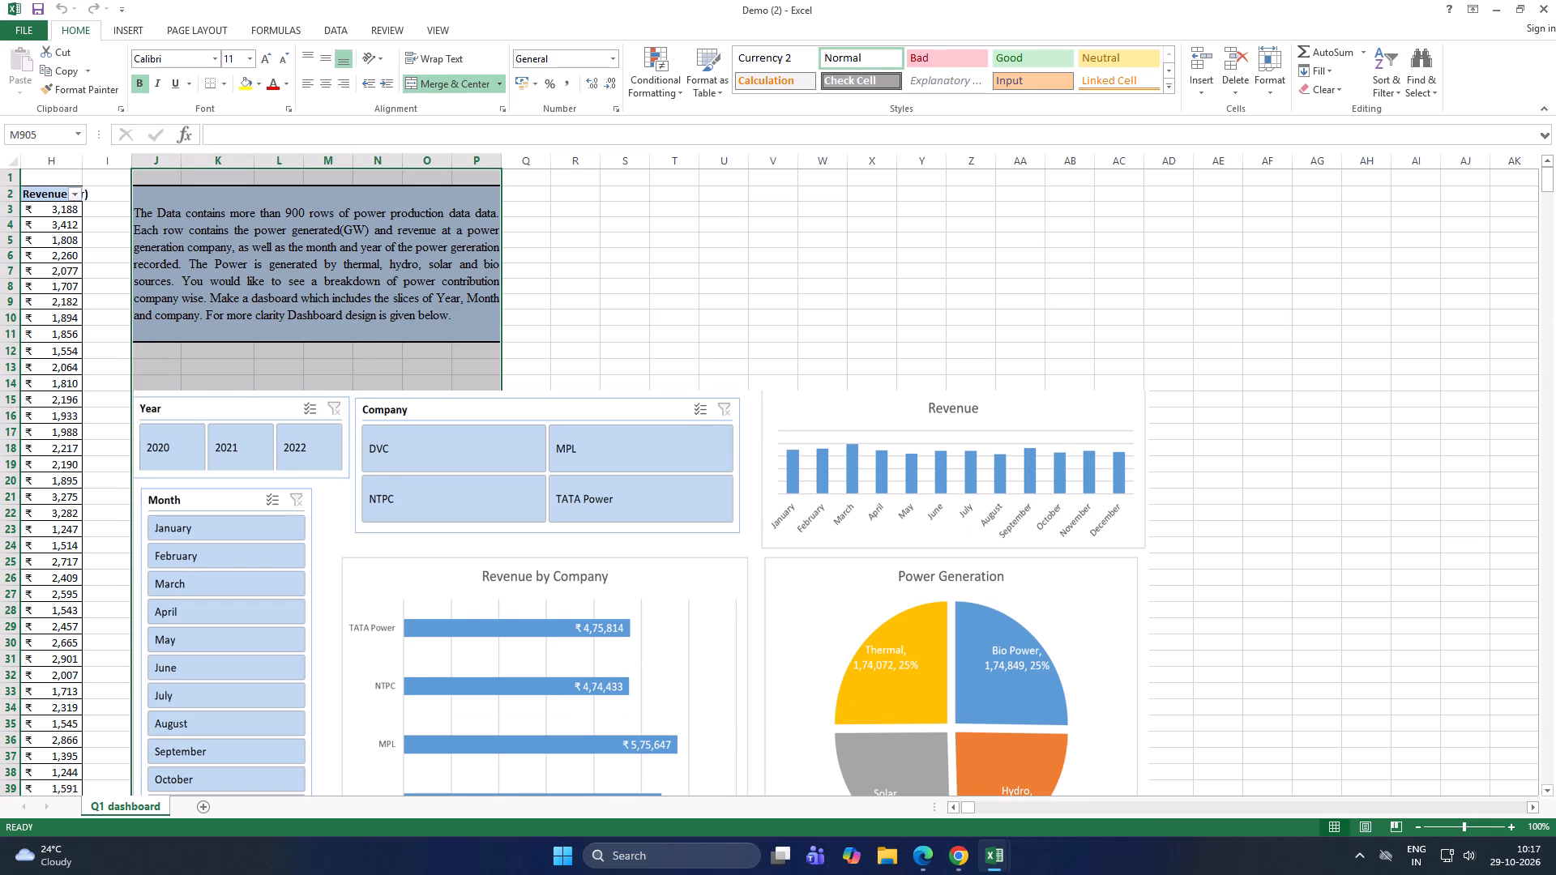
{"action": "left_click", "coordinate": [631, 294]}
{"action": "left_click", "coordinate": [672, 461]}
{"action": "left_click", "coordinate": [735, 298]}
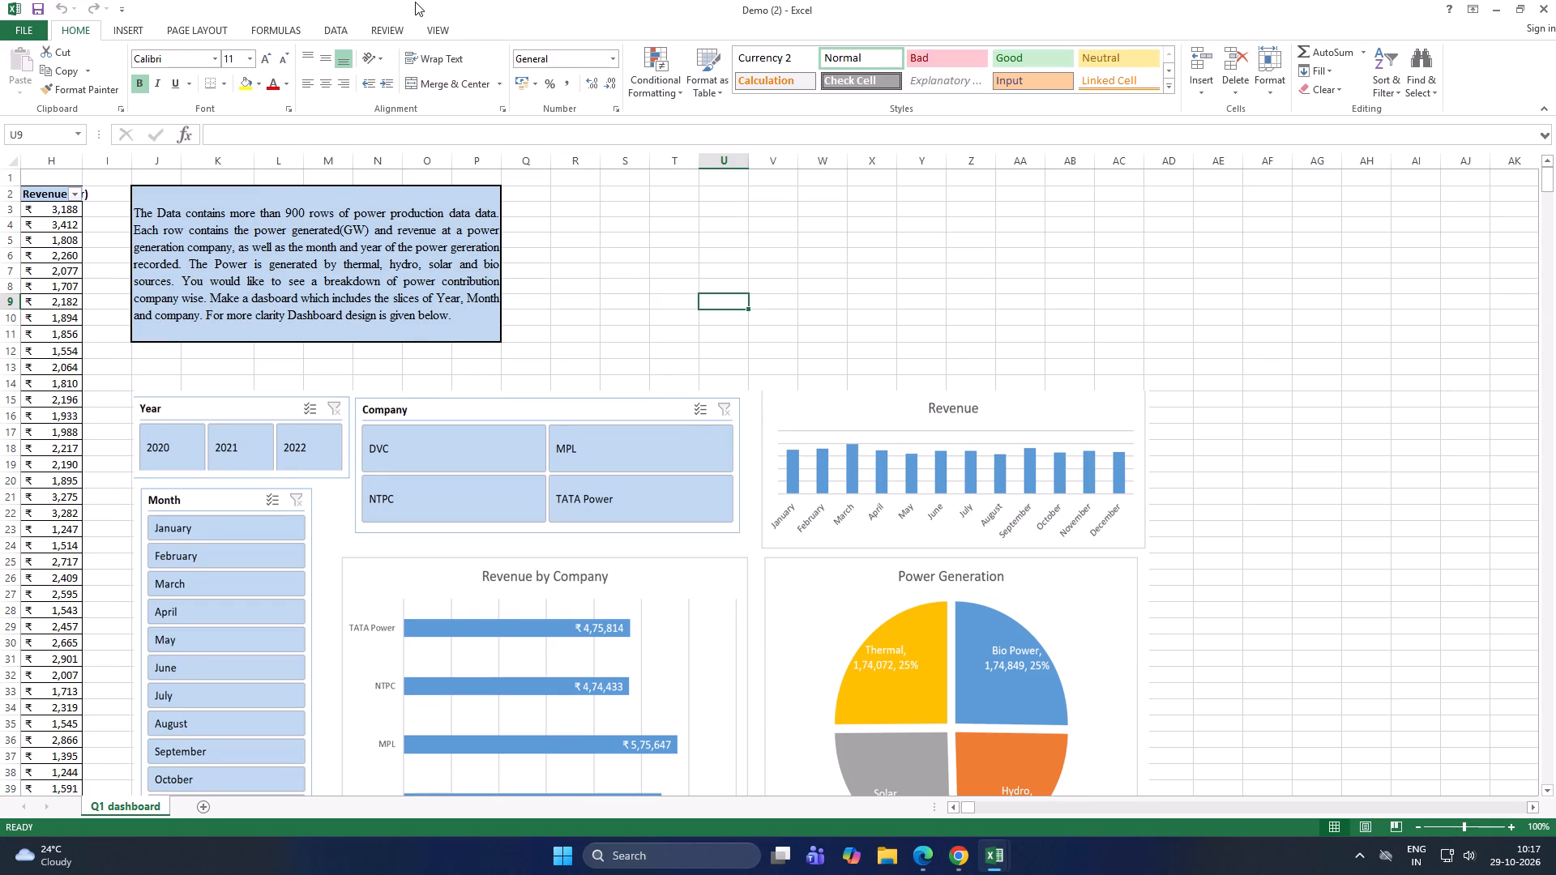
{"action": "scroll", "coordinate": [814, 217], "scroll_direction": "down", "scroll_amount": 5}
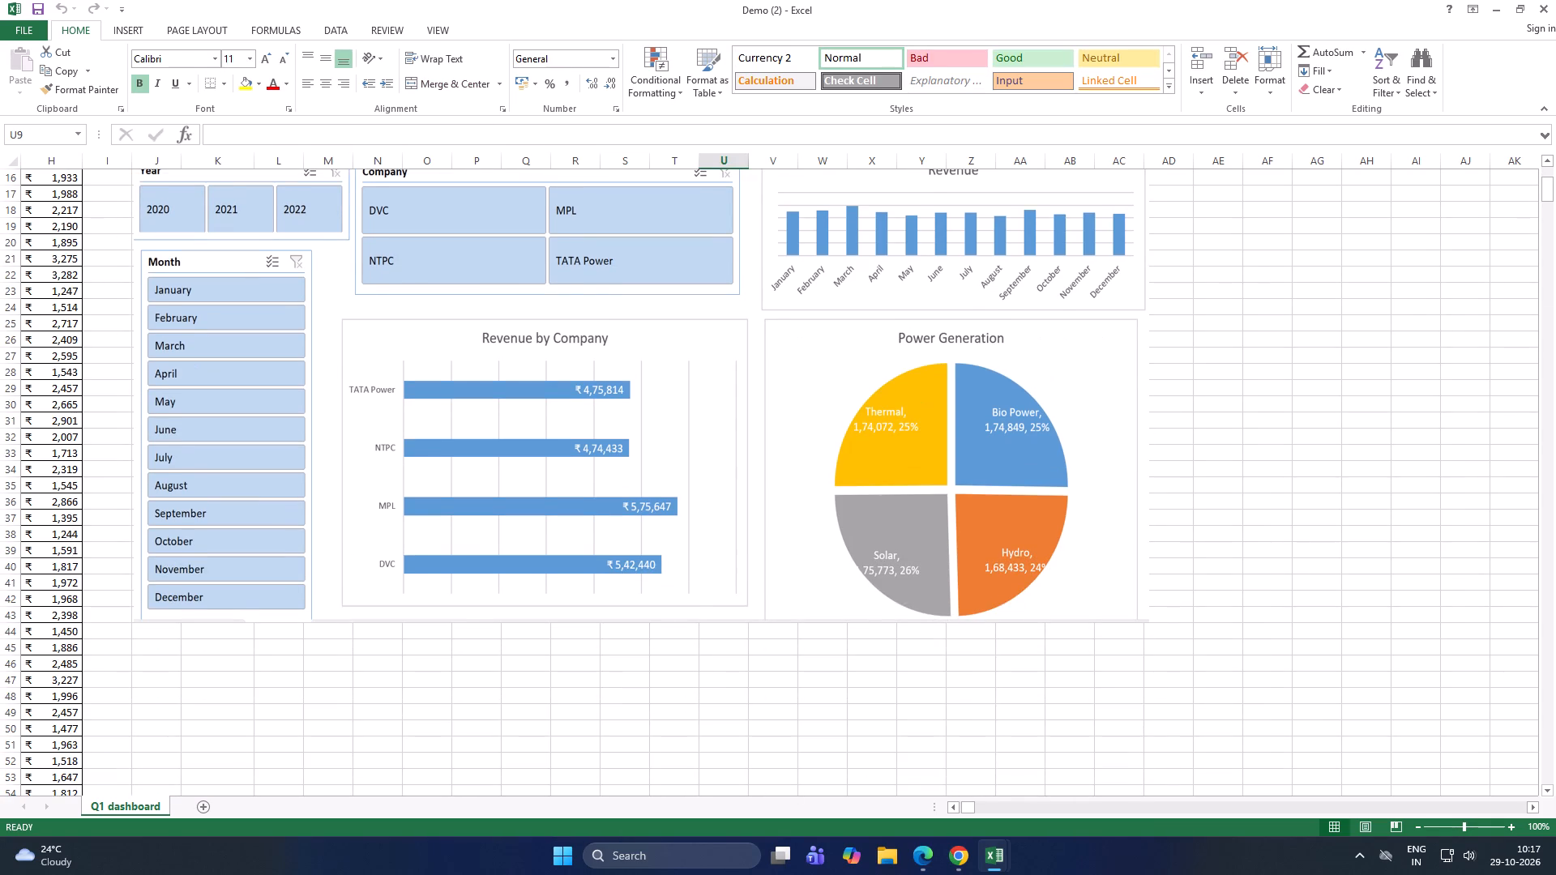
{"action": "scroll", "coordinate": [857, 355], "scroll_direction": "up", "scroll_amount": 5}
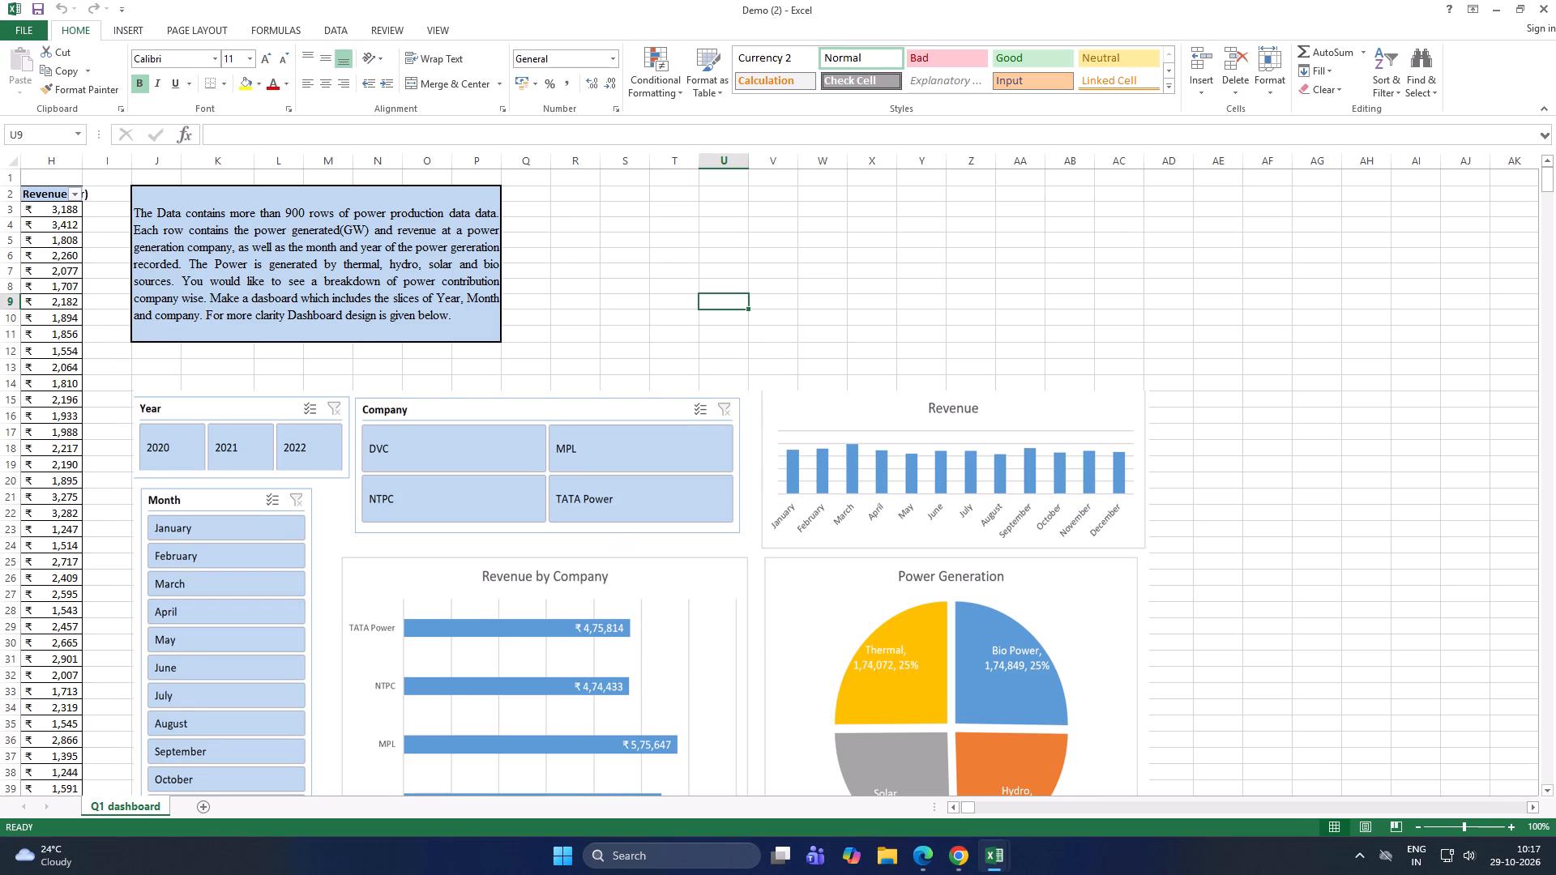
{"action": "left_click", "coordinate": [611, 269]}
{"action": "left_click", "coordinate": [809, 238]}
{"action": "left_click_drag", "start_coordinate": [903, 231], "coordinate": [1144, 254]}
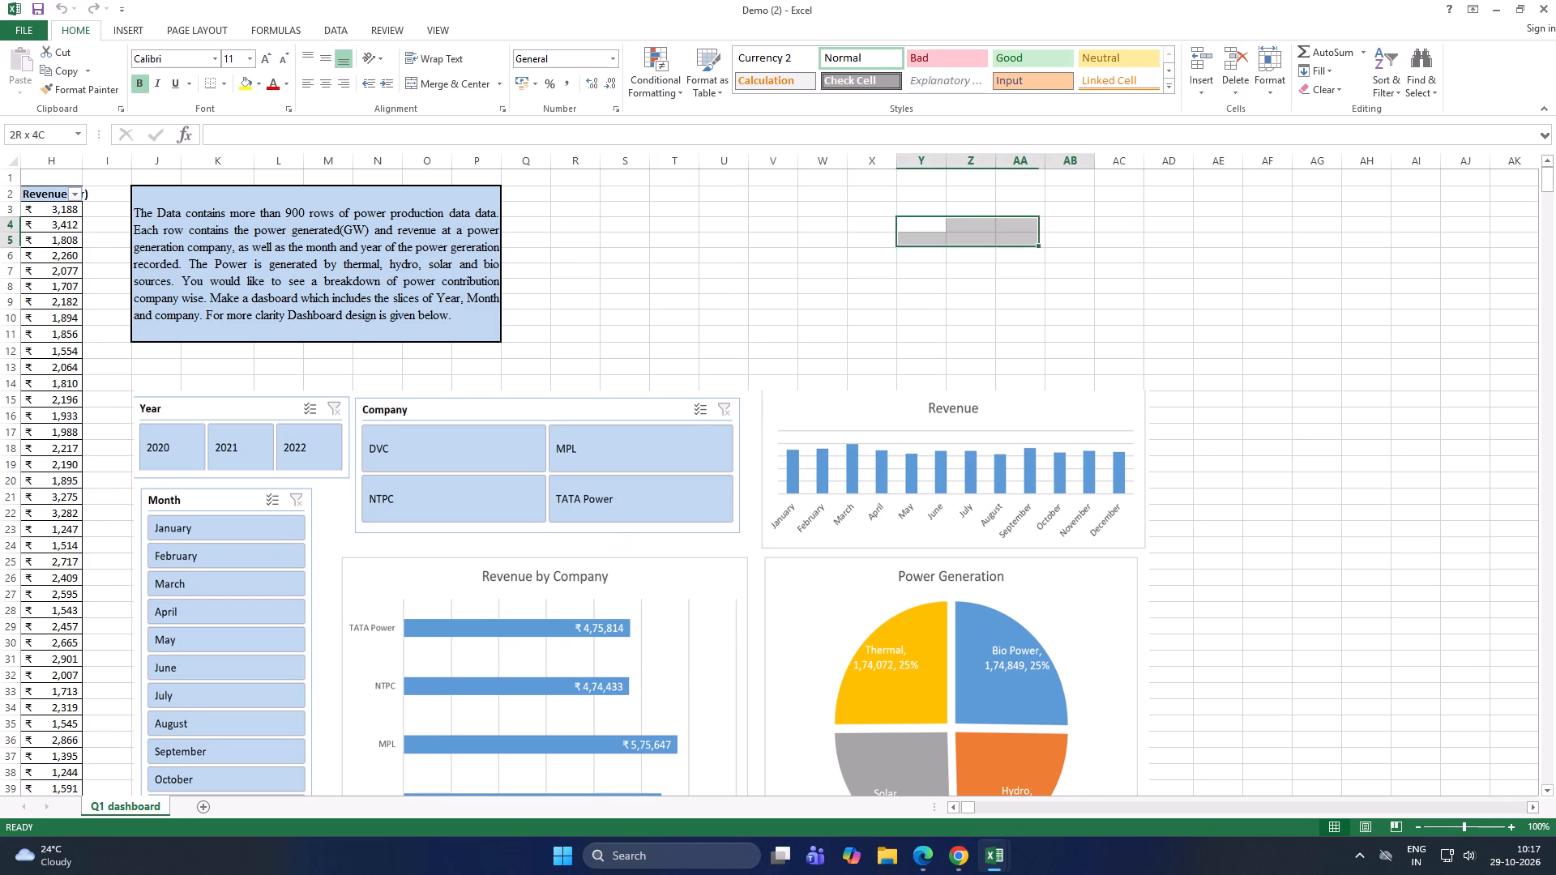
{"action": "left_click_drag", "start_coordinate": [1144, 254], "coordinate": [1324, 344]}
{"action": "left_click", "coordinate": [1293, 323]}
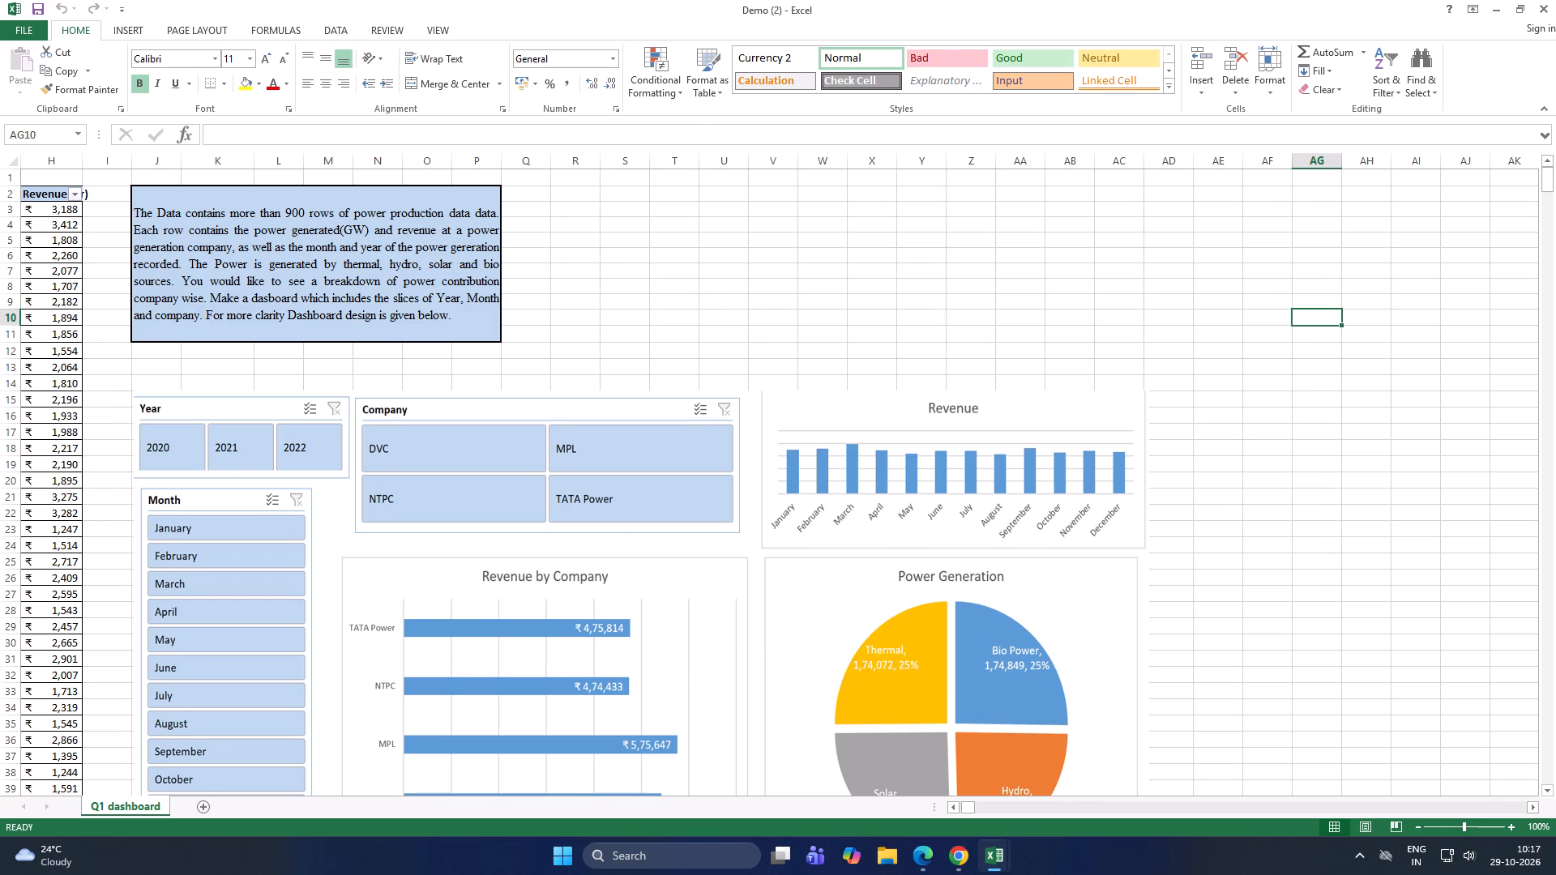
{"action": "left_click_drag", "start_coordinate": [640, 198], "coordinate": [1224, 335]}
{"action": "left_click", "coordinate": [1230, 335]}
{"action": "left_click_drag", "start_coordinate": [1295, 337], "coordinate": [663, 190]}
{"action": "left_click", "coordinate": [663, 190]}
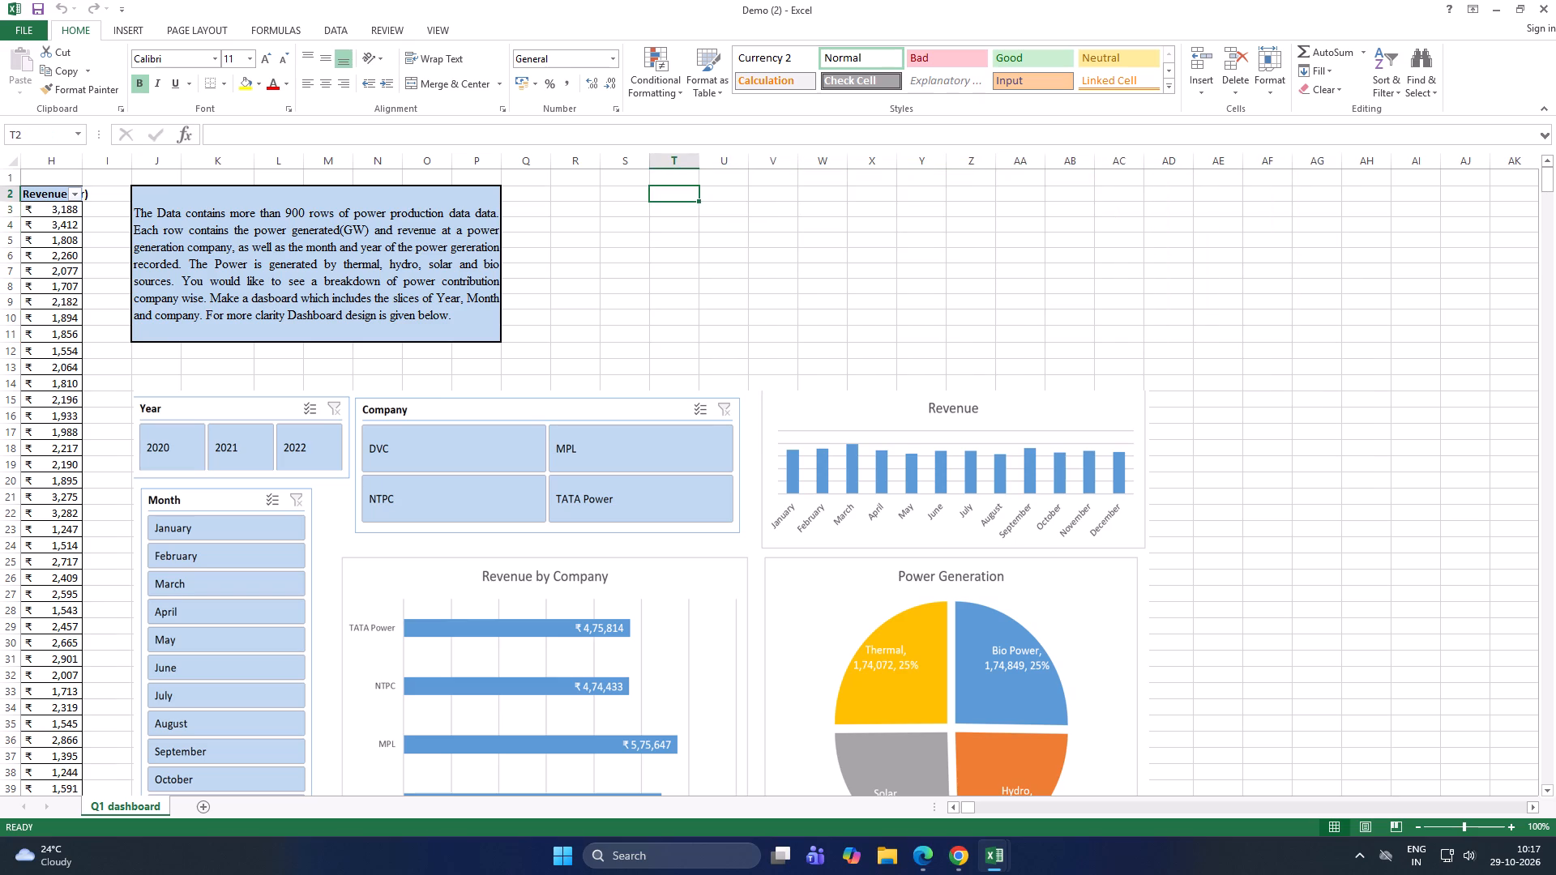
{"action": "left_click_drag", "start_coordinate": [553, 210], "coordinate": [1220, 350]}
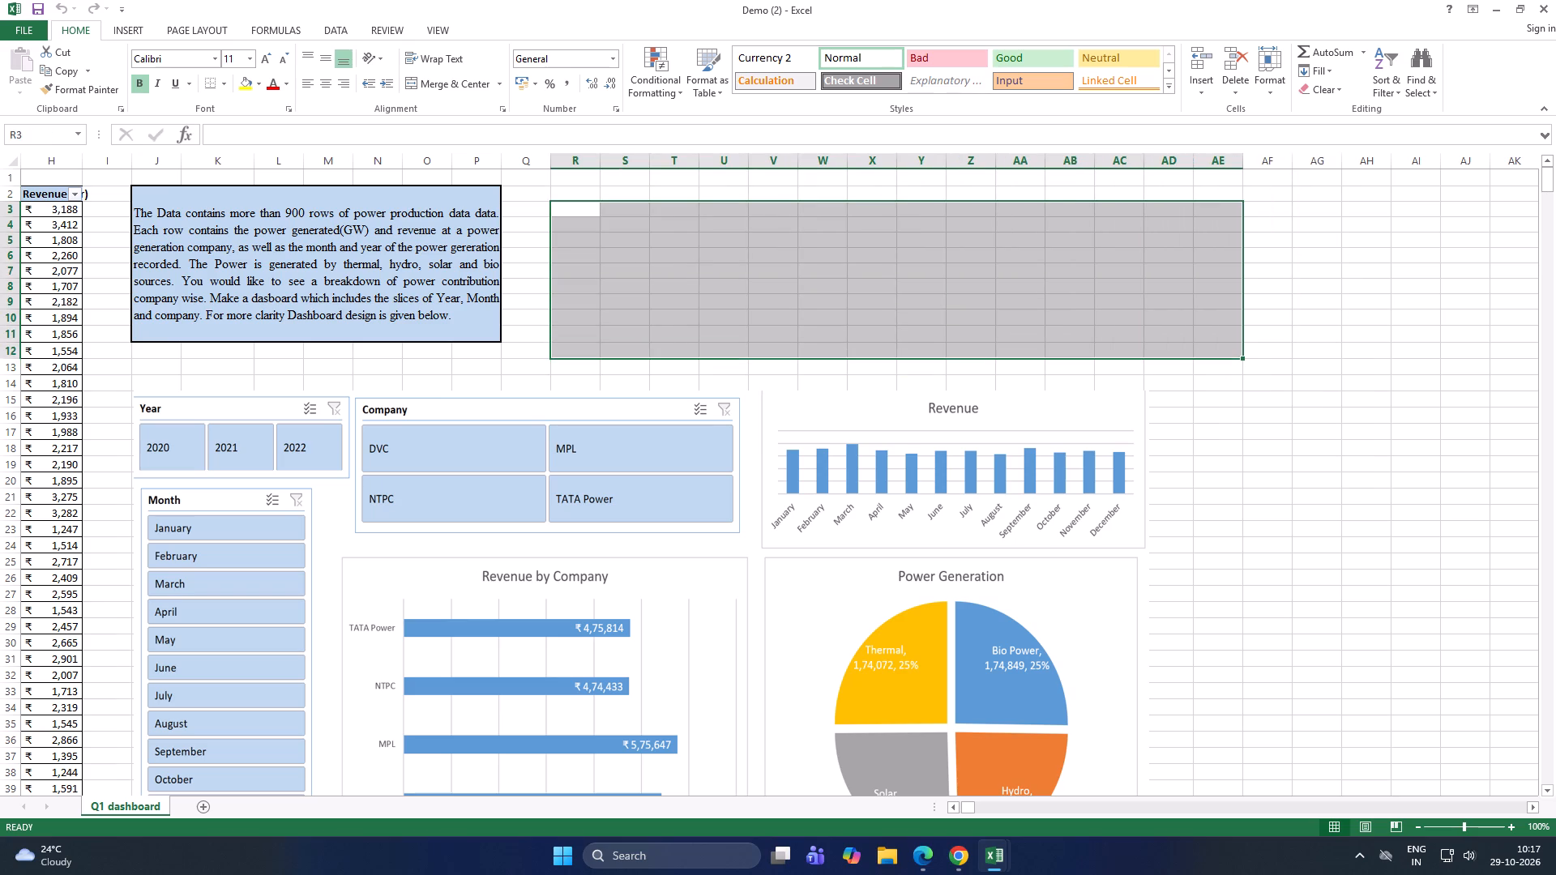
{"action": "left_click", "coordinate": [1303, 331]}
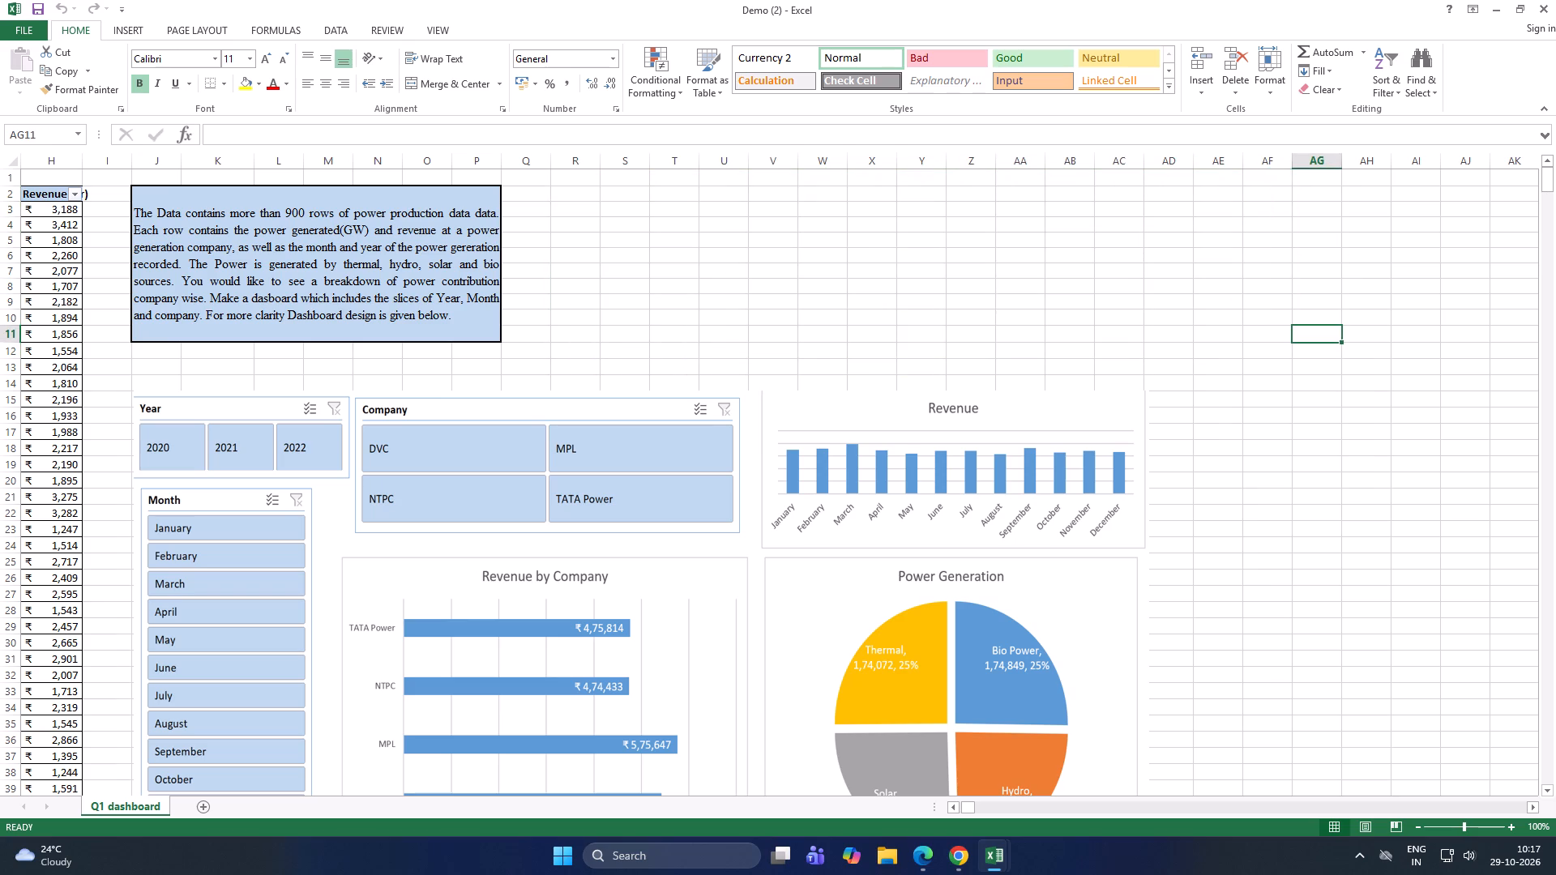
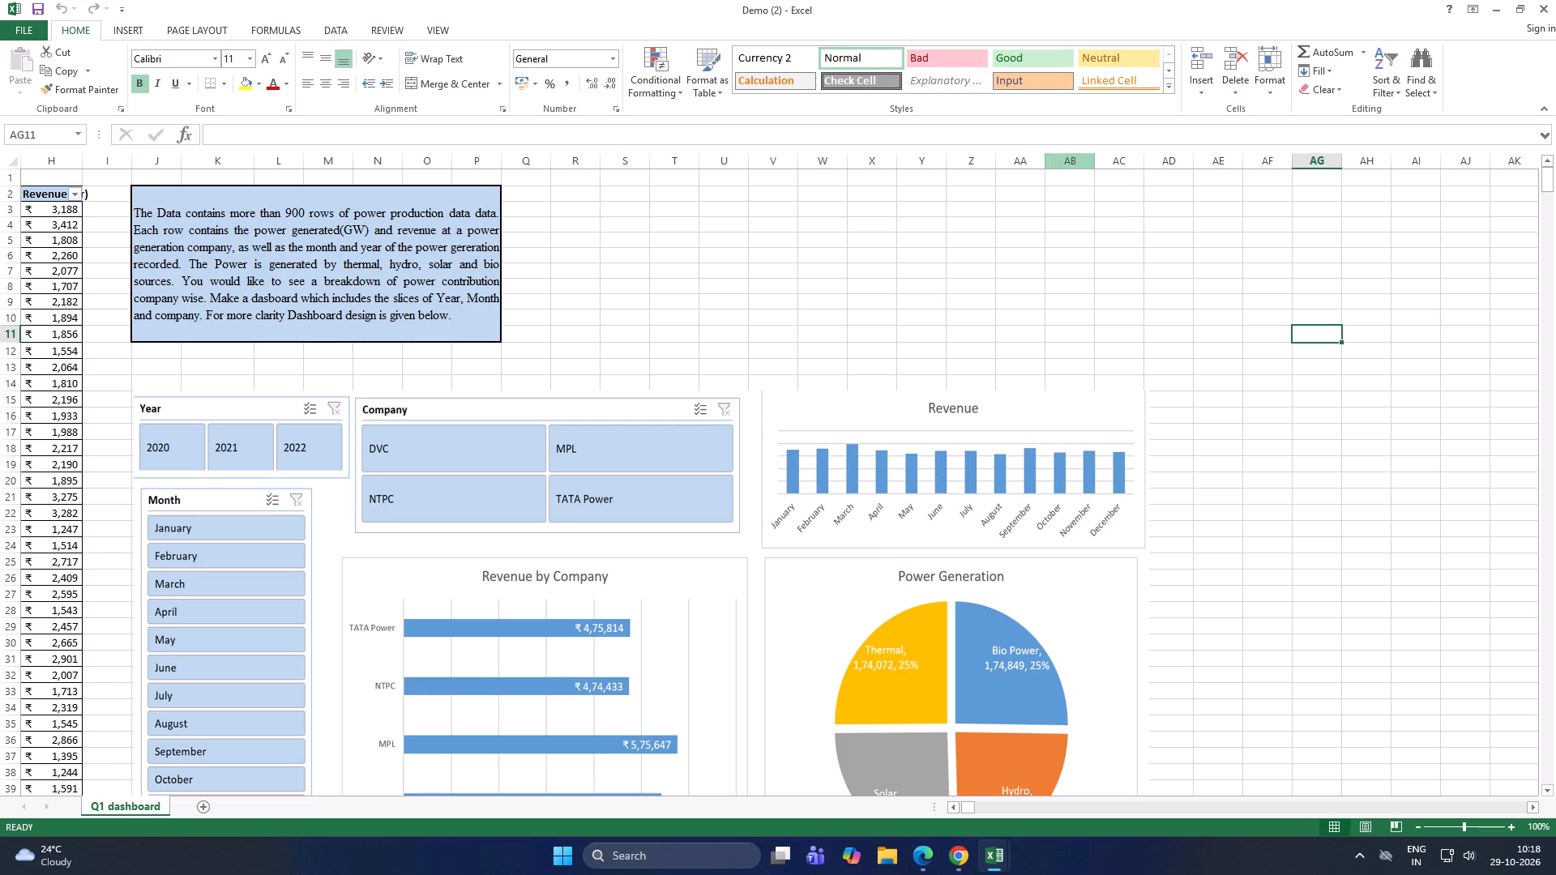
Examine the full sample dashboard picture with its slicers and charts, along with the power production data table's column headings.
{"action": "scroll", "coordinate": [185, 589], "scroll_direction": "up", "scroll_amount": 3}
{"action": "scroll", "coordinate": [339, 506], "scroll_direction": "up", "scroll_amount": 3}
{"action": "scroll", "coordinate": [648, 778], "scroll_direction": "down", "scroll_amount": 2}
{"action": "left_click", "coordinate": [620, 688]}
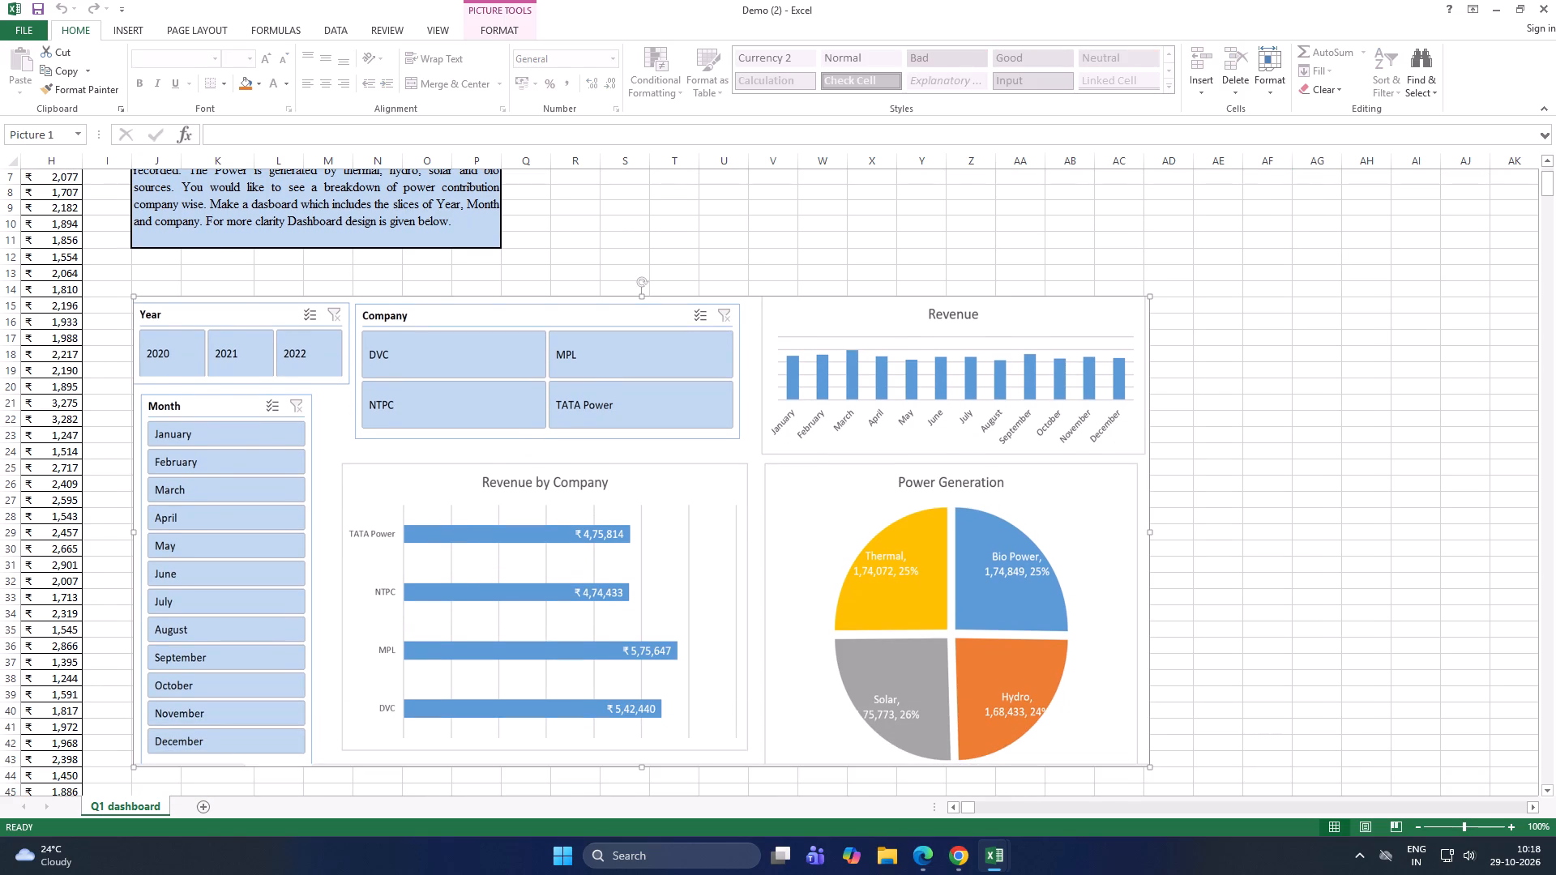
{"action": "left_click", "coordinate": [297, 578]}
{"action": "left_click", "coordinate": [197, 479]}
{"action": "left_click", "coordinate": [301, 409]}
{"action": "left_click_drag", "start_coordinate": [964, 809], "coordinate": [937, 809]}
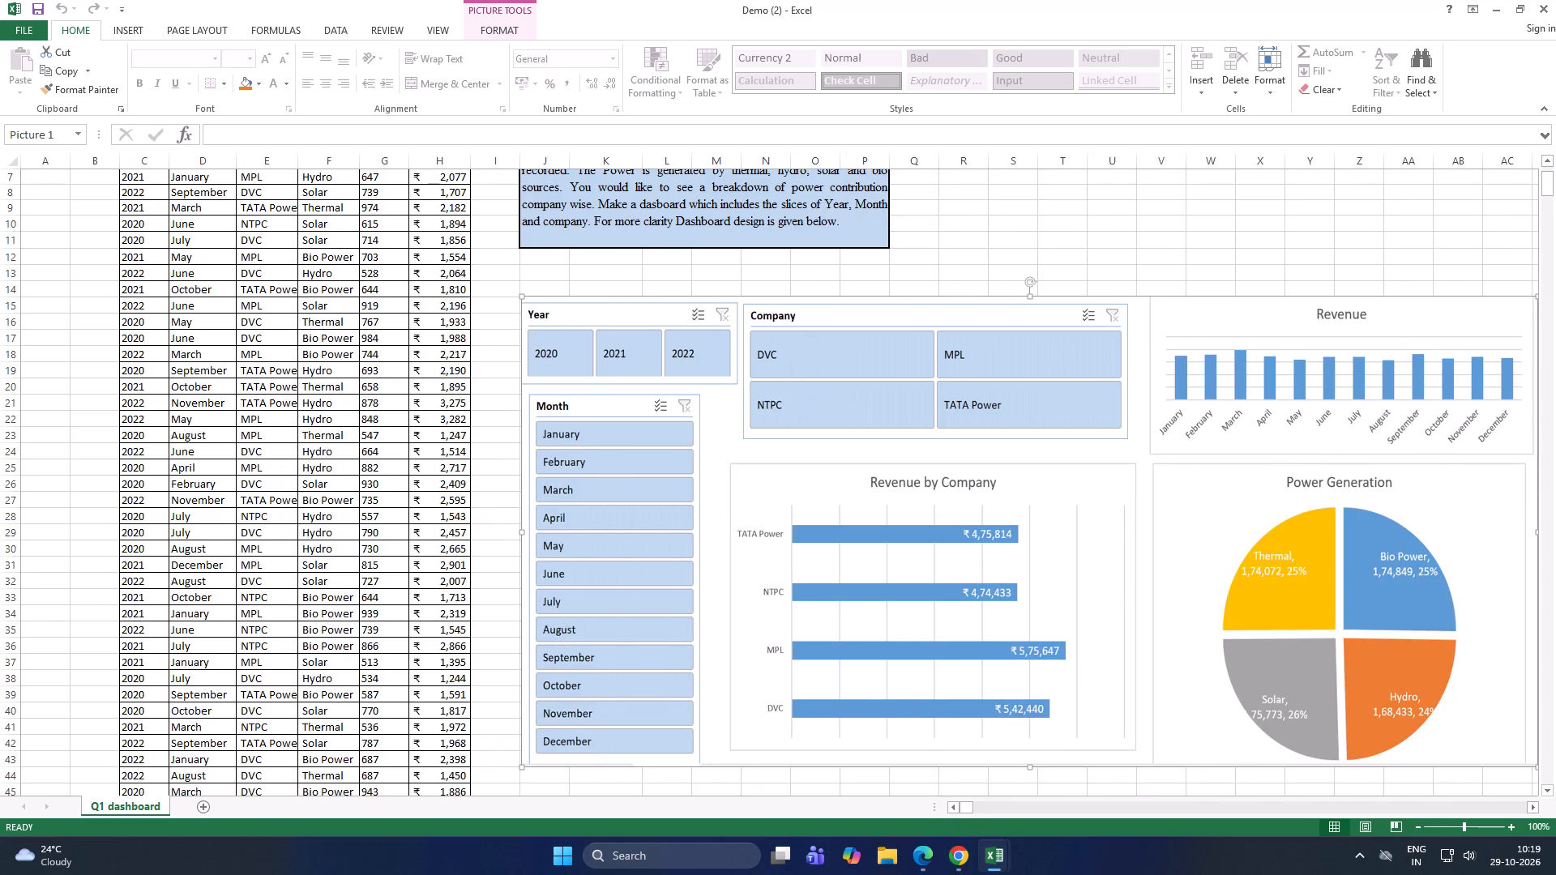
{"action": "scroll", "coordinate": [447, 603], "scroll_direction": "up", "scroll_amount": 5}
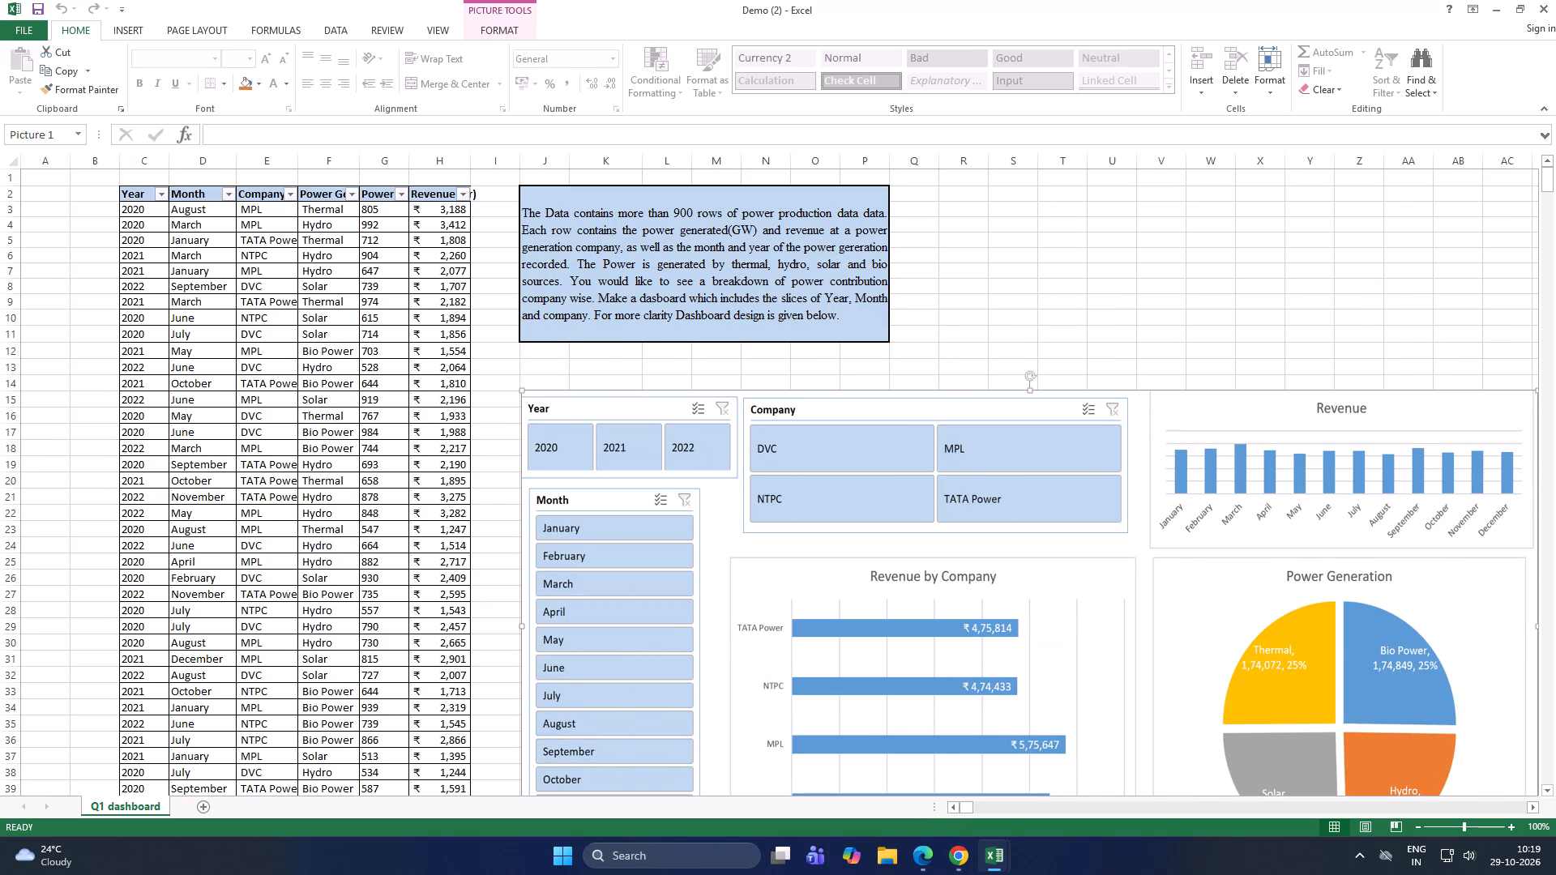
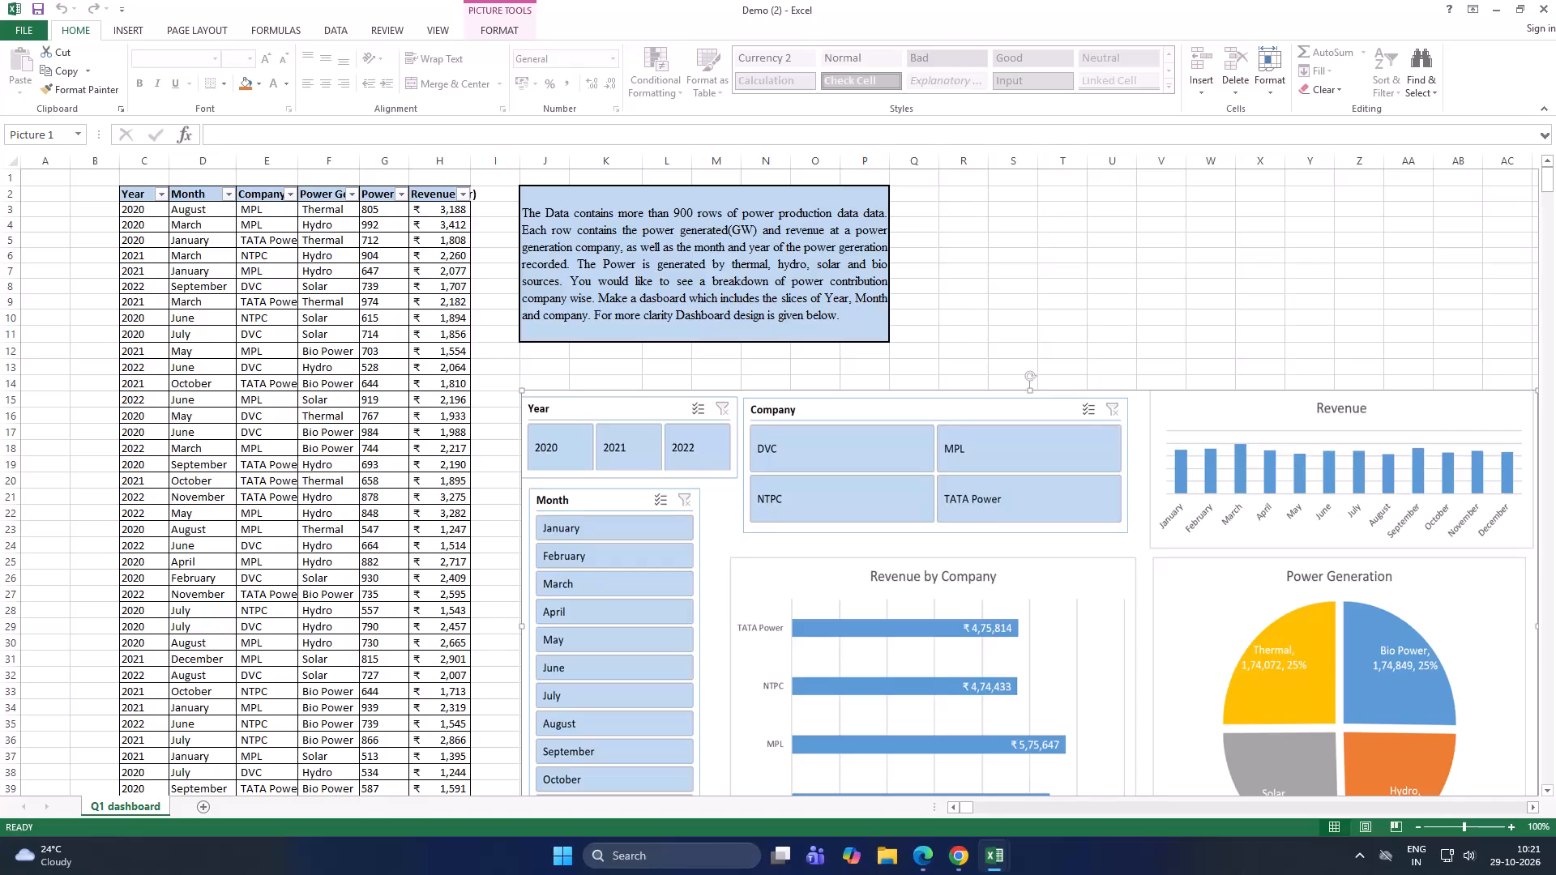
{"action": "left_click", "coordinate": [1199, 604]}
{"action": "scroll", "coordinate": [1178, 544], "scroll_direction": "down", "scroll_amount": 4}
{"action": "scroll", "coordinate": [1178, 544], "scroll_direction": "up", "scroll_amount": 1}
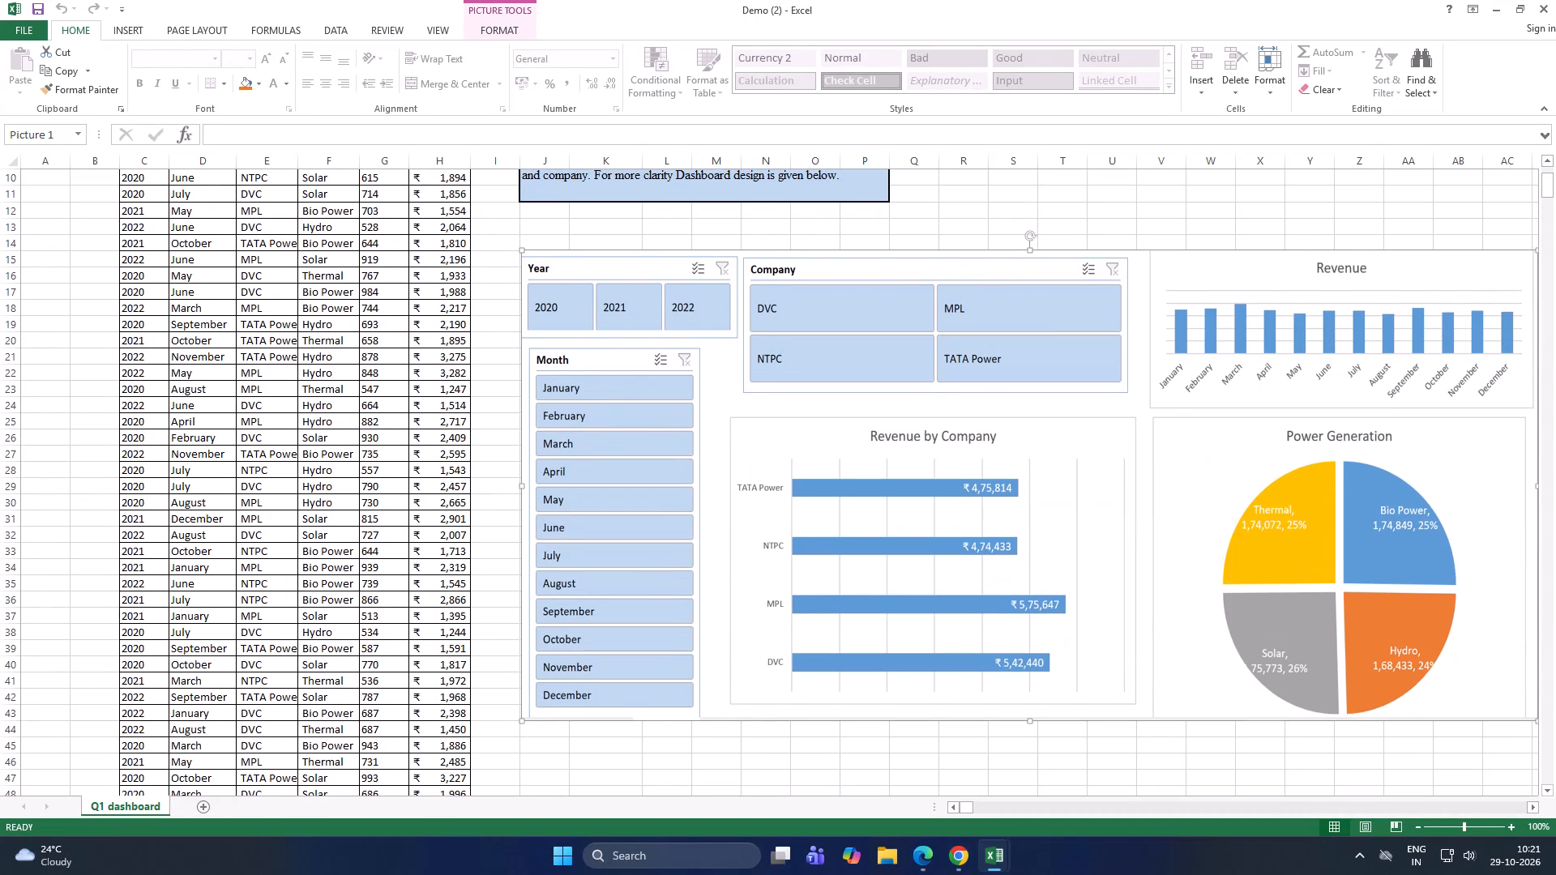
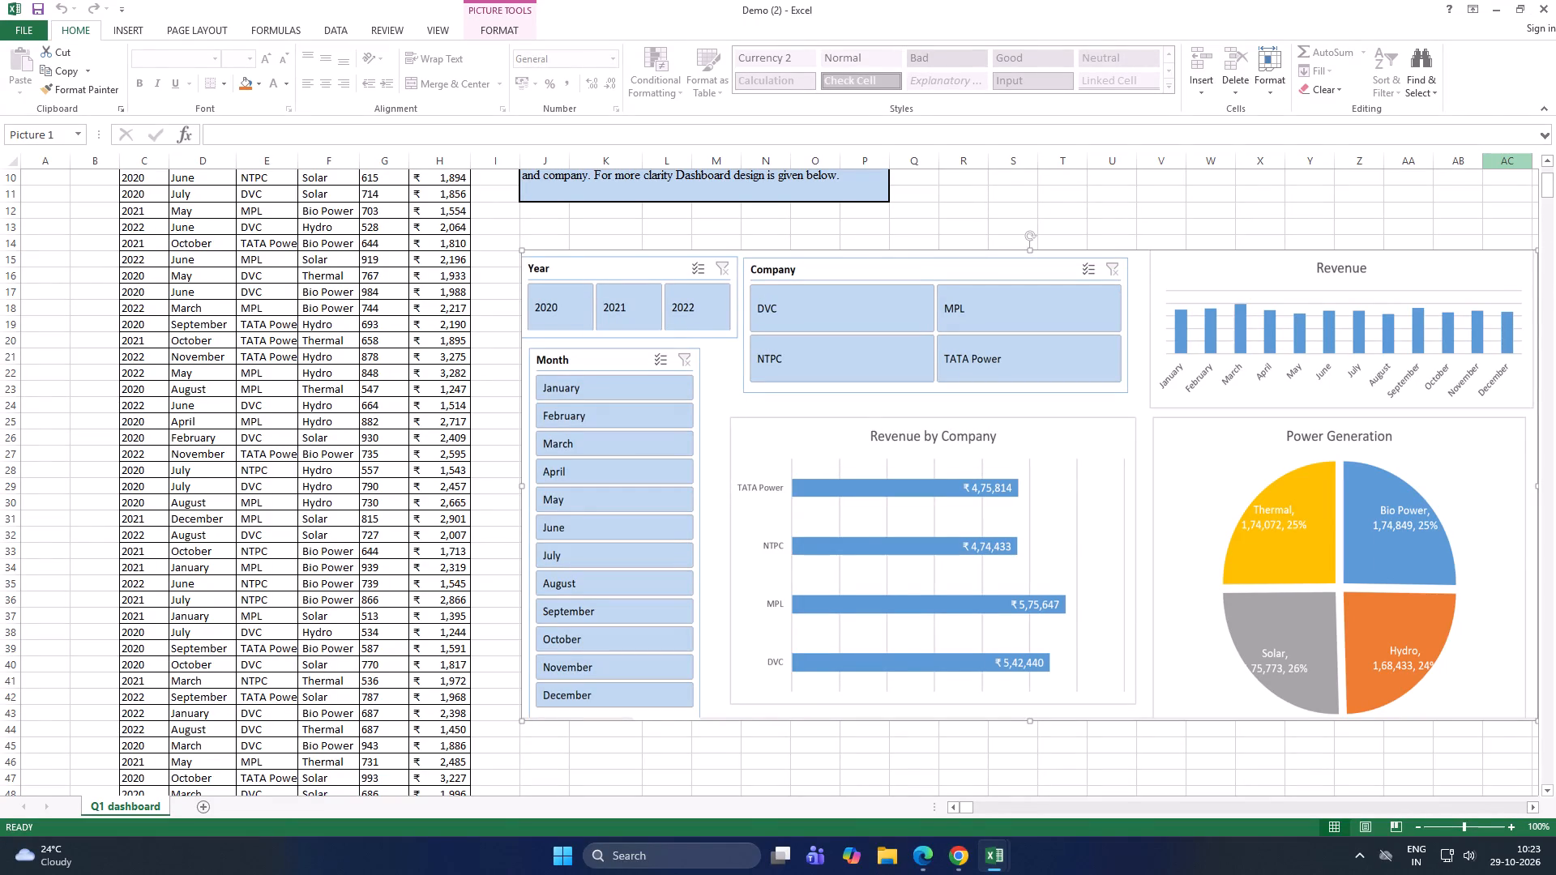
Create a PivotTable on a new worksheet from the full power production data range C2:H924, headers included, of the Q1 dashboard sheet.
{"action": "left_click", "coordinate": [144, 29]}
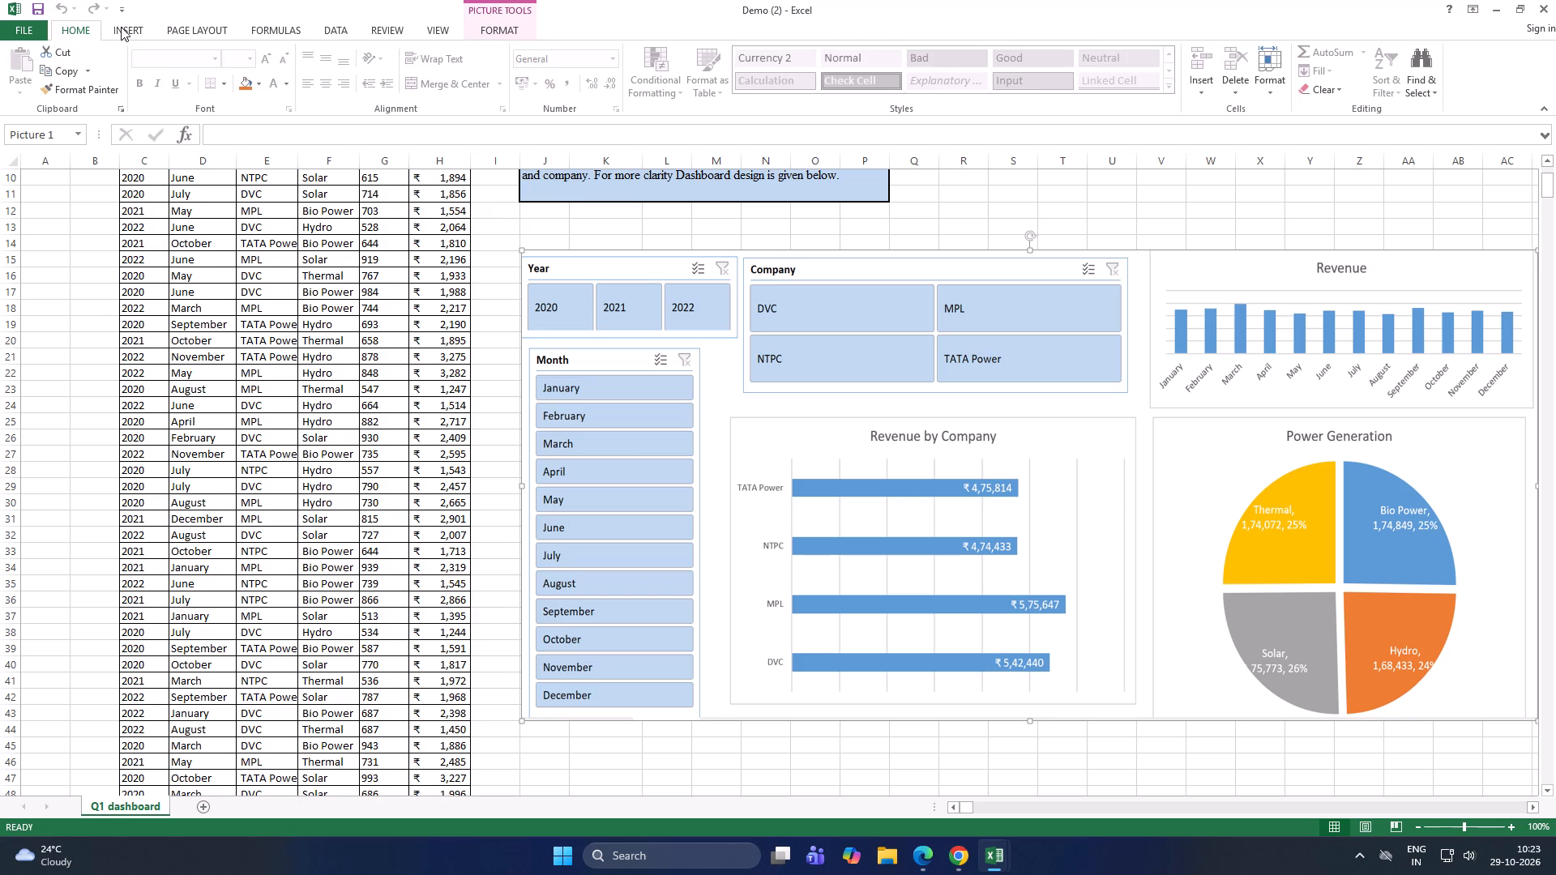
{"action": "left_click", "coordinate": [125, 29]}
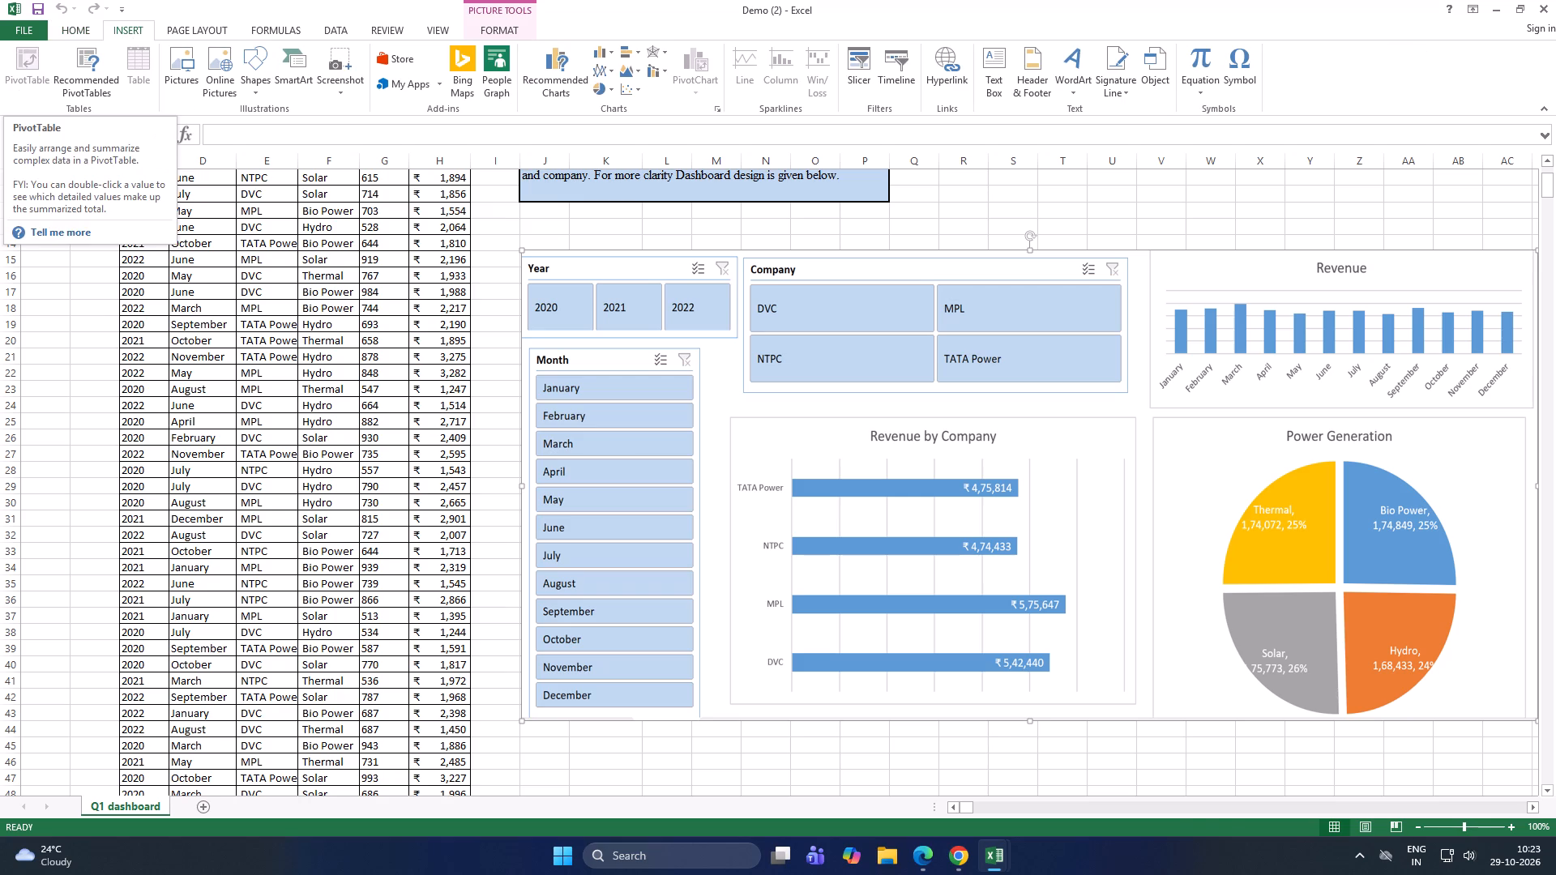
{"action": "left_click", "coordinate": [8, 321]}
{"action": "left_click", "coordinate": [147, 176]}
{"action": "scroll", "coordinate": [172, 247], "scroll_direction": "up", "scroll_amount": 5}
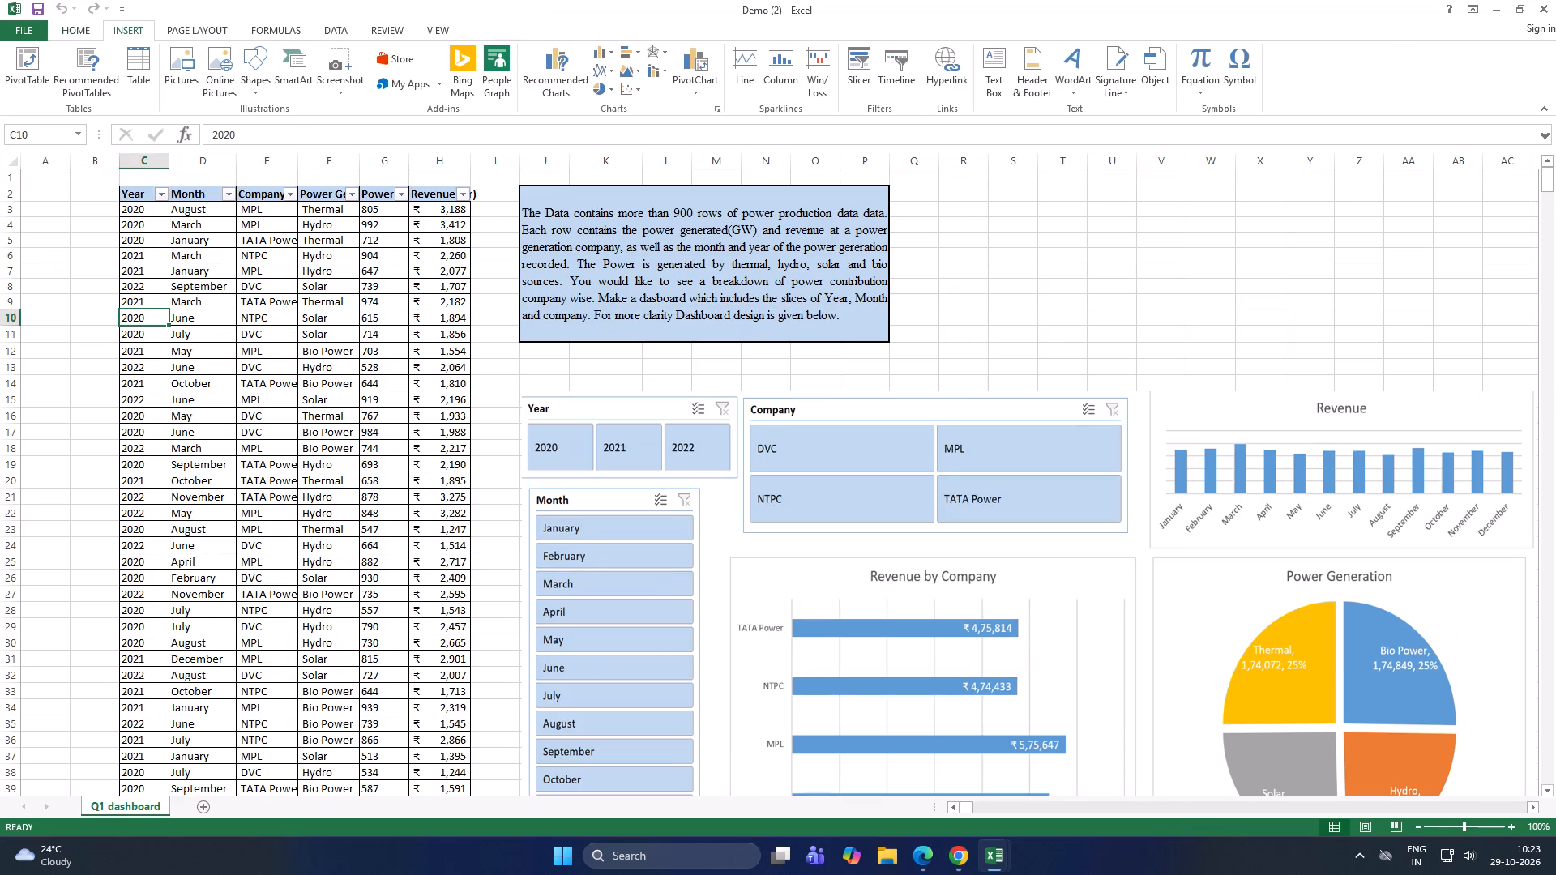
{"action": "left_click", "coordinate": [139, 194]}
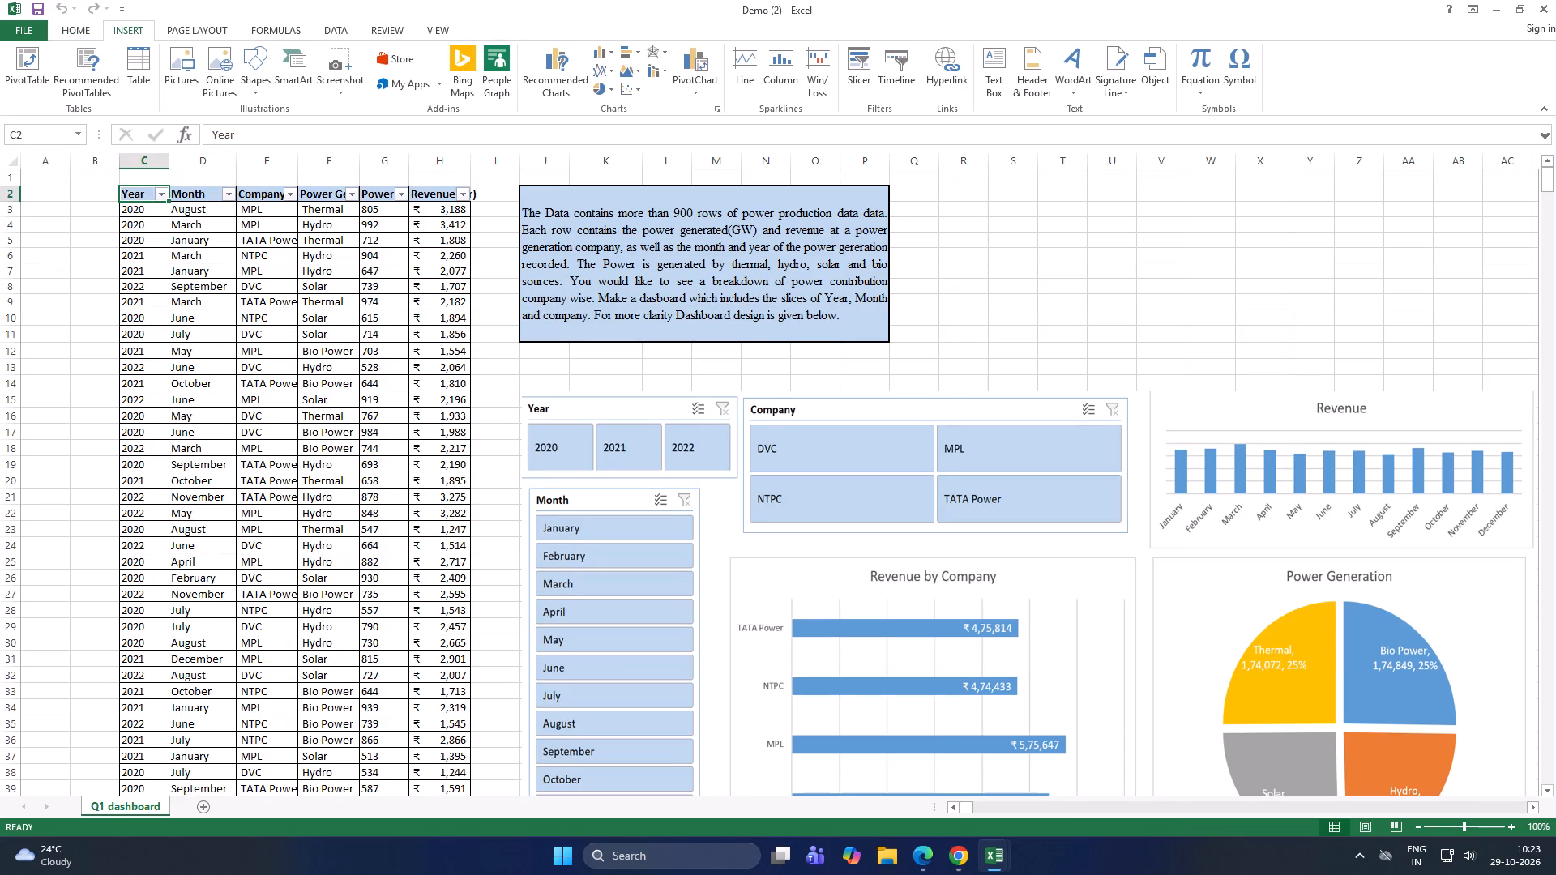
{"action": "key", "text": "ctrl+a"}
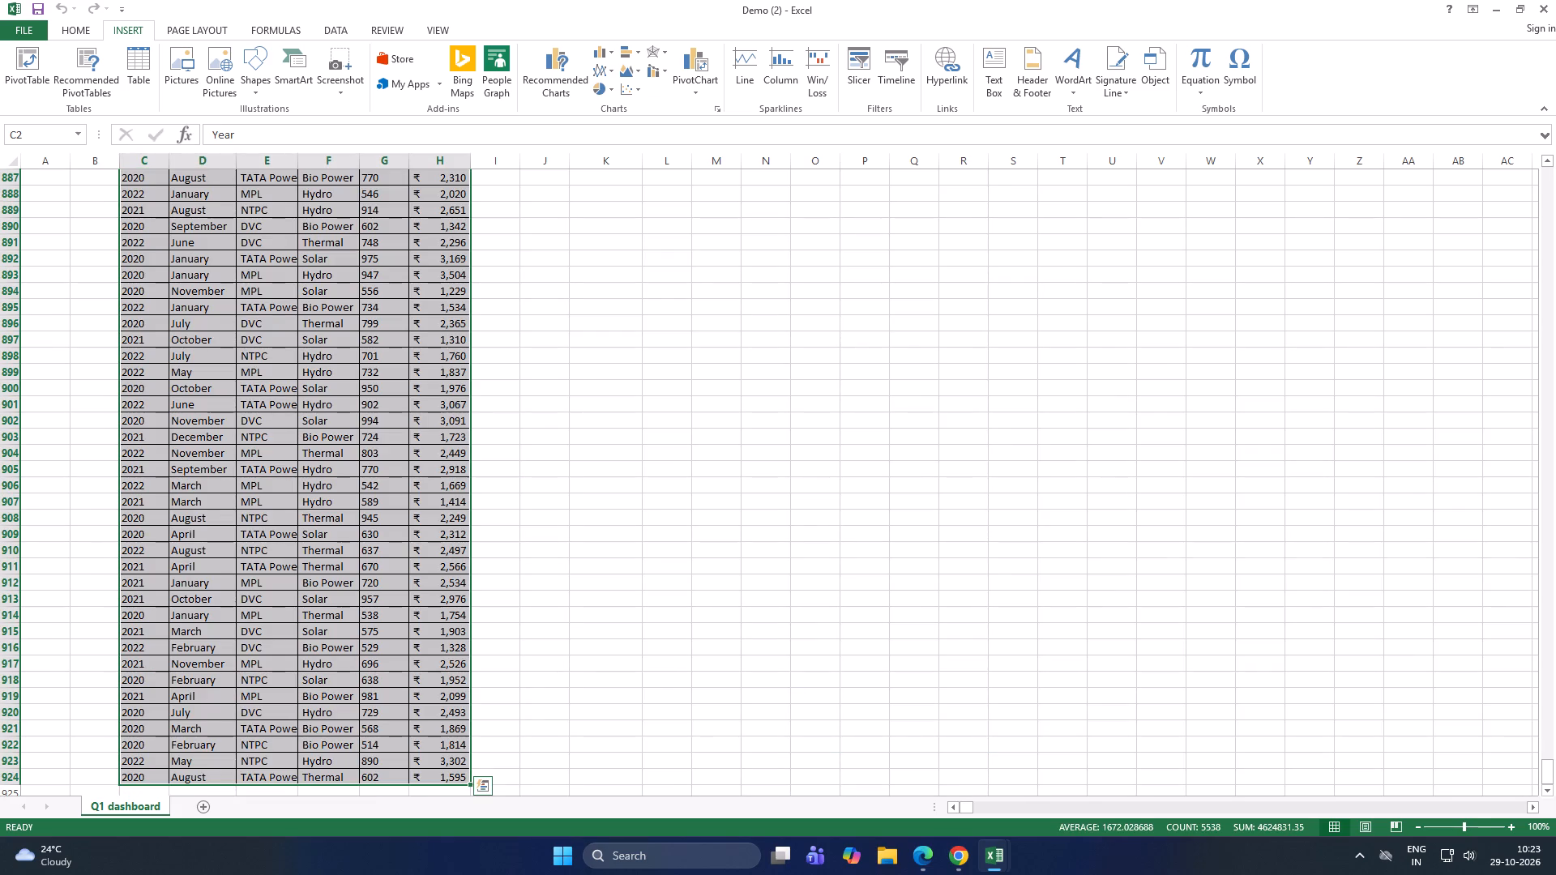
{"action": "scroll", "coordinate": [631, 526], "scroll_direction": "up", "scroll_amount": 20}
{"action": "scroll", "coordinate": [631, 526], "scroll_direction": "up", "scroll_amount": 10}
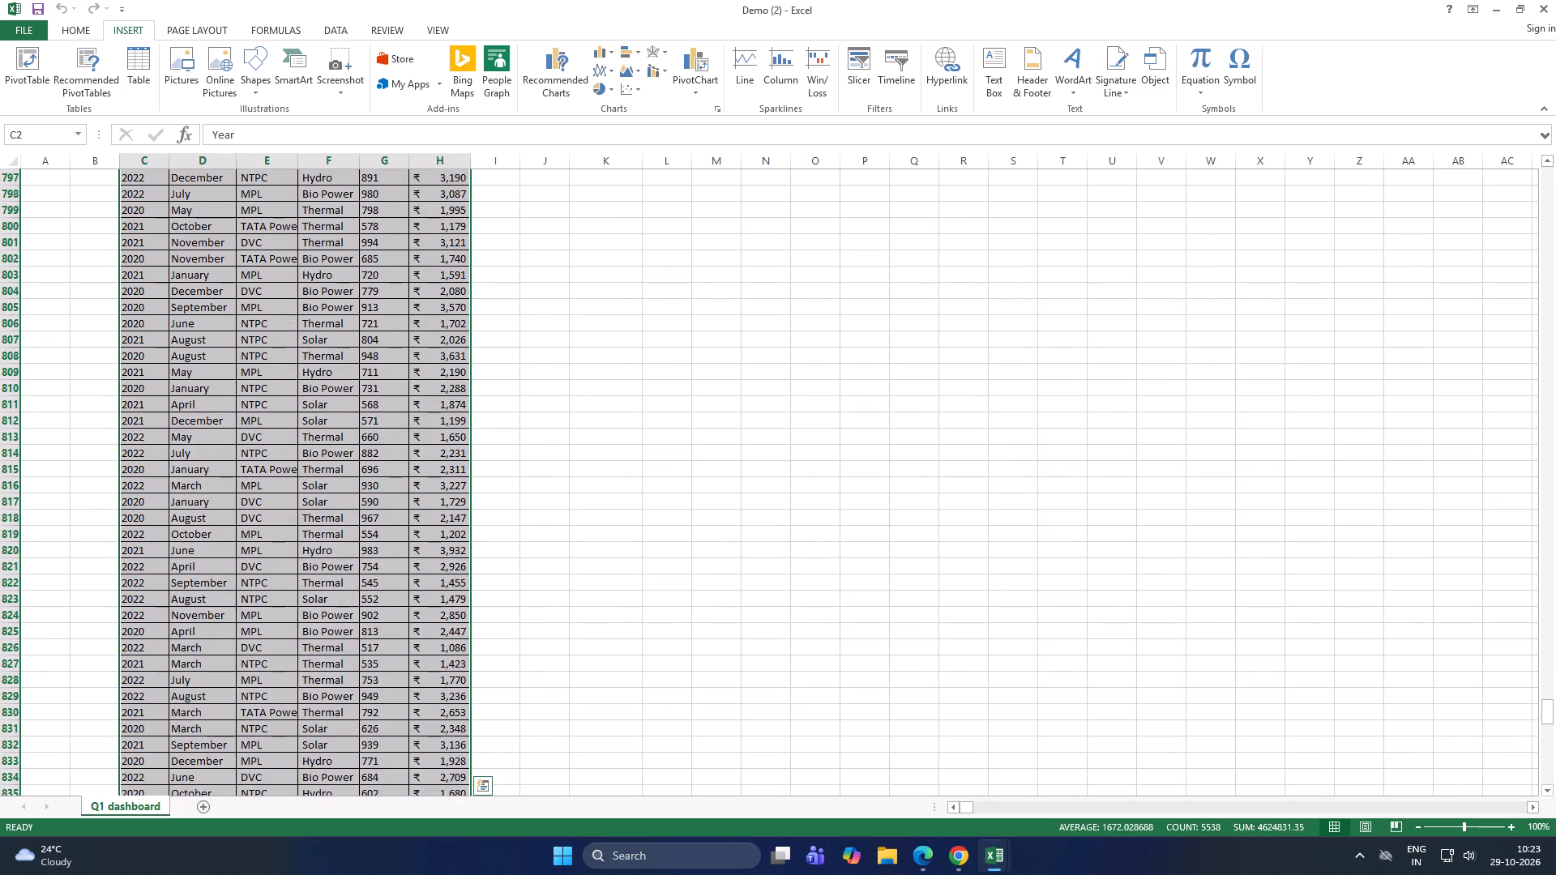
{"action": "left_click_drag", "start_coordinate": [1552, 710], "coordinate": [1494, 92]}
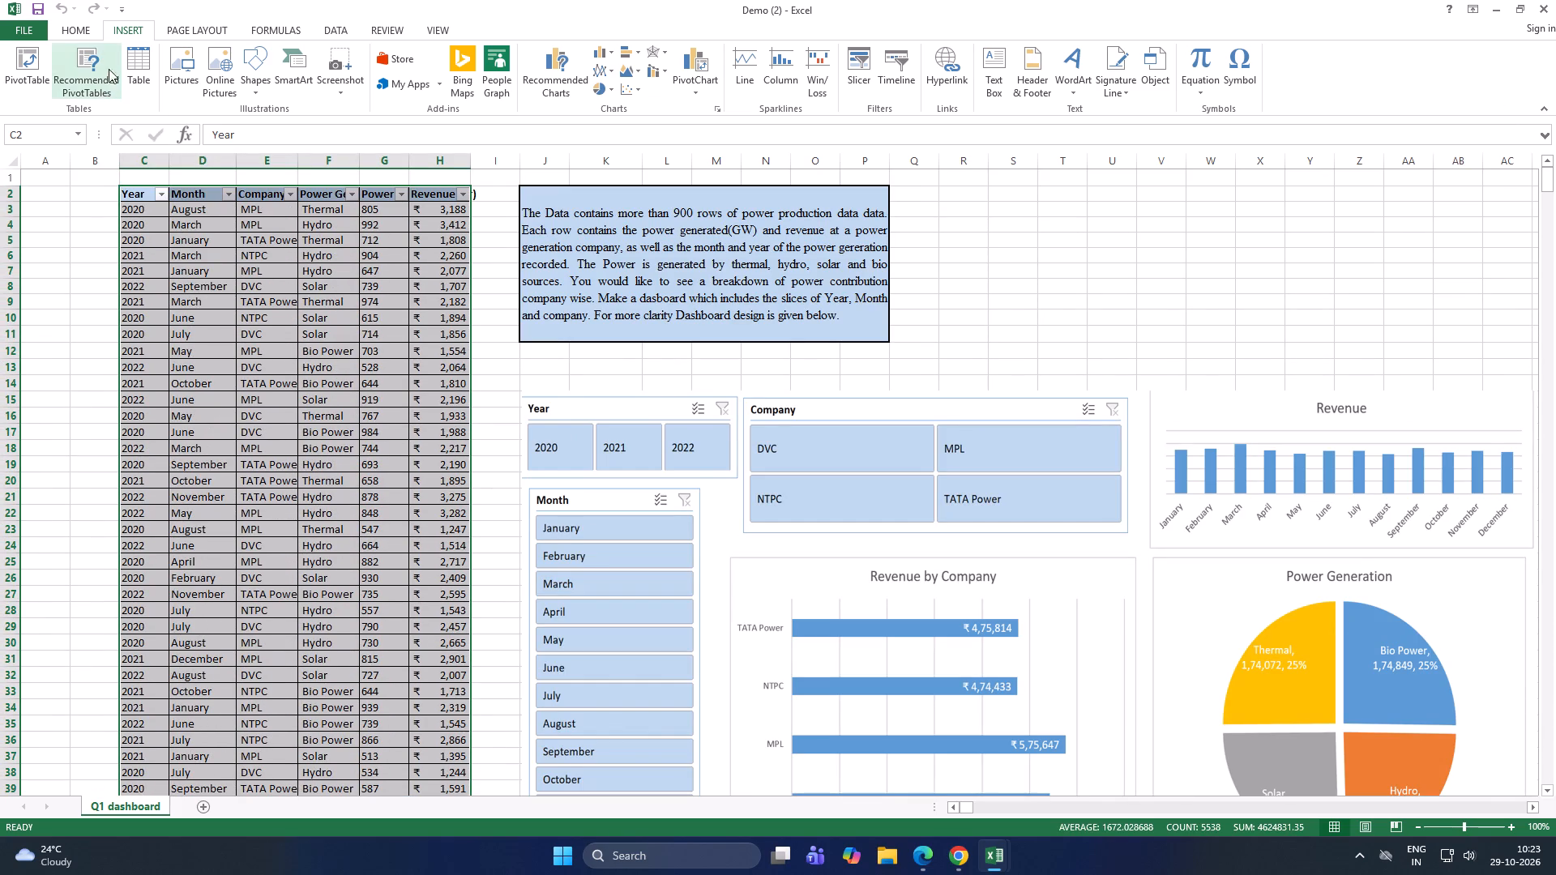
{"action": "left_click", "coordinate": [4, 76]}
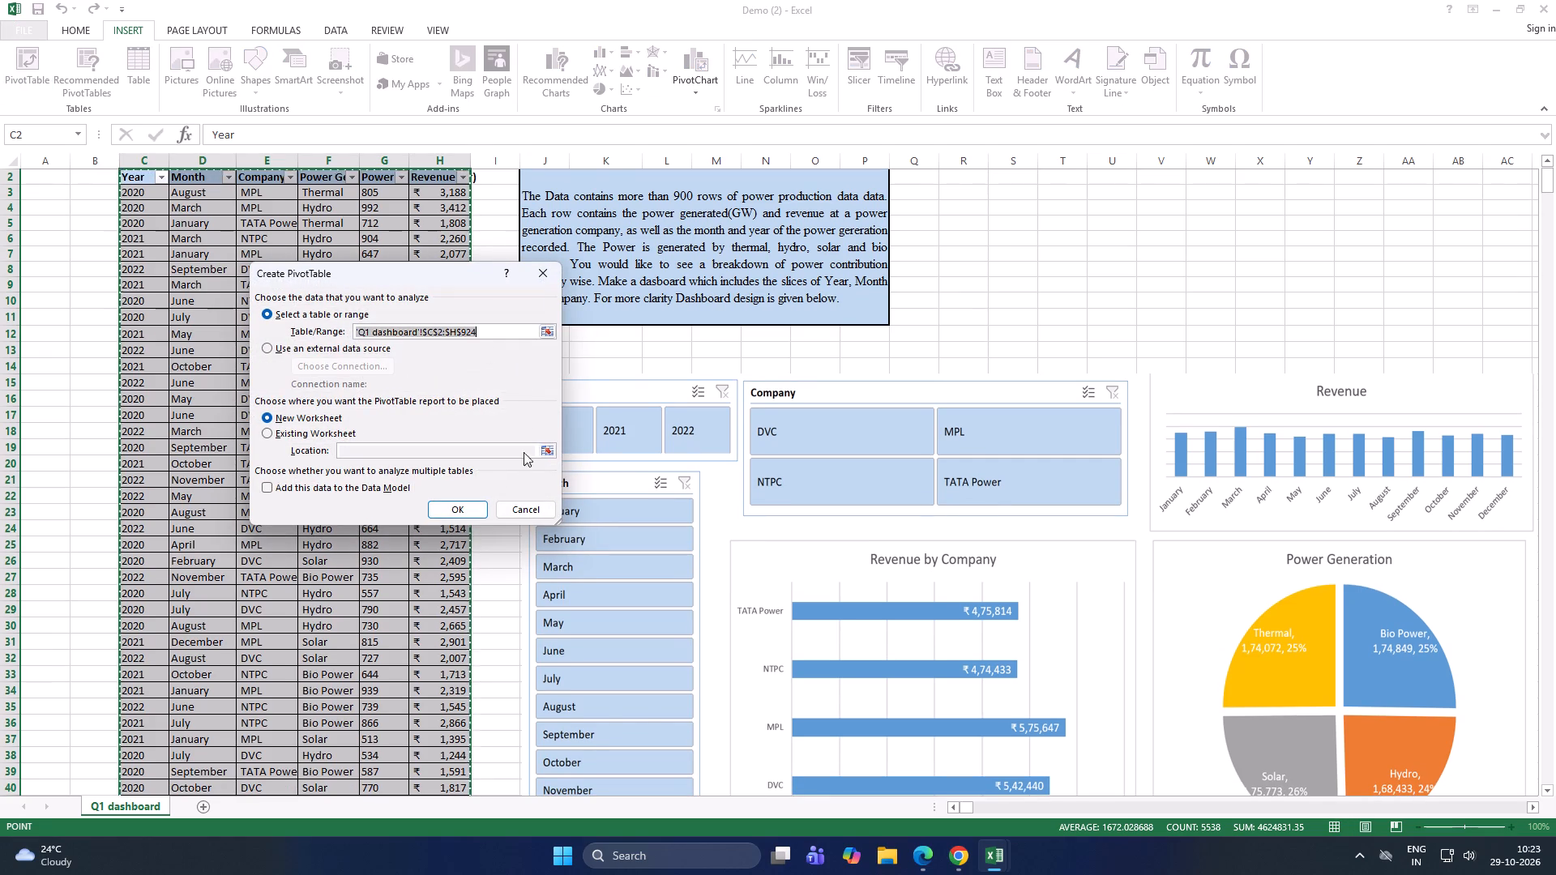
{"action": "left_click", "coordinate": [459, 510]}
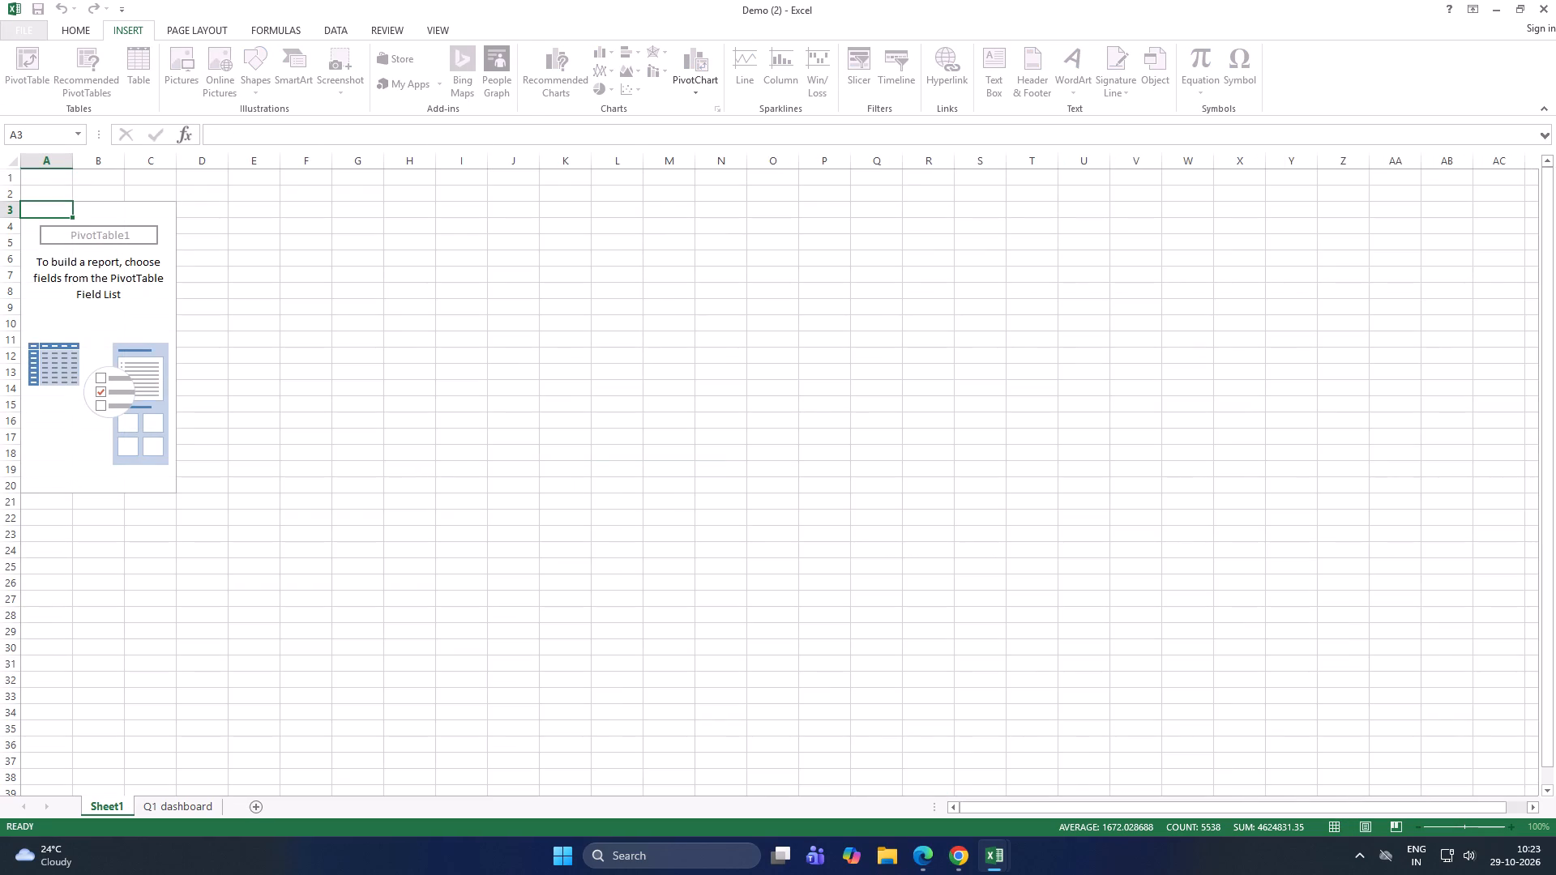
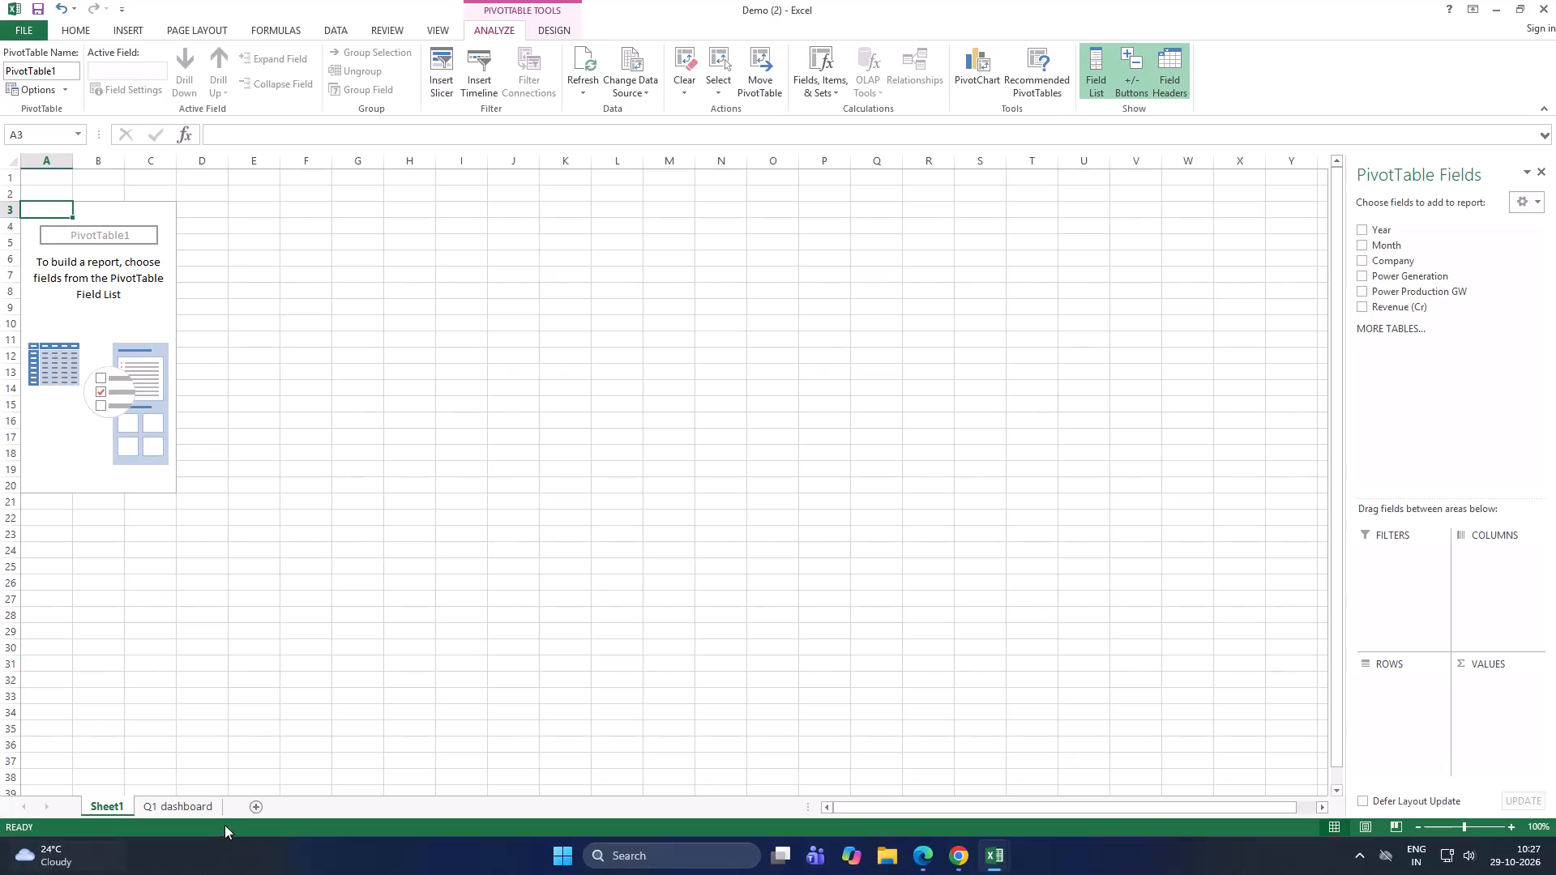
Switch back to the Q1 dashboard sheet to review the source data and the sample dashboard design.
{"action": "left_click", "coordinate": [211, 812]}
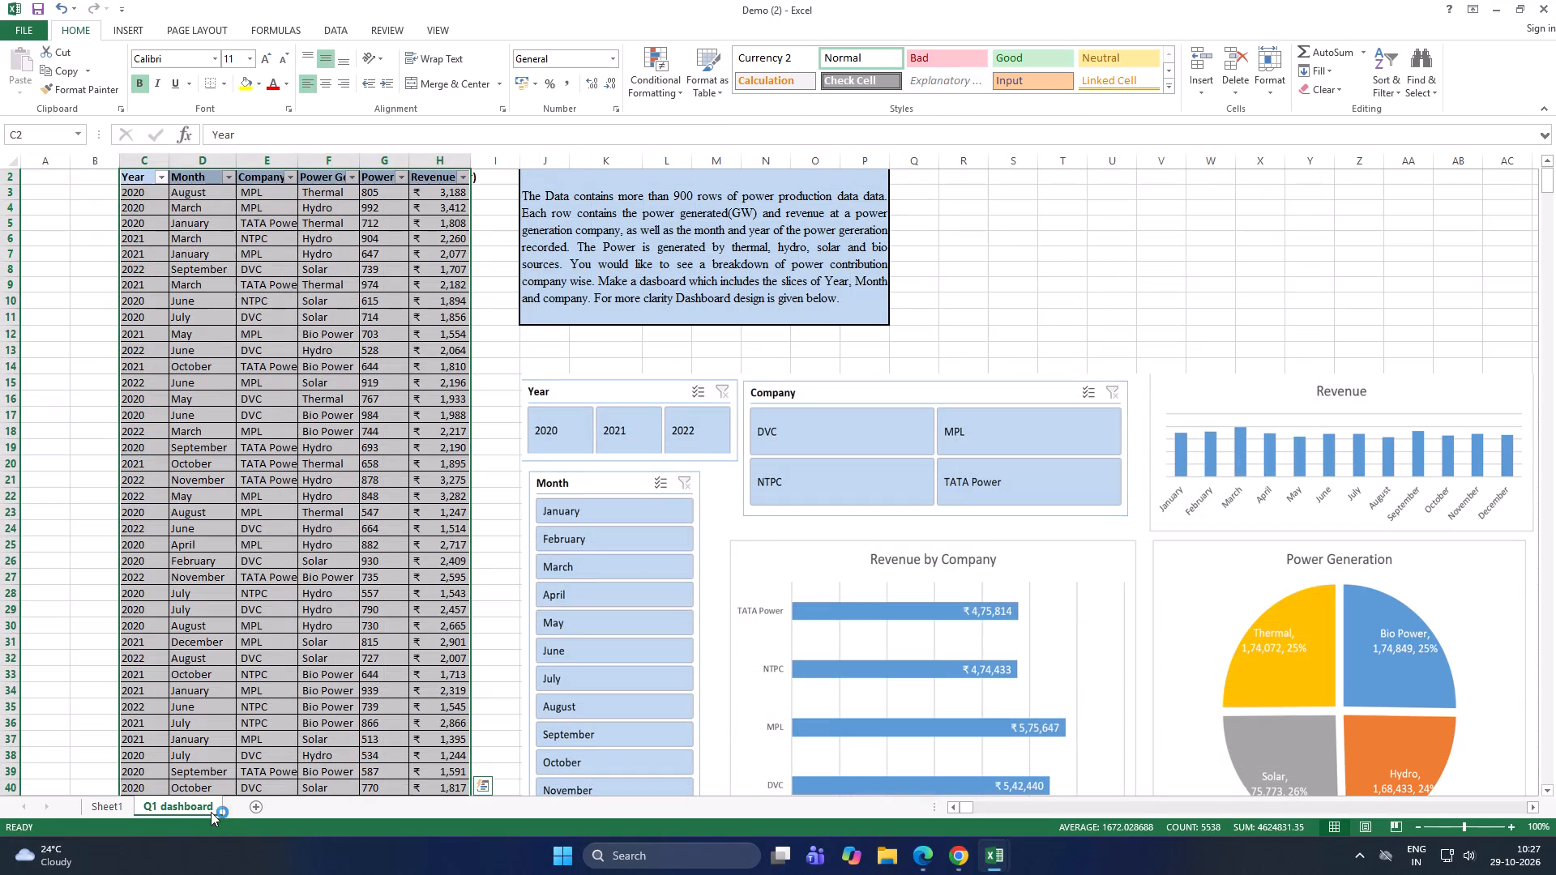
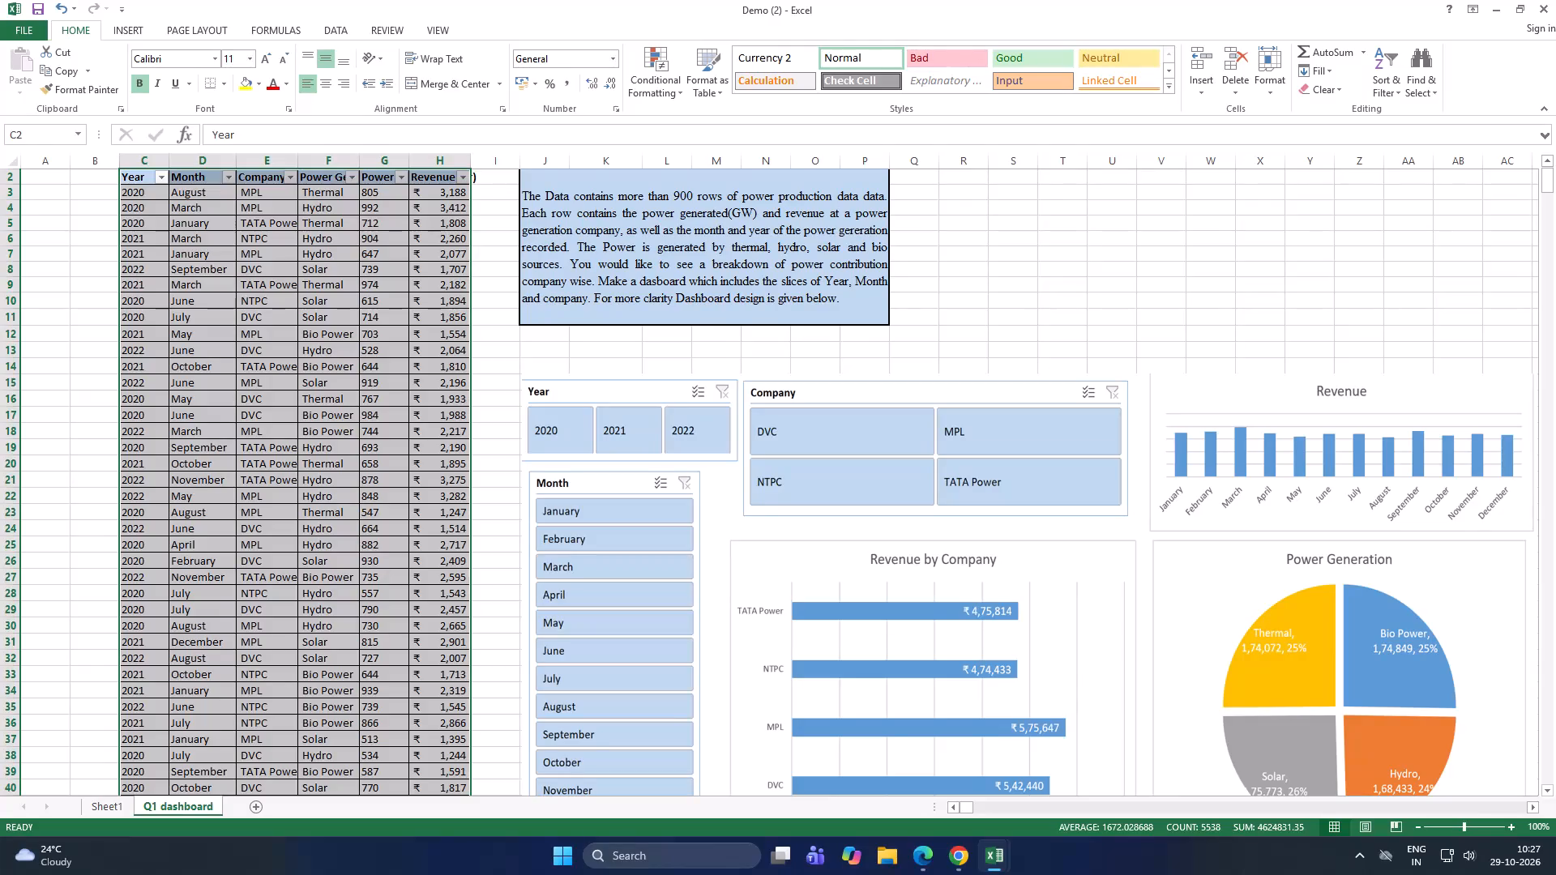
Examine the Year and Company slicers in the sample dashboard picture to check whether they are interactive.
{"action": "left_click", "coordinate": [580, 445]}
{"action": "double_click", "coordinate": [579, 437]}
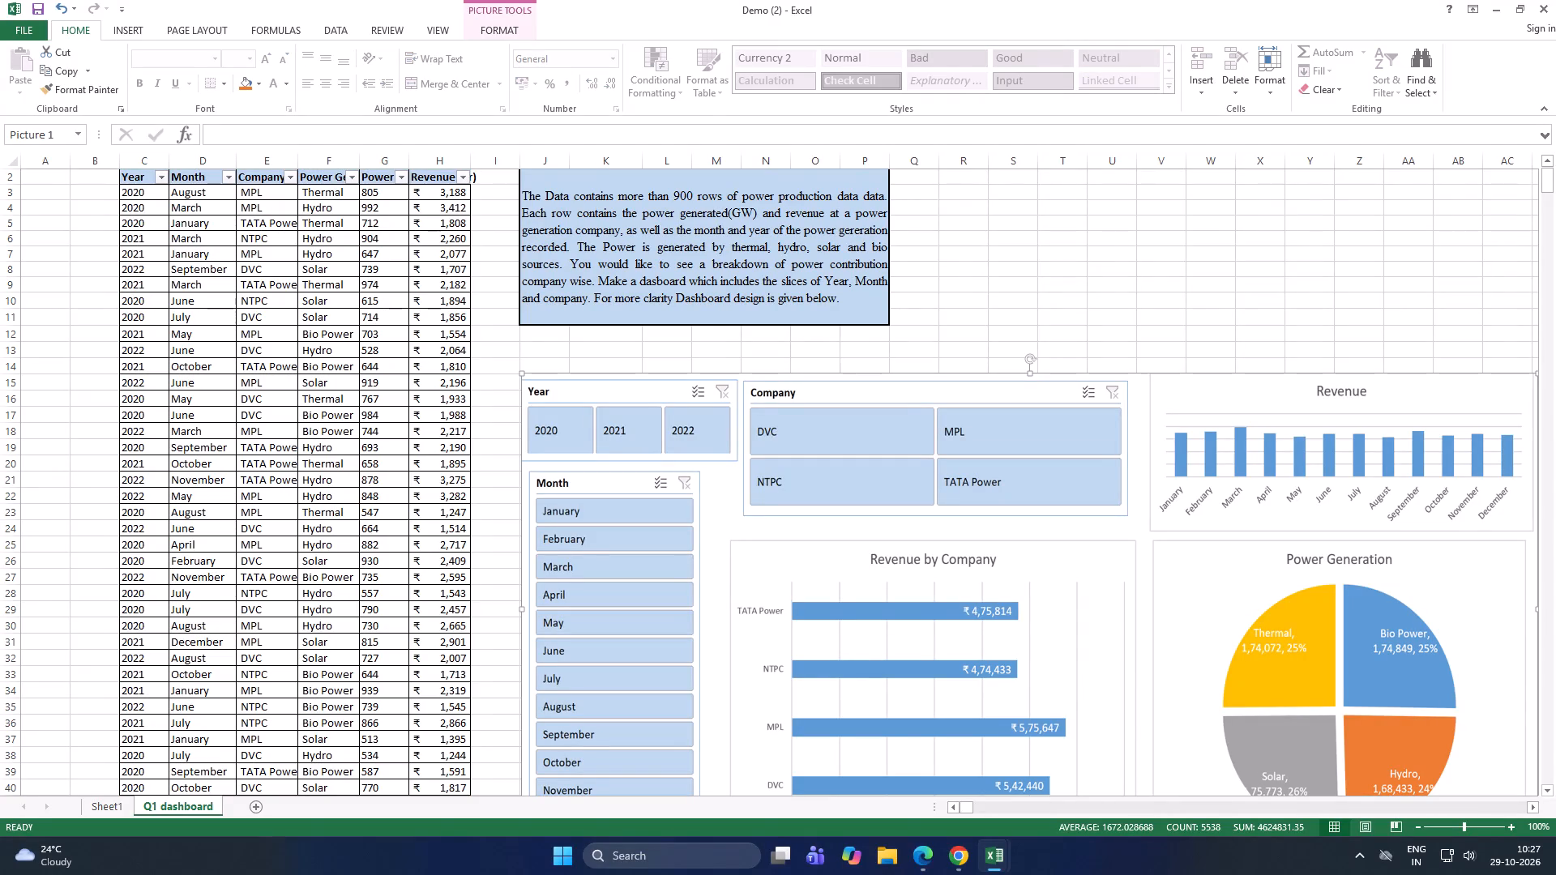
{"action": "left_click", "coordinate": [726, 394]}
{"action": "left_click", "coordinate": [696, 391]}
{"action": "left_click", "coordinate": [567, 435]}
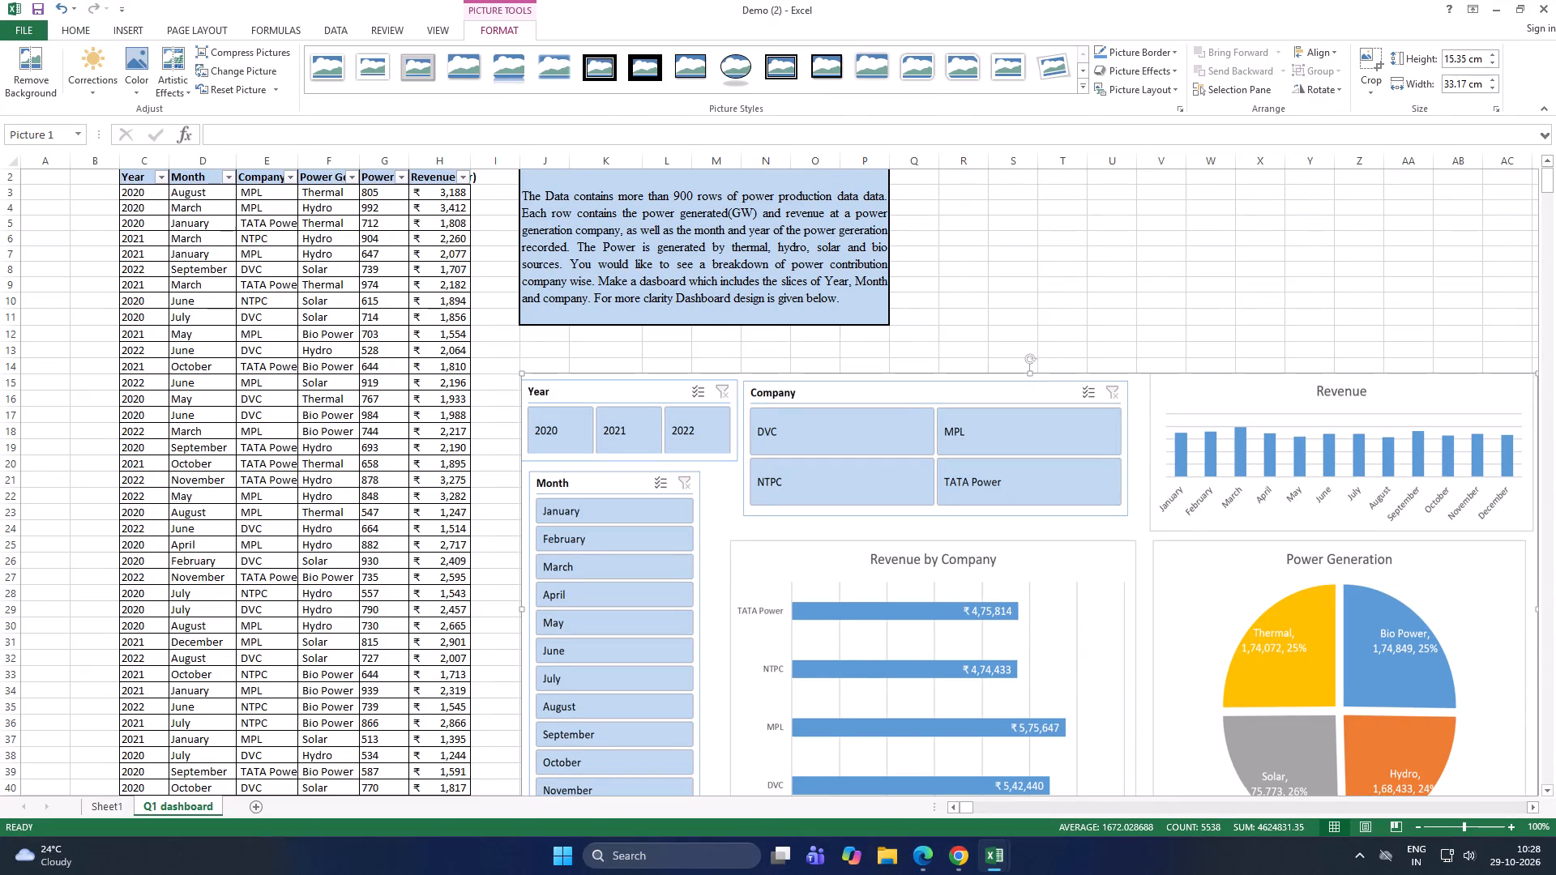
{"action": "left_click", "coordinate": [591, 335]}
{"action": "left_click", "coordinate": [545, 451]}
{"action": "left_click", "coordinate": [554, 436]}
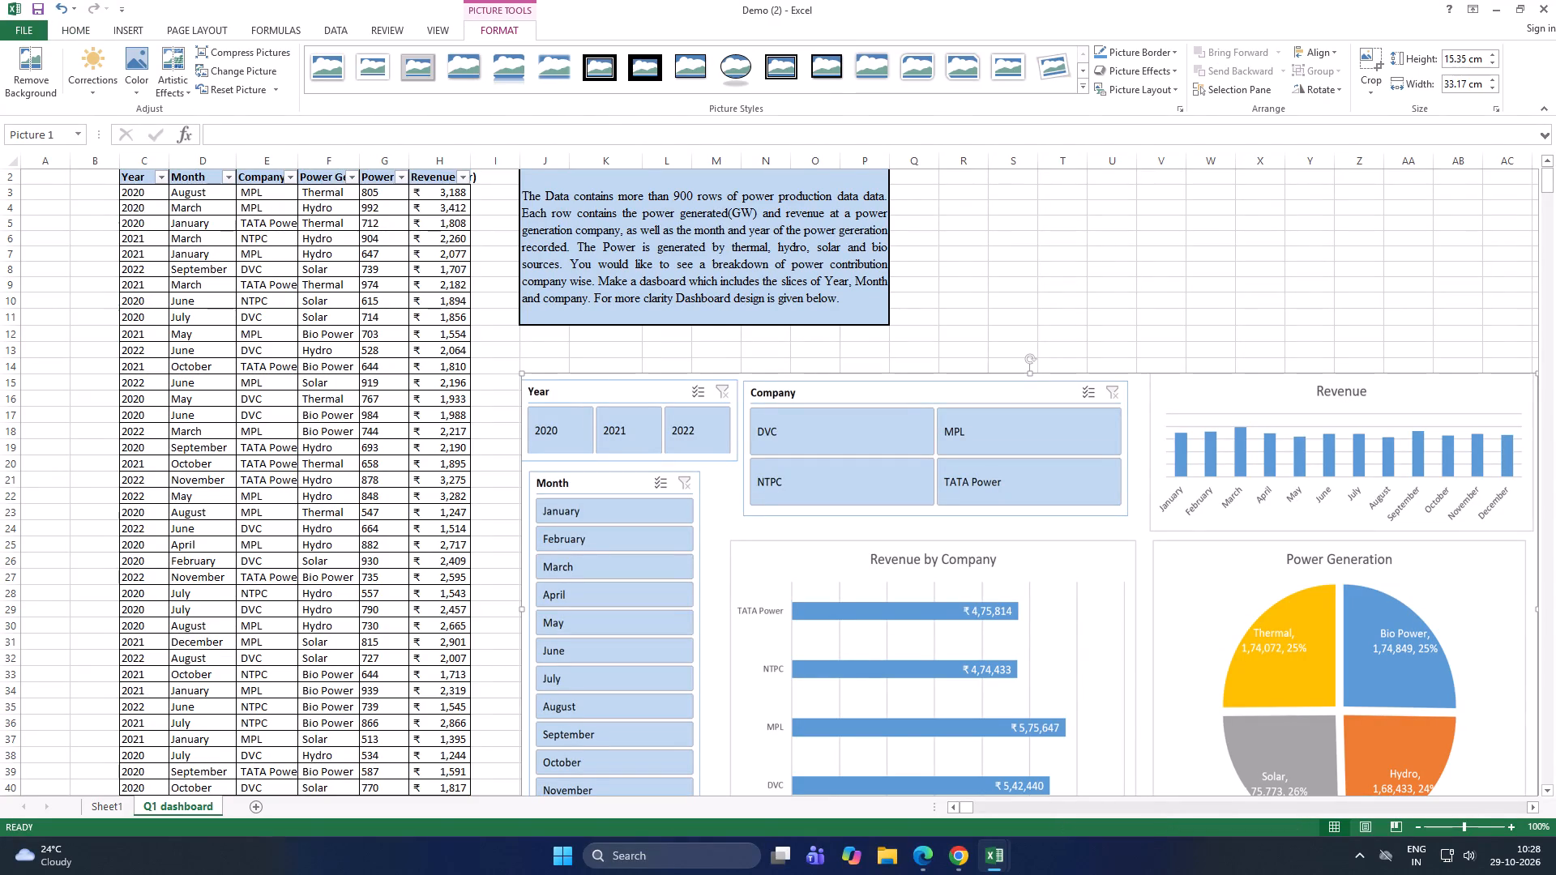
{"action": "double_click", "coordinate": [580, 433]}
Move the sample dashboard picture up to start at about row 5, overlapping the task description, and deselect it.
{"action": "left_click_drag", "start_coordinate": [660, 386], "coordinate": [637, 369]}
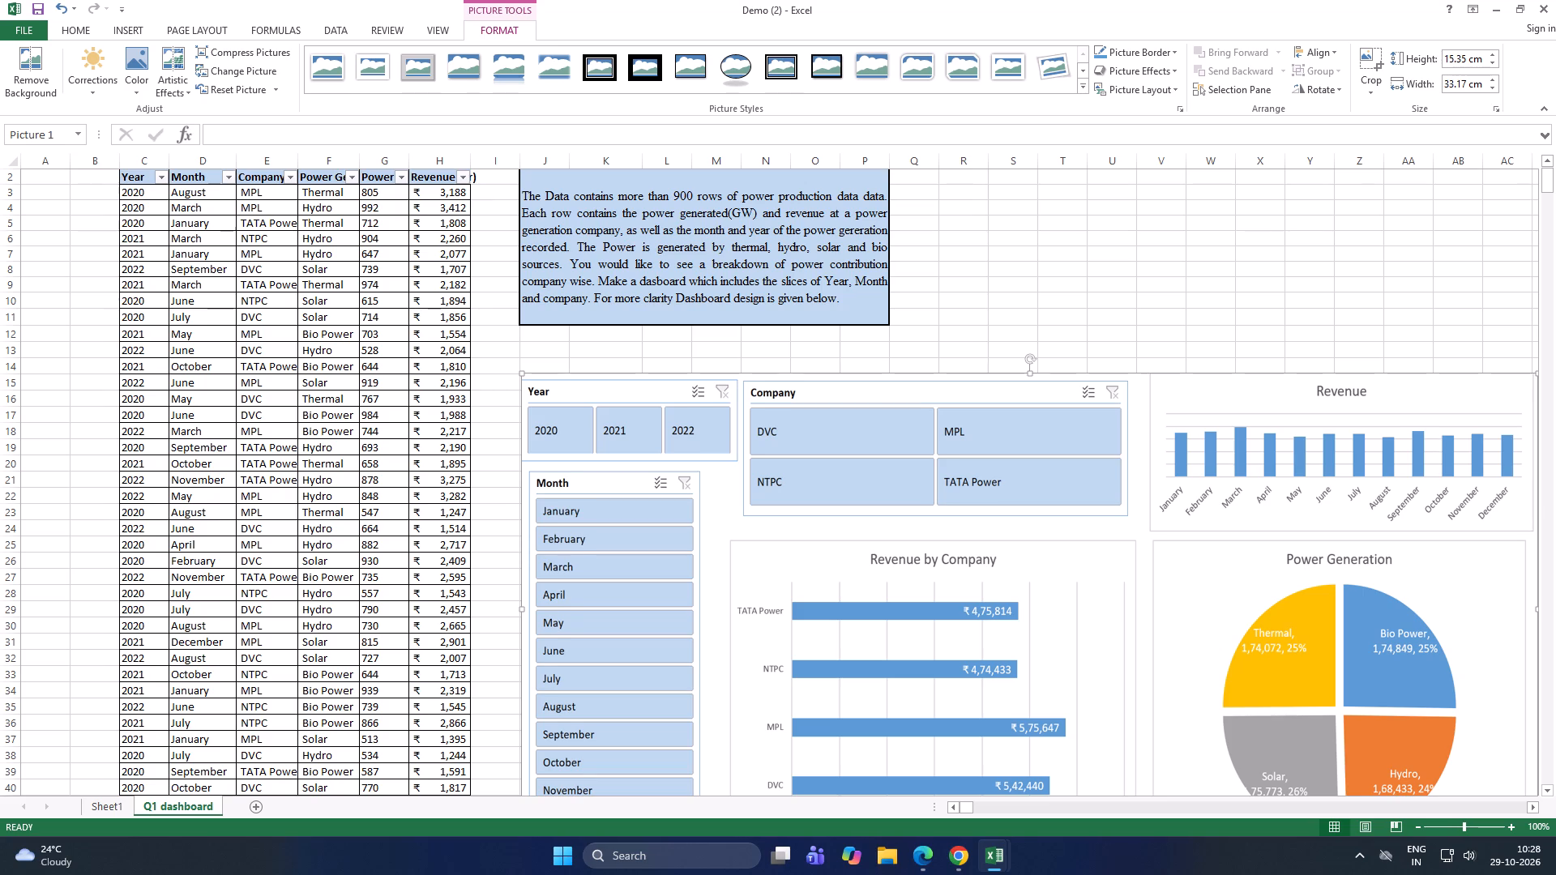
{"action": "left_click_drag", "start_coordinate": [637, 369], "coordinate": [645, 236]}
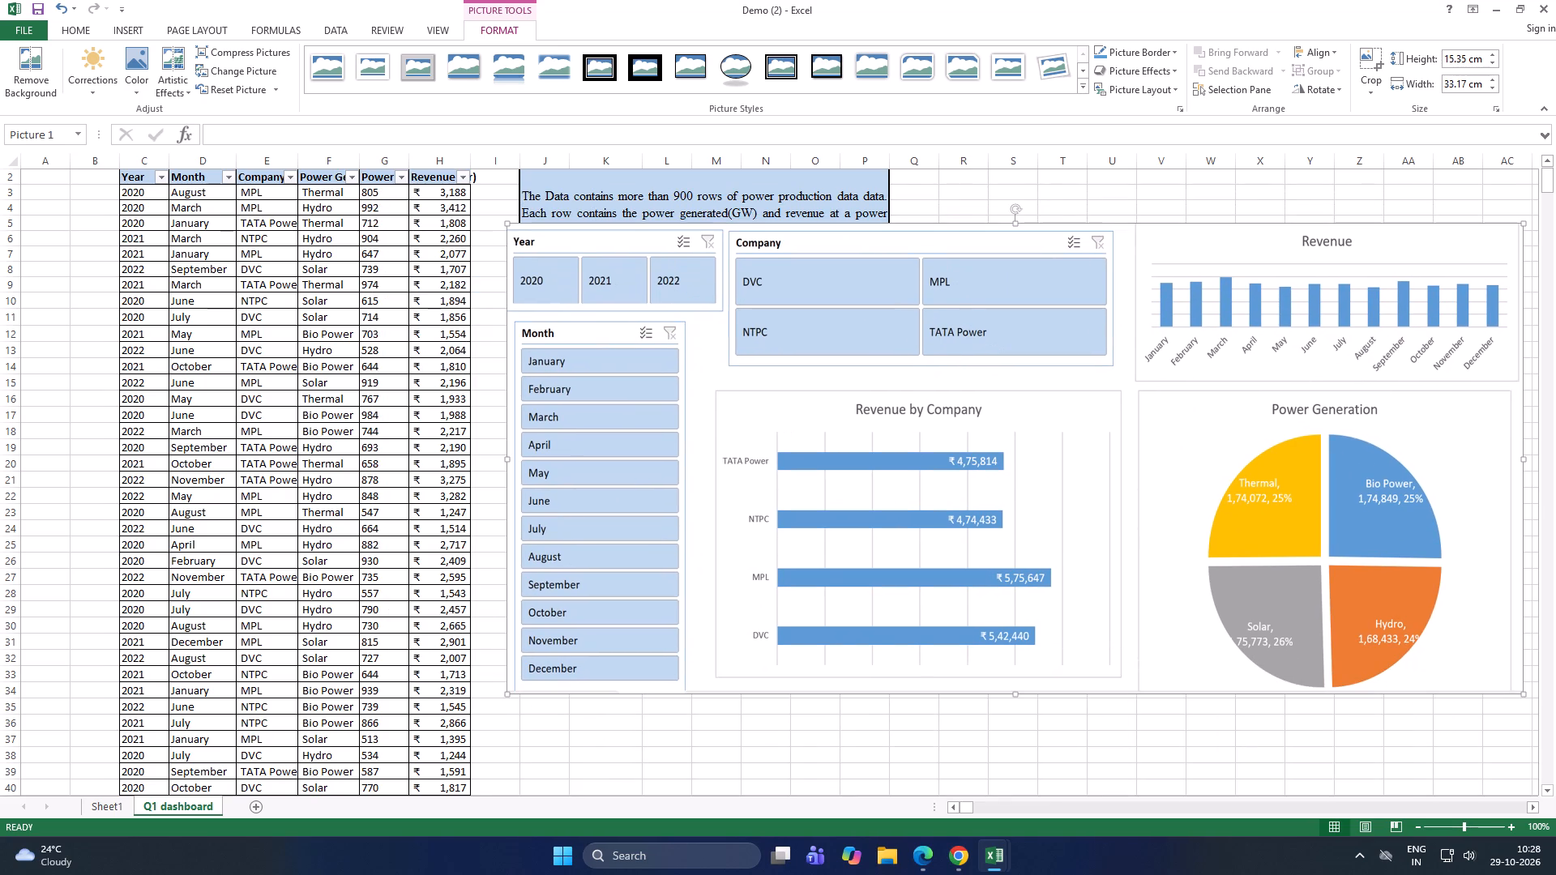
{"action": "left_click", "coordinate": [646, 361]}
{"action": "left_click", "coordinate": [647, 337]}
{"action": "double_click", "coordinate": [586, 402]}
{"action": "left_click", "coordinate": [818, 518]}
{"action": "left_click_drag", "start_coordinate": [894, 723], "coordinate": [896, 754]}
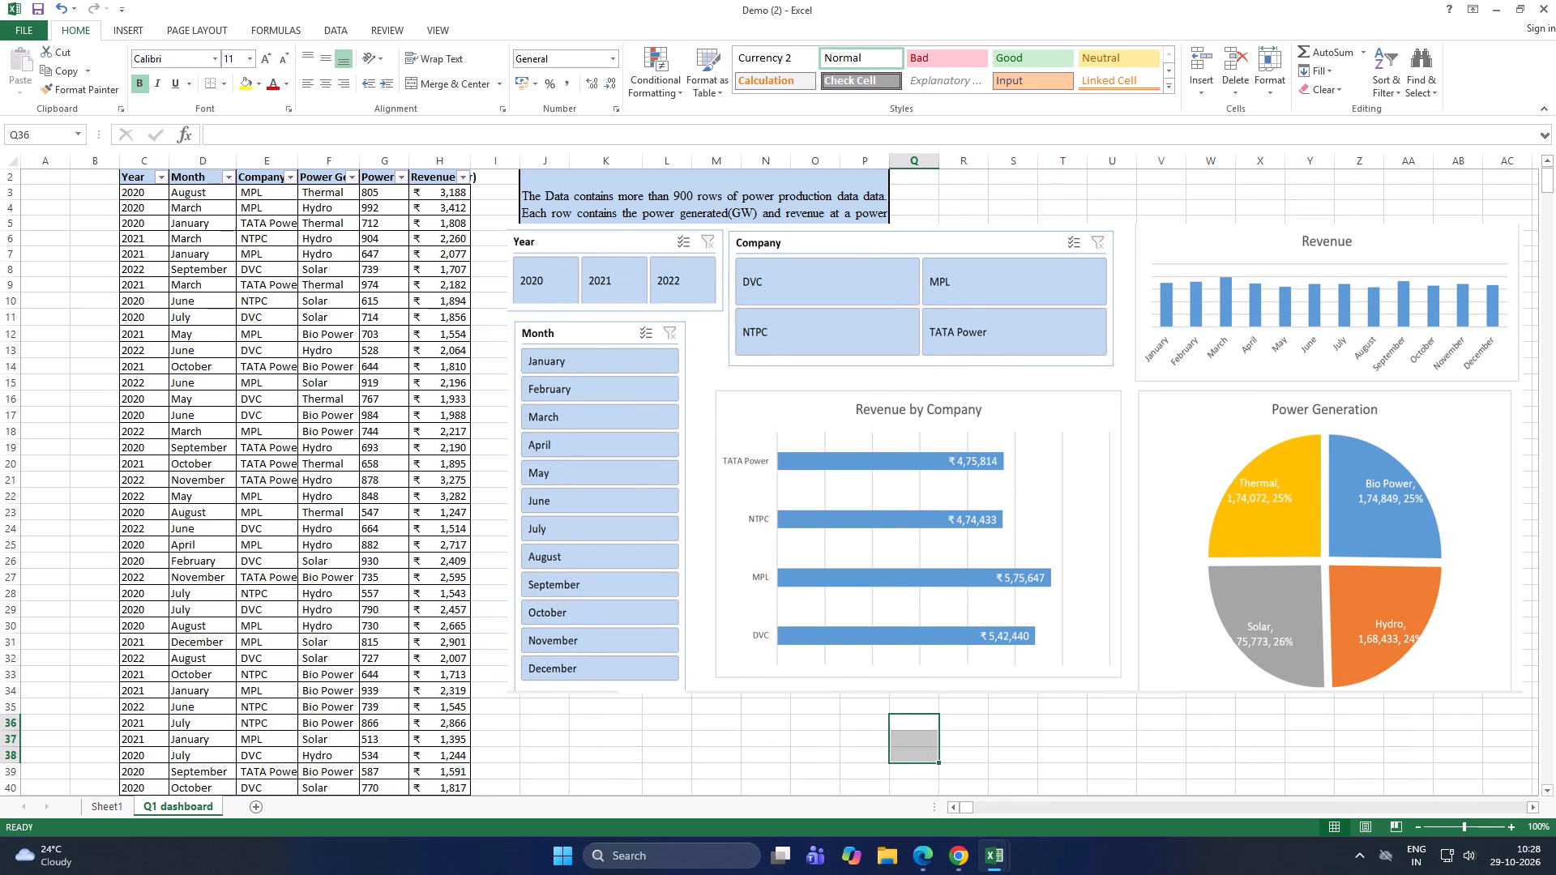
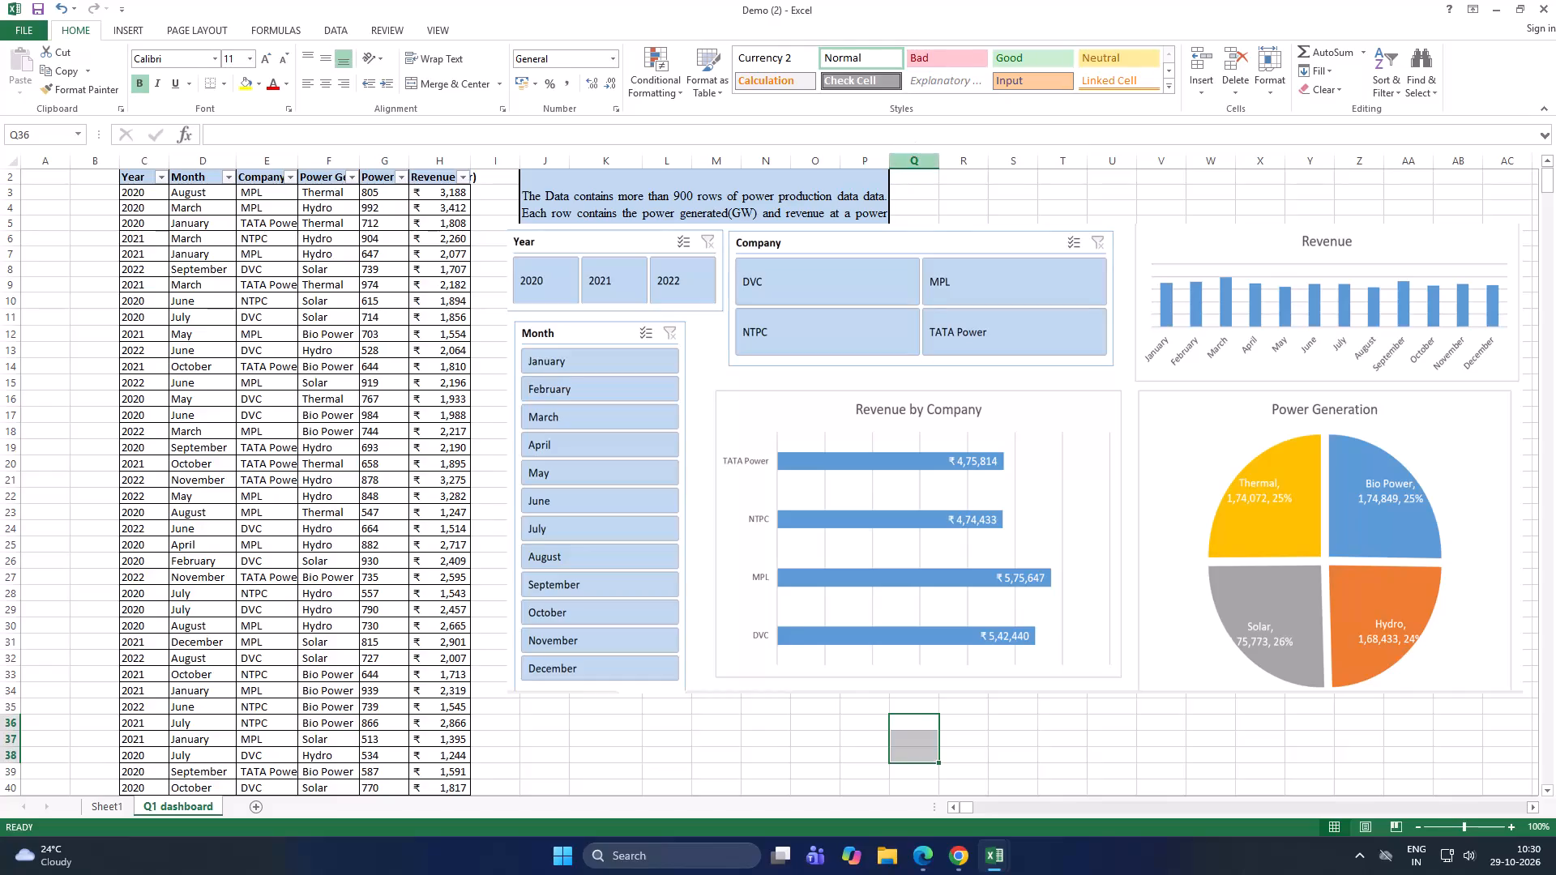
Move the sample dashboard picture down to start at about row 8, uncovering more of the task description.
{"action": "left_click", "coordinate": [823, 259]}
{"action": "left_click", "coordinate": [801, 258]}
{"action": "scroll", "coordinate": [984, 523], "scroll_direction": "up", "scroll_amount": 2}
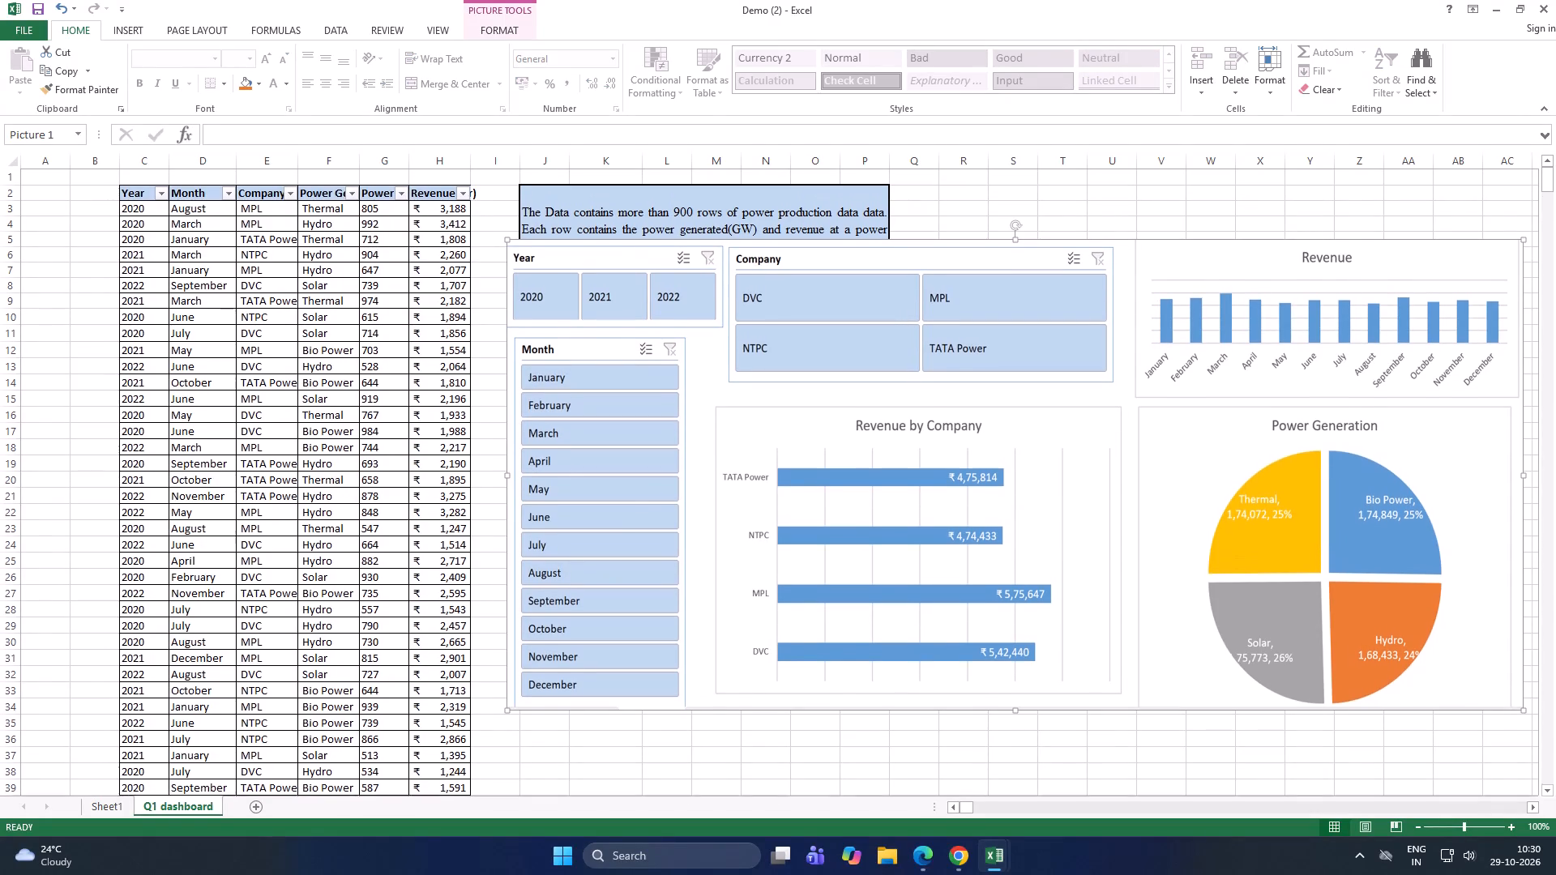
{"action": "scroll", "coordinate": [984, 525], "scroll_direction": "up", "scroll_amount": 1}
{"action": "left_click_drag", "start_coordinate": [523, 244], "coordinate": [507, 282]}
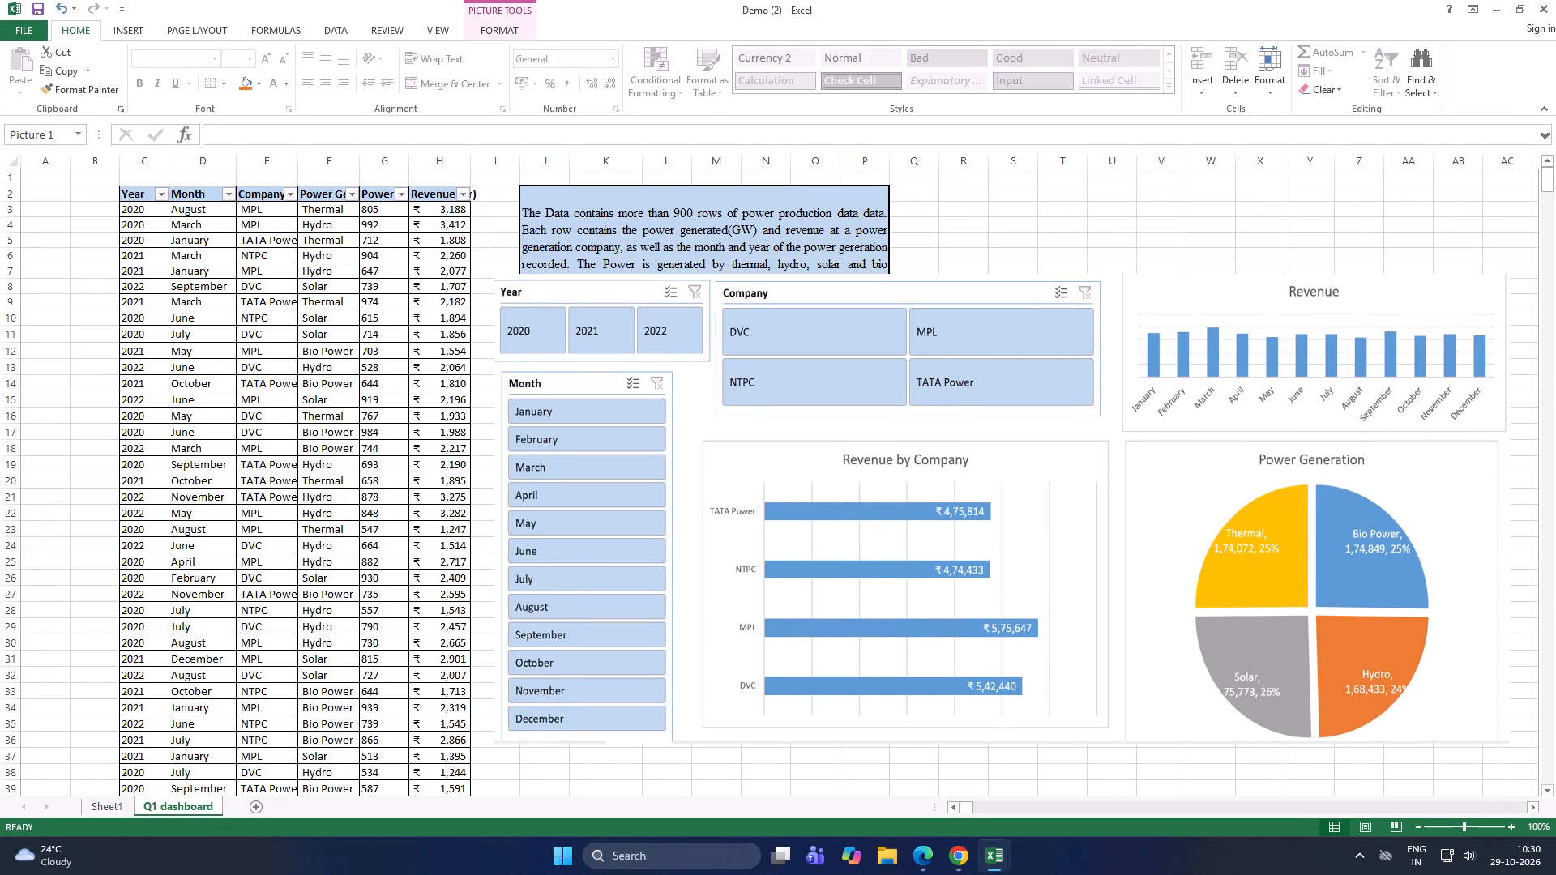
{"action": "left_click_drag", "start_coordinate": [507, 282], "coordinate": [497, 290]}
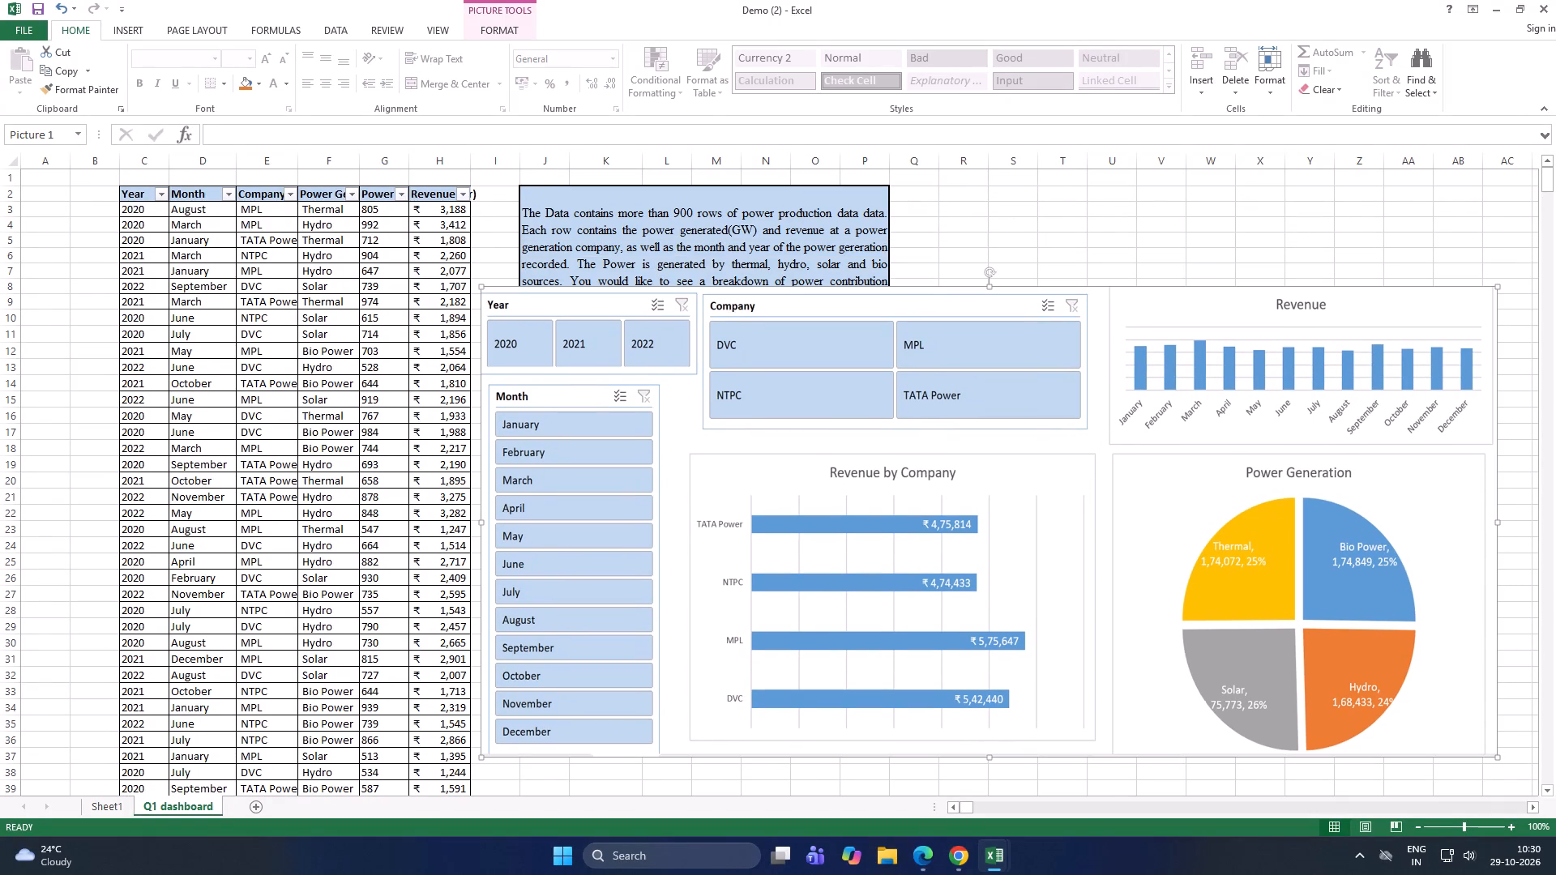
Examine the Revenue by Company and Power Generation charts in the sample dashboard picture to check whether they are interactive.
{"action": "left_click", "coordinate": [718, 593]}
{"action": "double_click", "coordinate": [778, 531]}
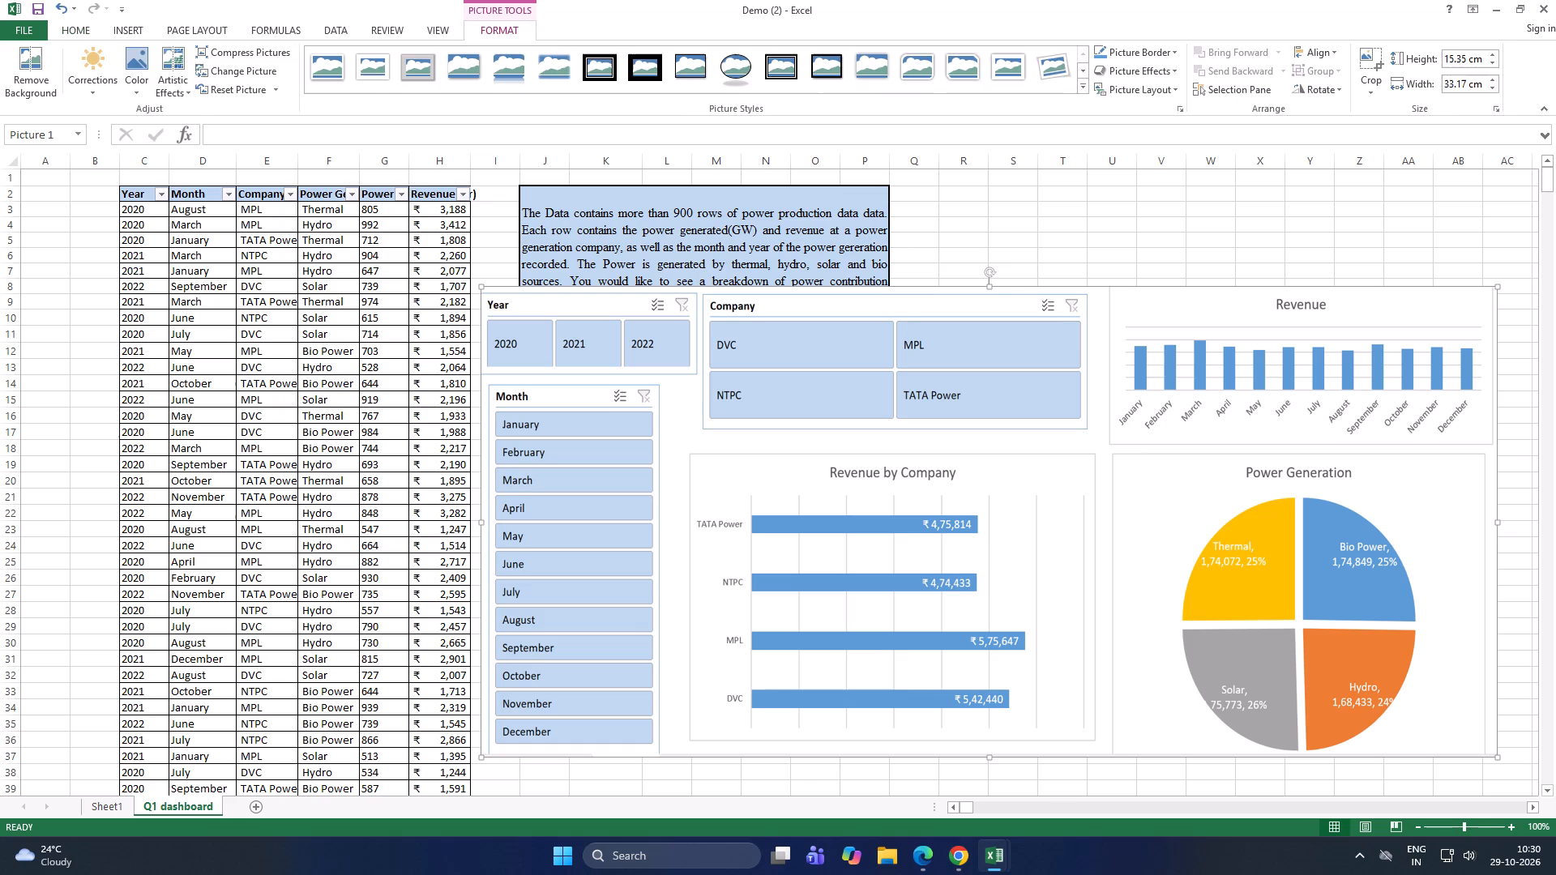
{"action": "triple_click", "coordinate": [1269, 571]}
{"action": "double_click", "coordinate": [1269, 571]}
{"action": "right_click", "coordinate": [1269, 571]}
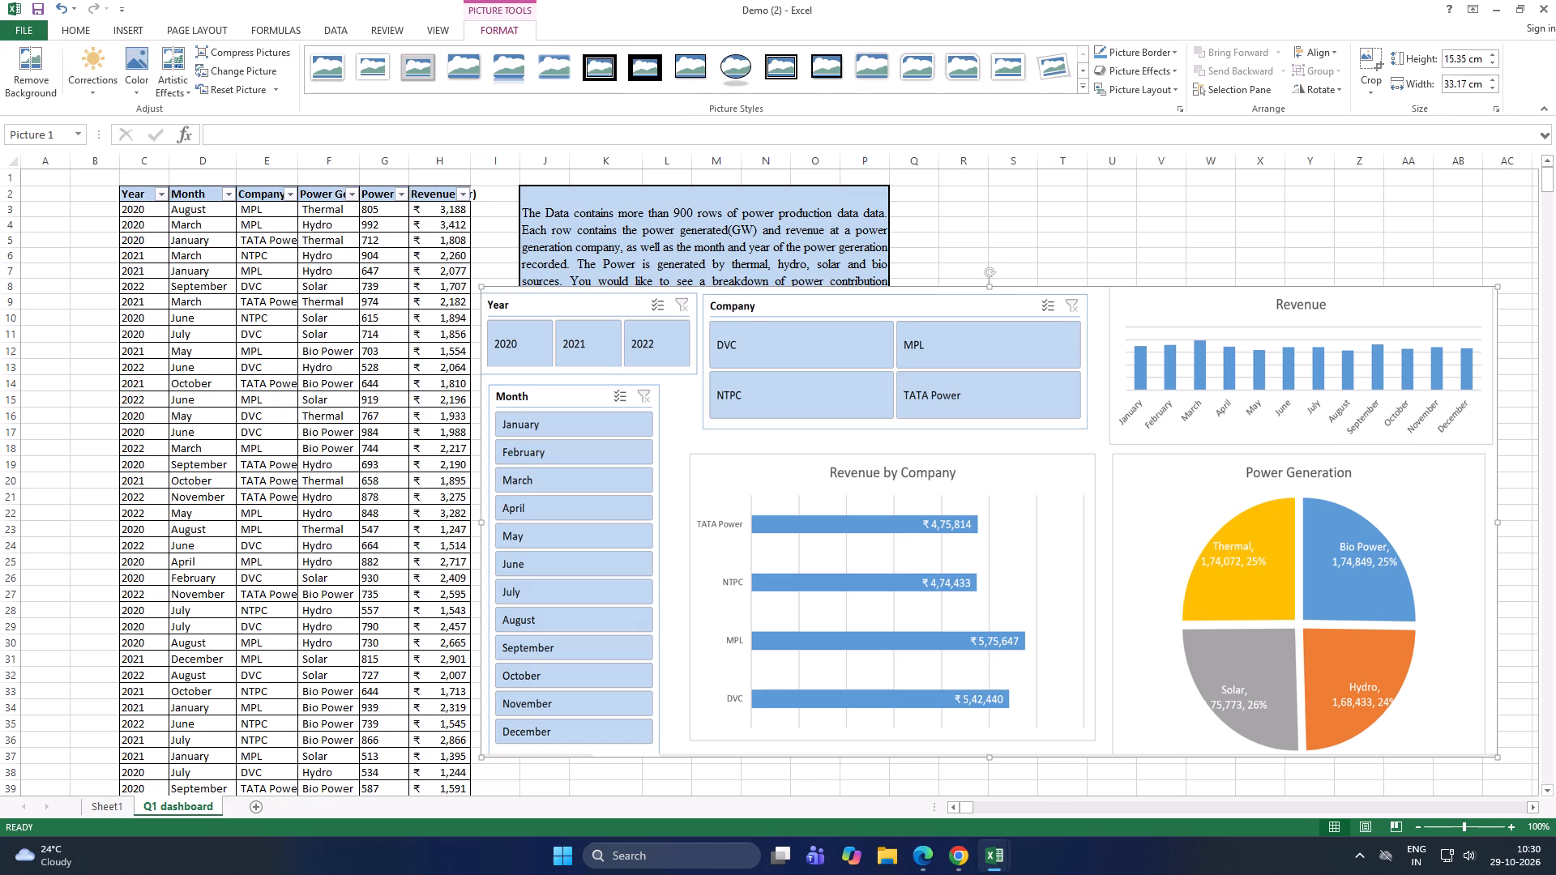
{"action": "right_click", "coordinate": [1269, 570]}
{"action": "right_click", "coordinate": [1269, 570]}
{"action": "left_click", "coordinate": [1152, 783]}
Move the sample dashboard picture down to start at about row 11, just beneath the task description text.
{"action": "left_click_drag", "start_coordinate": [998, 293], "coordinate": [1047, 382]}
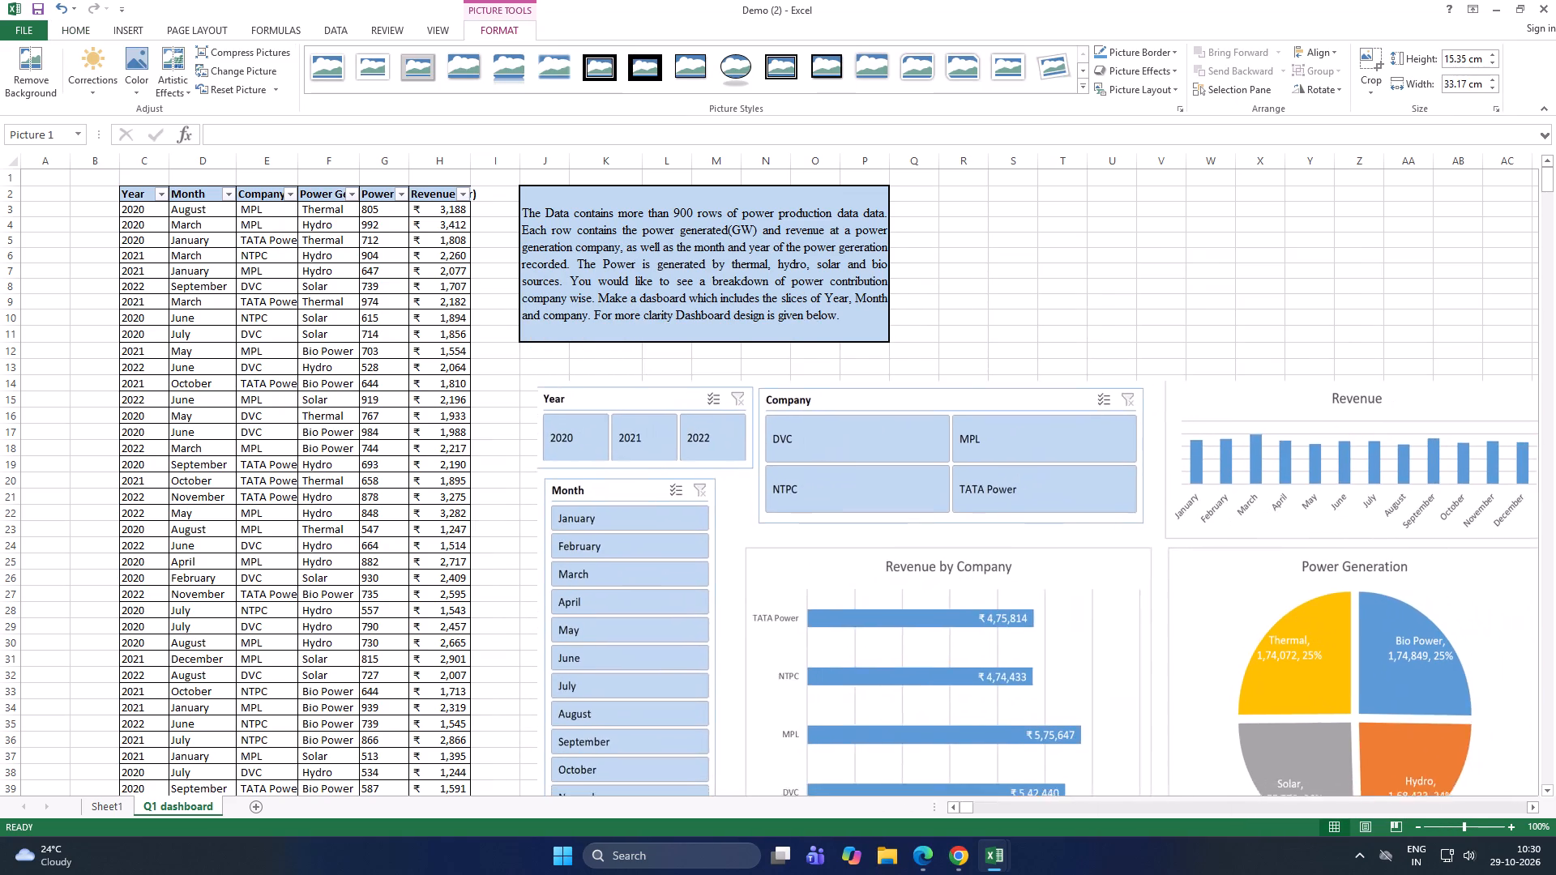
{"action": "left_click_drag", "start_coordinate": [1047, 382], "coordinate": [996, 339]}
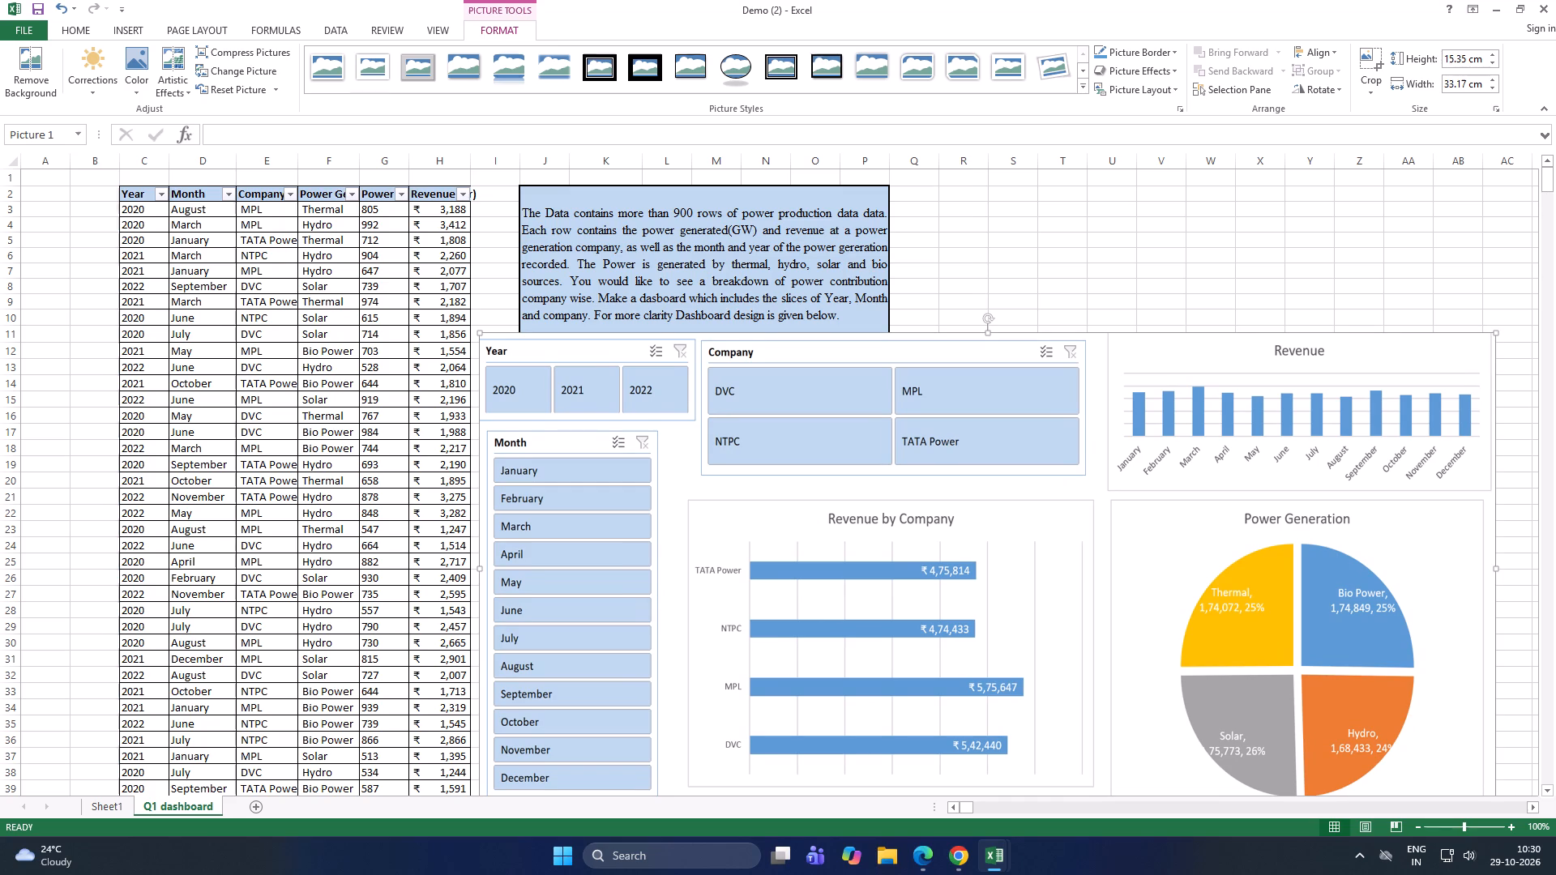
Look through the power production data rows further down the Q1 dashboard sheet.
{"action": "scroll", "coordinate": [789, 574], "scroll_direction": "down", "scroll_amount": 13}
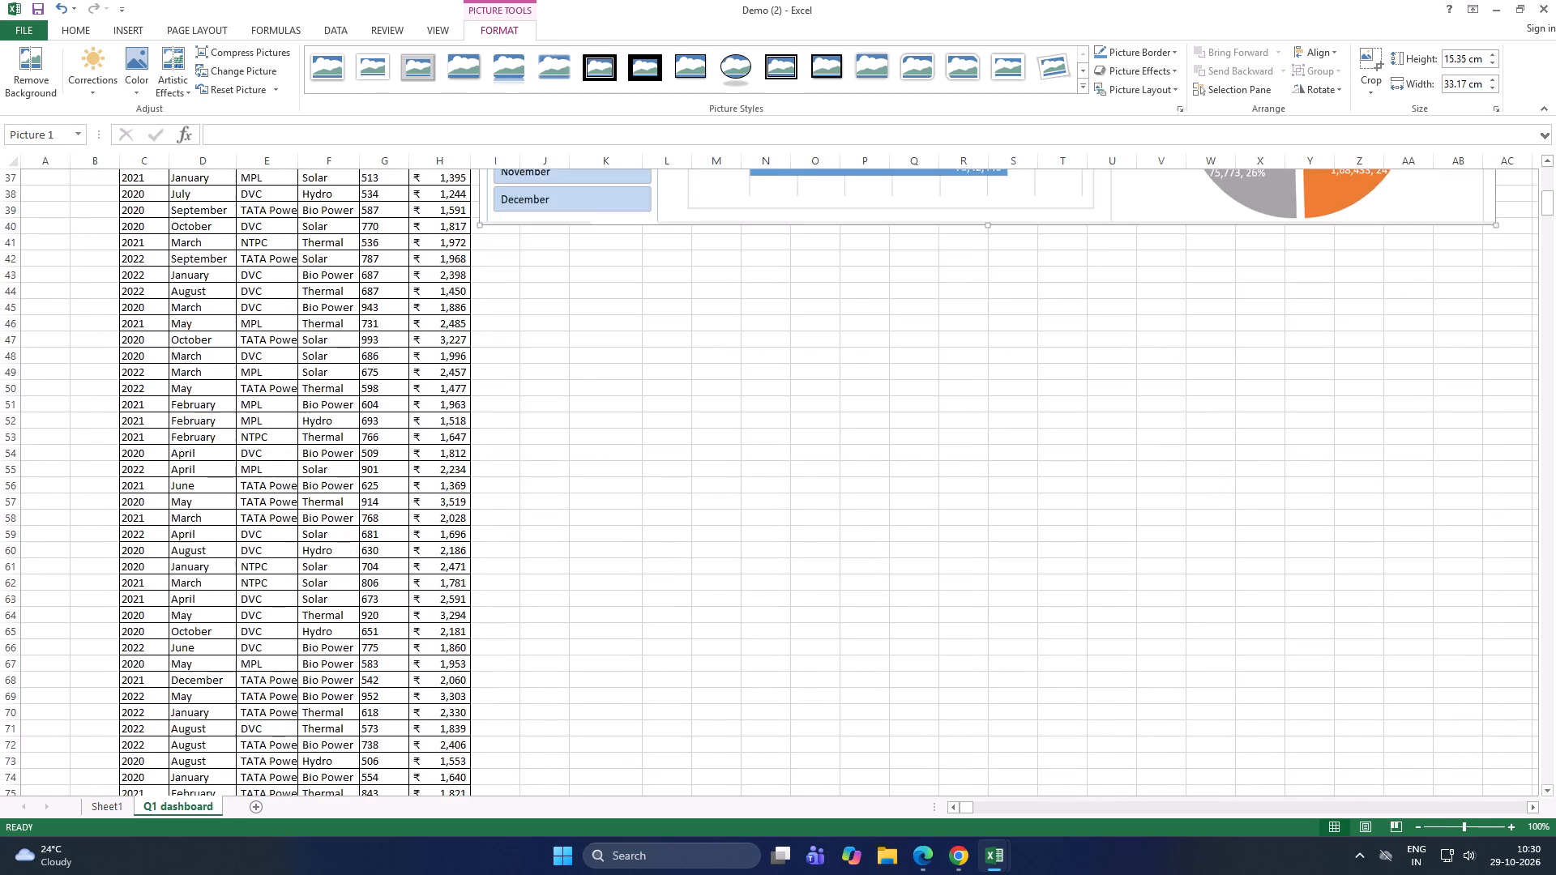
{"action": "scroll", "coordinate": [820, 587], "scroll_direction": "down", "scroll_amount": 5}
{"action": "scroll", "coordinate": [820, 587], "scroll_direction": "up", "scroll_amount": 1}
{"action": "scroll", "coordinate": [820, 587], "scroll_direction": "down", "scroll_amount": 7}
{"action": "scroll", "coordinate": [820, 587], "scroll_direction": "up", "scroll_amount": 1}
{"action": "scroll", "coordinate": [820, 587], "scroll_direction": "down", "scroll_amount": 1}
{"action": "scroll", "coordinate": [820, 587], "scroll_direction": "up", "scroll_amount": 6}
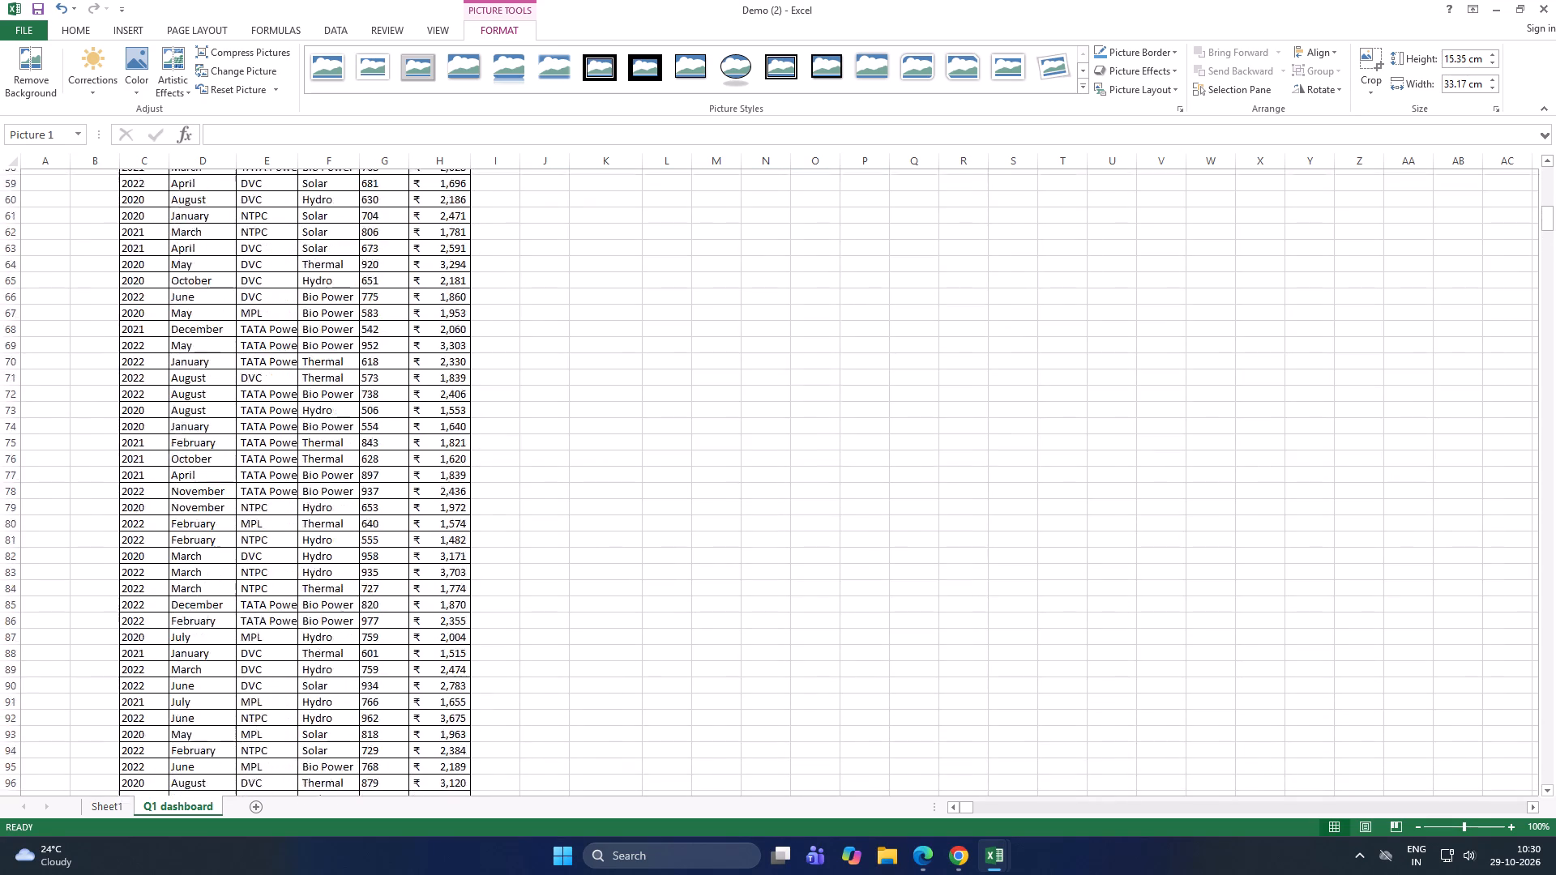
{"action": "scroll", "coordinate": [820, 587], "scroll_direction": "up", "scroll_amount": 20}
{"action": "scroll", "coordinate": [820, 587], "scroll_direction": "up", "scroll_amount": 5}
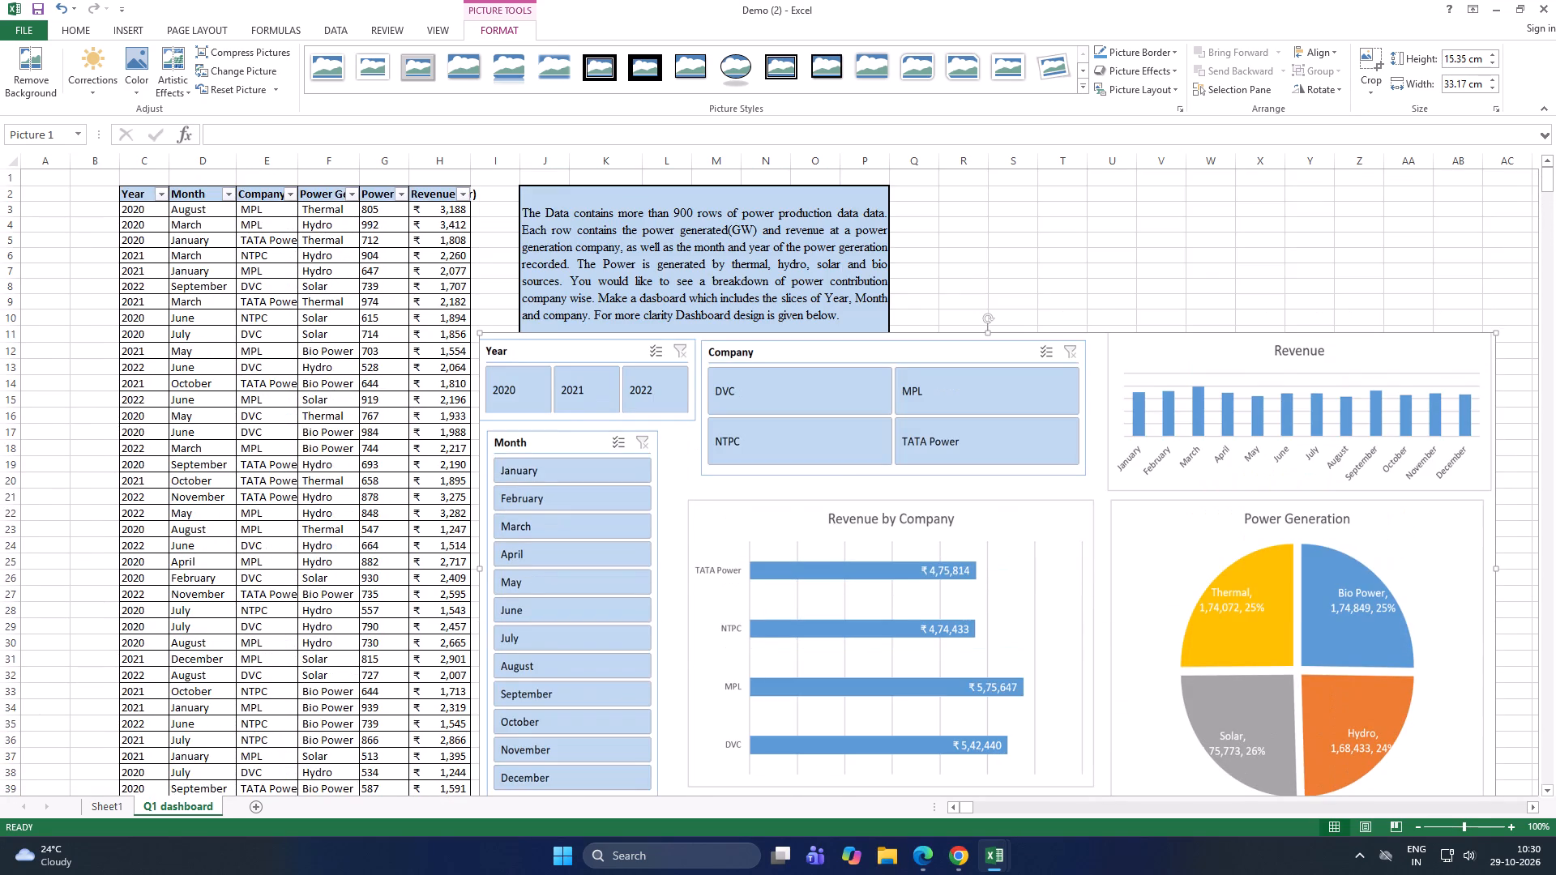
AutoFit the widths of the Power Generation, Power Production GW and Revenue (Cr) columns so their full headers fit.
{"action": "double_click", "coordinate": [161, 160]}
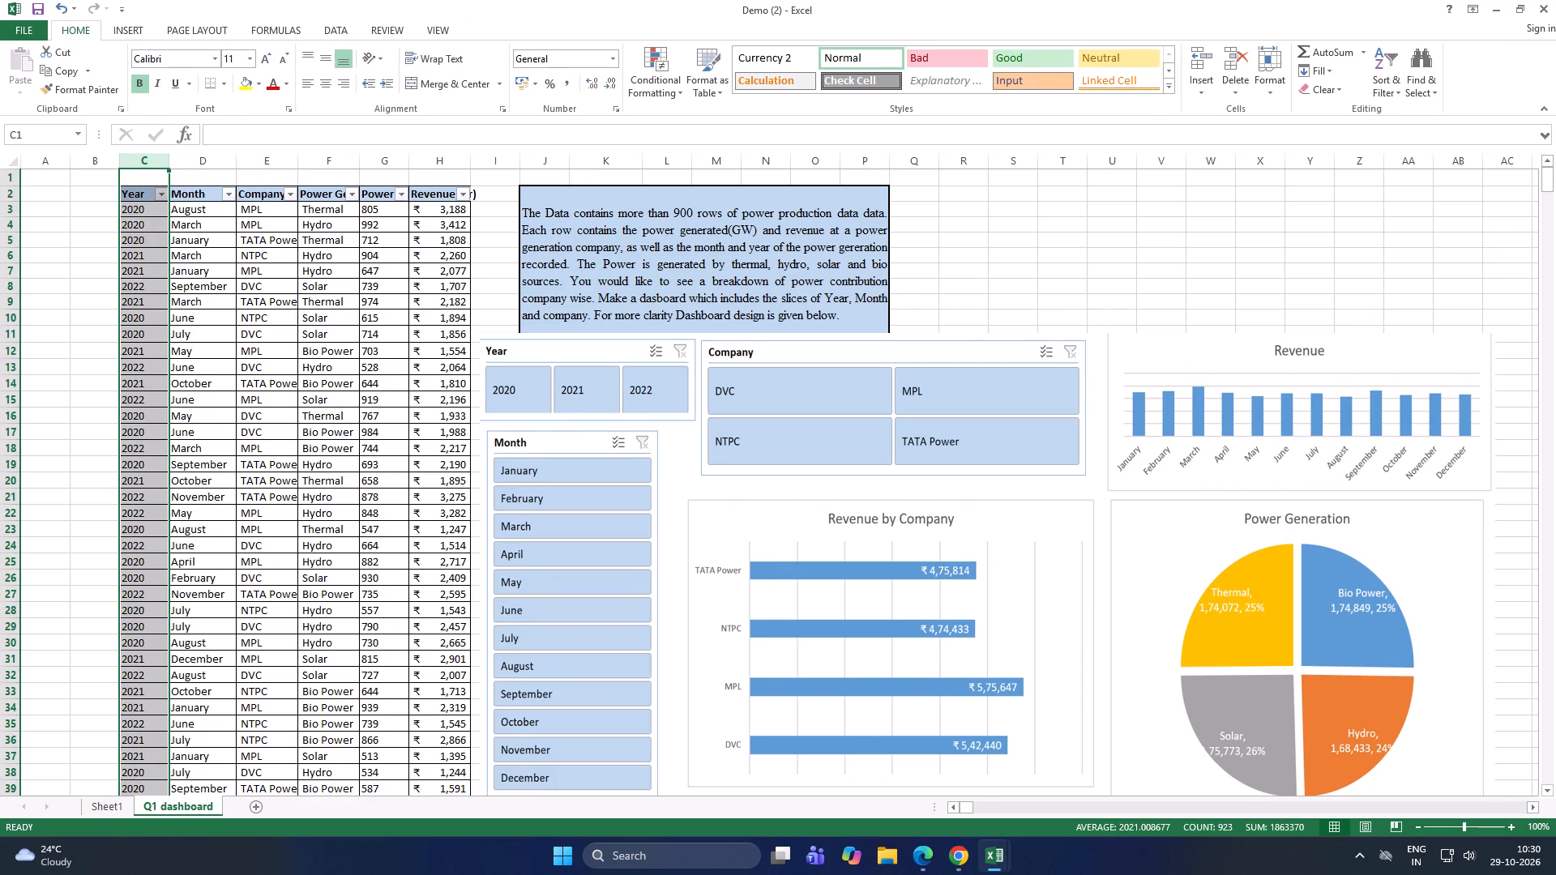
{"action": "double_click", "coordinate": [356, 160]}
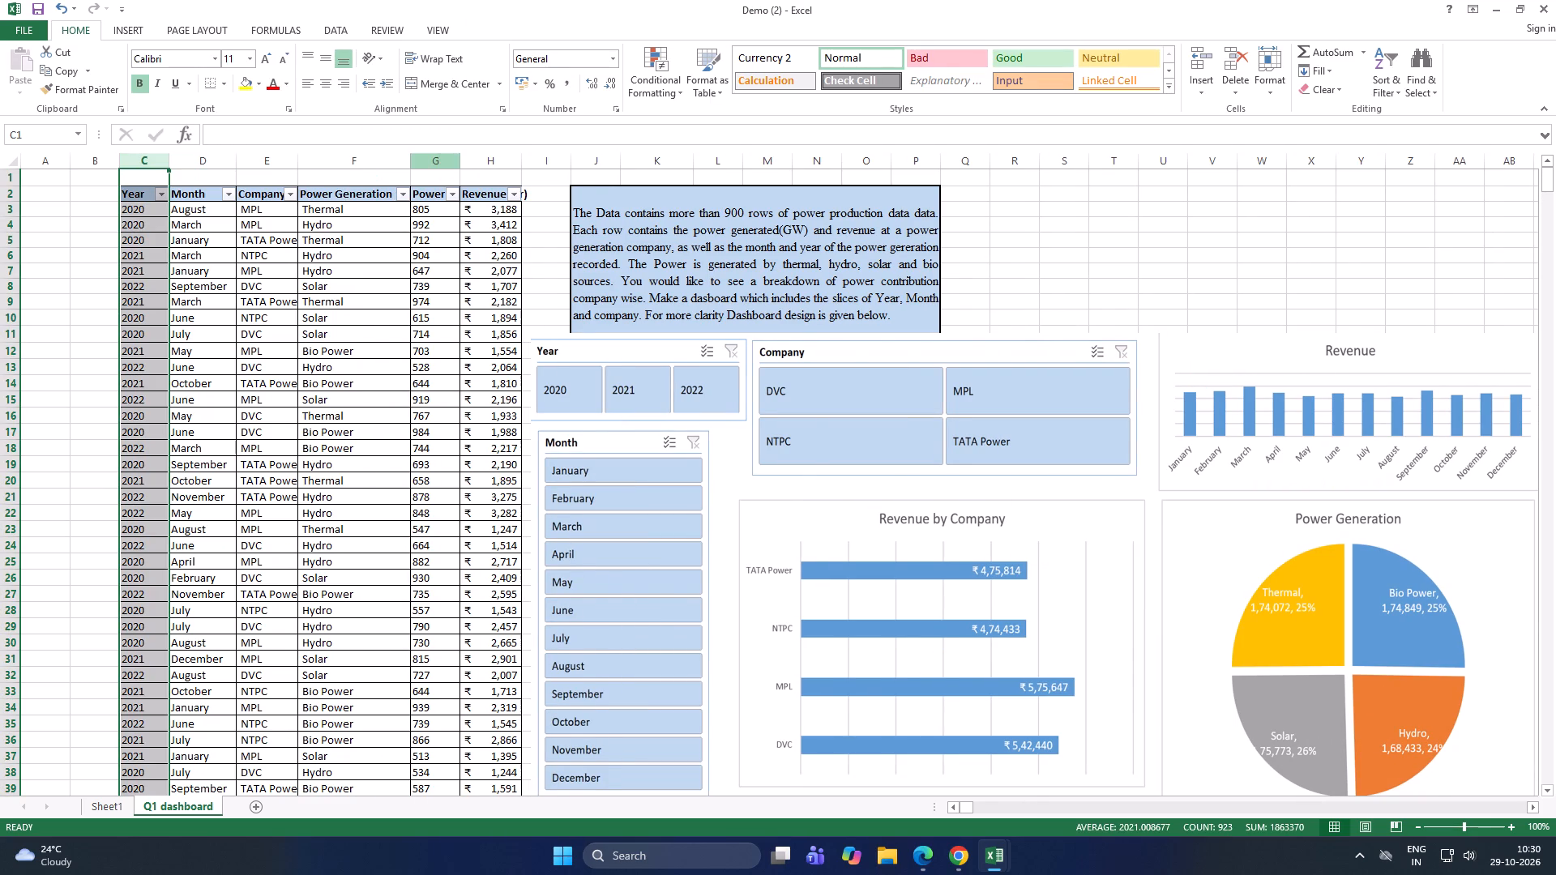
{"action": "double_click", "coordinate": [455, 163]}
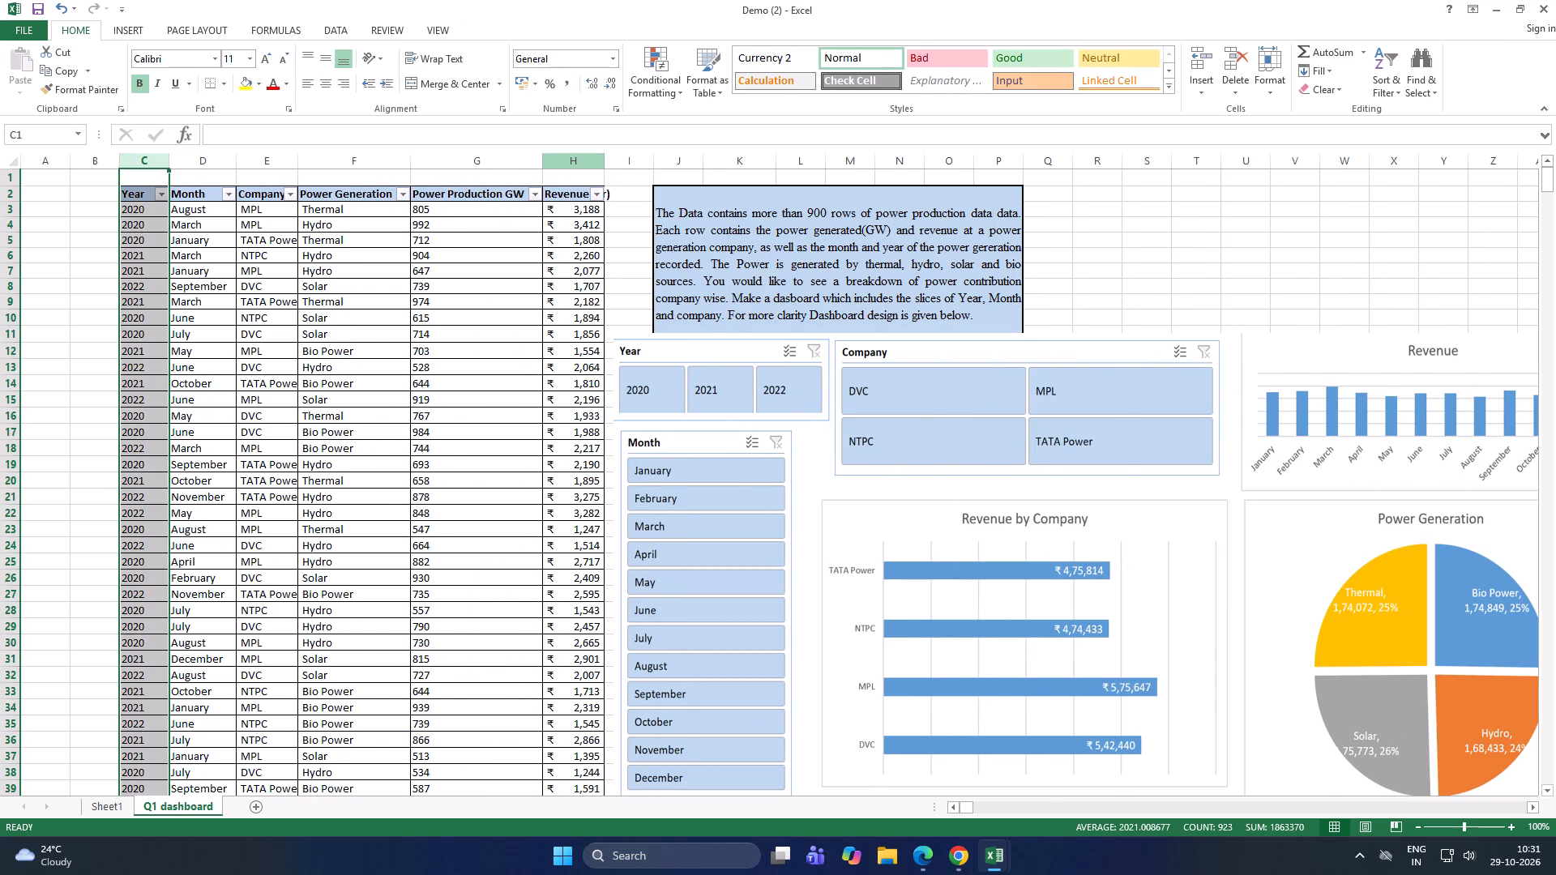
{"action": "double_click", "coordinate": [603, 163]}
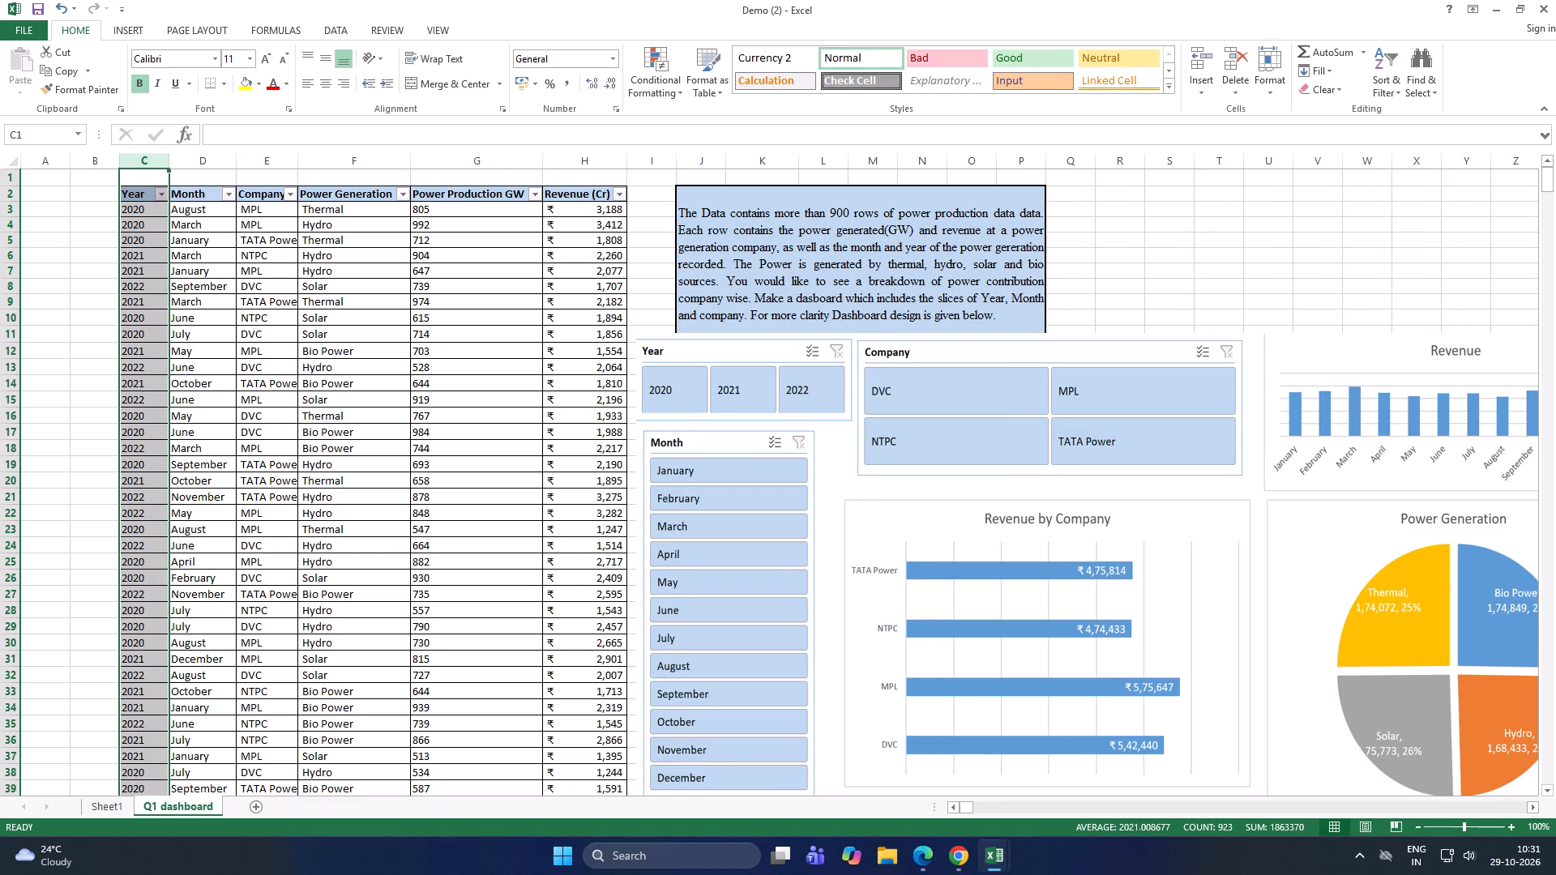
{"action": "scroll", "coordinate": [1314, 673], "scroll_direction": "up", "scroll_amount": 3}
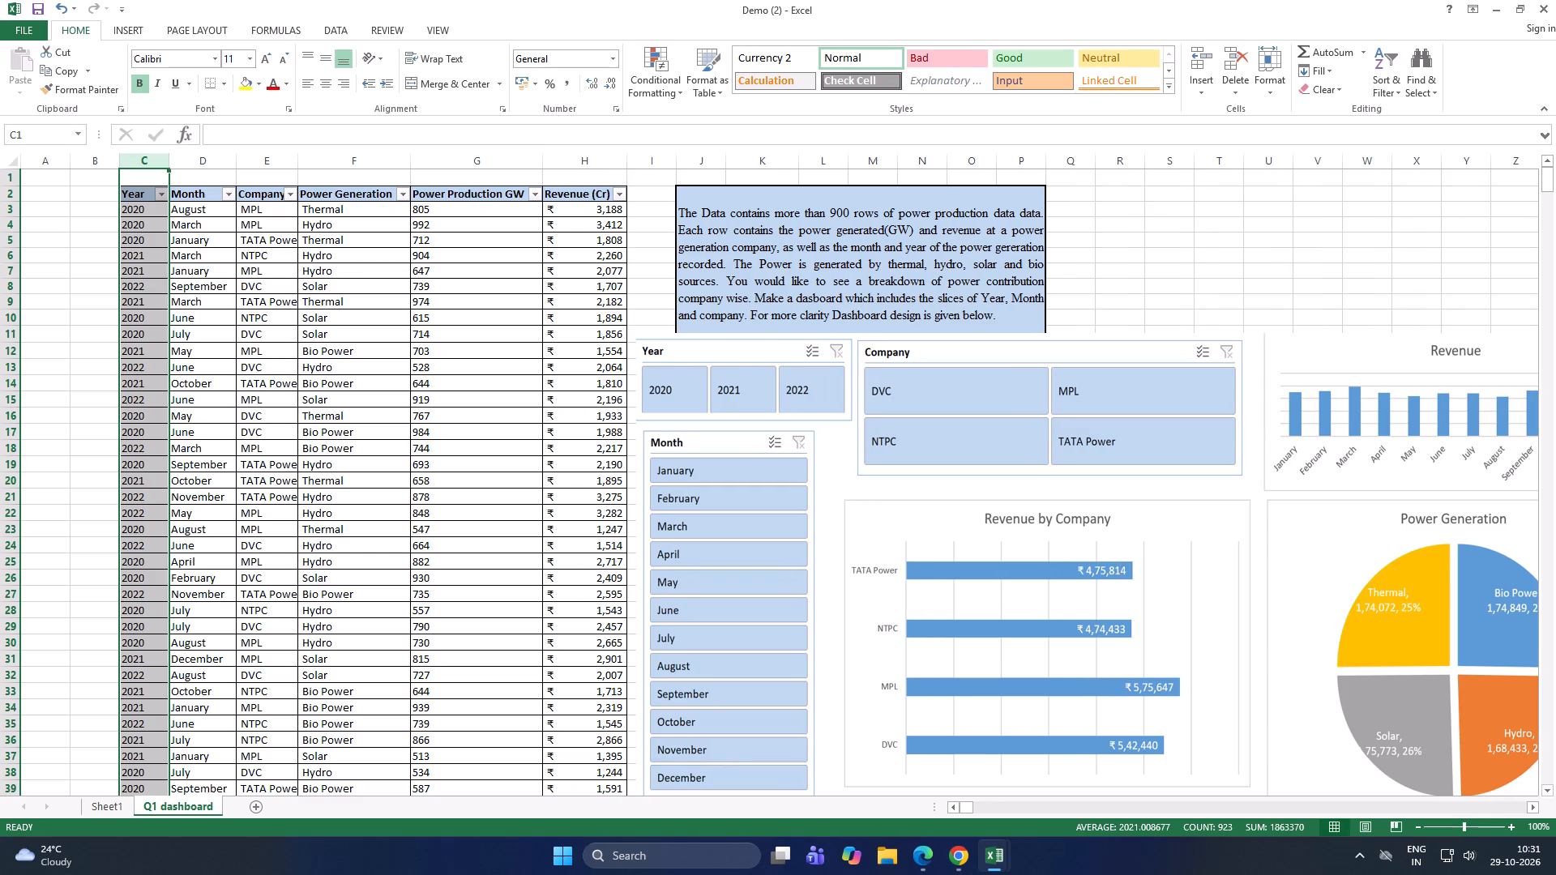
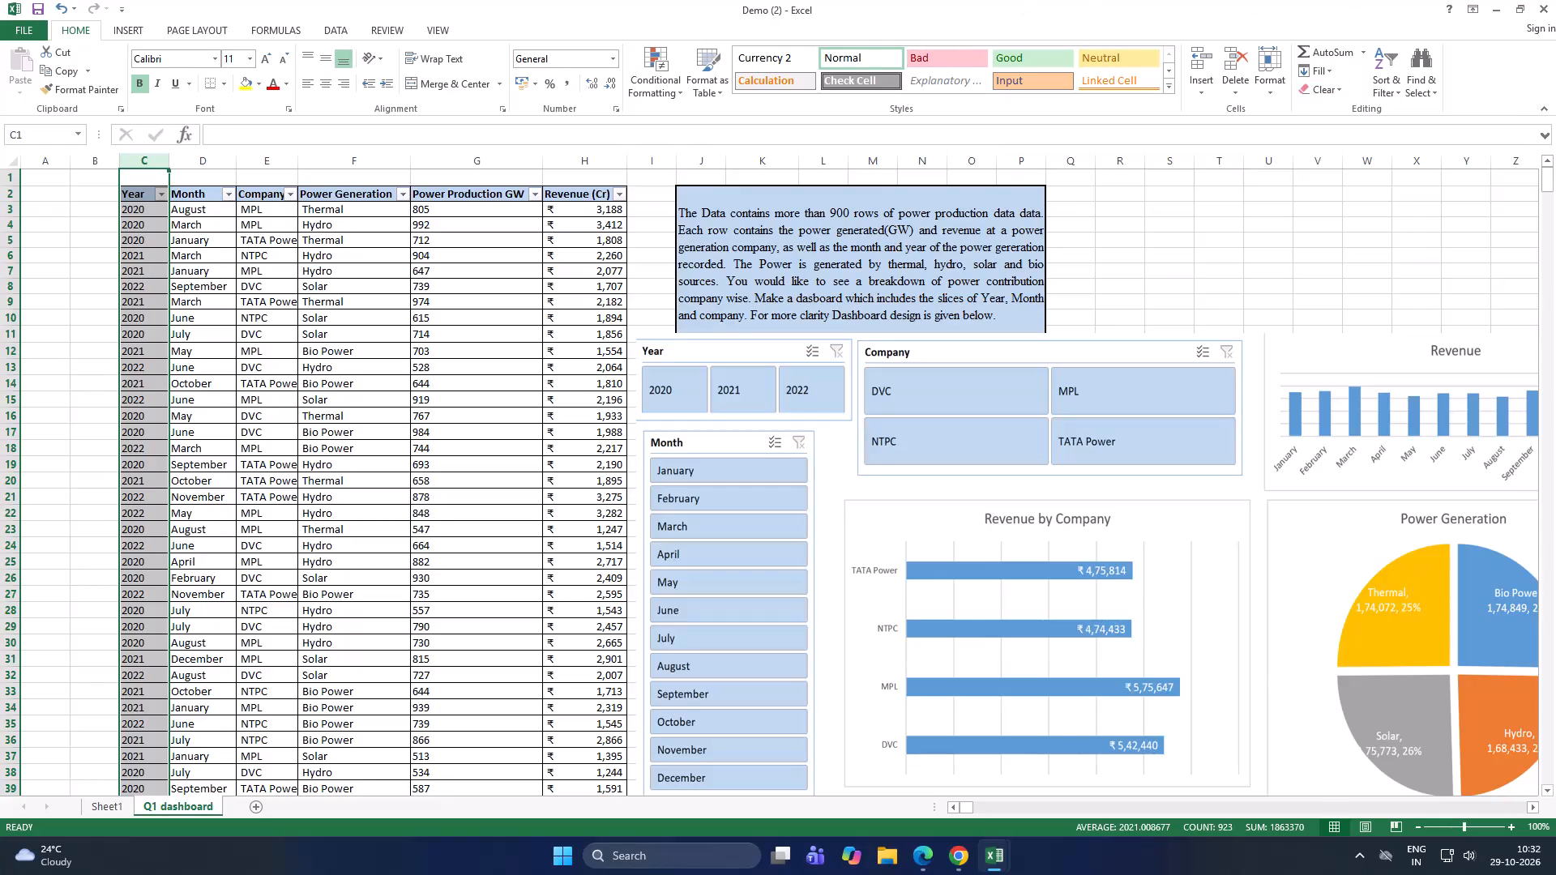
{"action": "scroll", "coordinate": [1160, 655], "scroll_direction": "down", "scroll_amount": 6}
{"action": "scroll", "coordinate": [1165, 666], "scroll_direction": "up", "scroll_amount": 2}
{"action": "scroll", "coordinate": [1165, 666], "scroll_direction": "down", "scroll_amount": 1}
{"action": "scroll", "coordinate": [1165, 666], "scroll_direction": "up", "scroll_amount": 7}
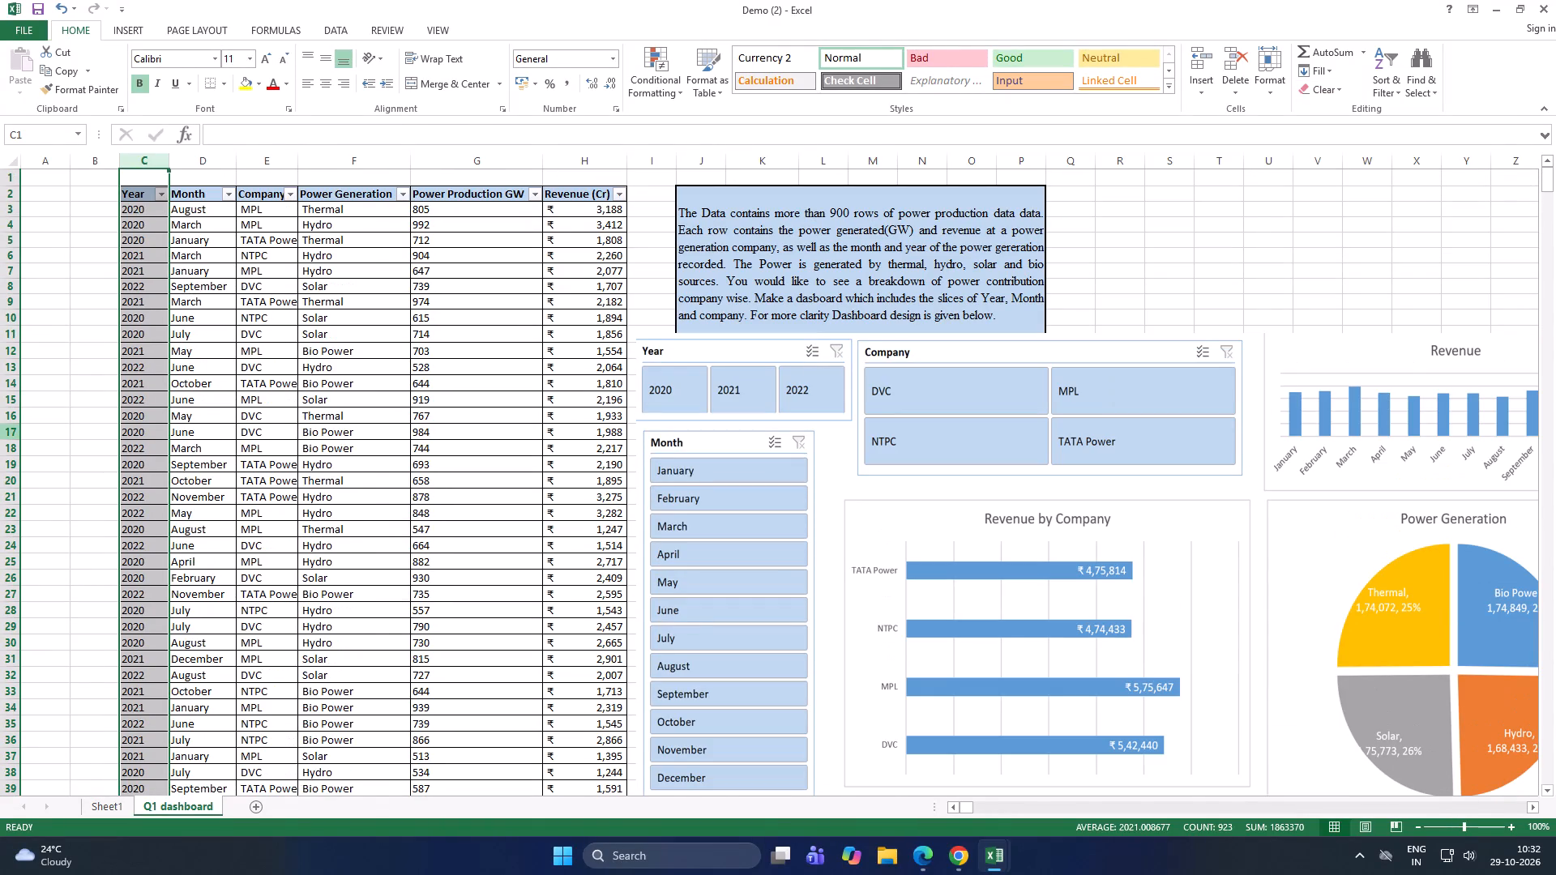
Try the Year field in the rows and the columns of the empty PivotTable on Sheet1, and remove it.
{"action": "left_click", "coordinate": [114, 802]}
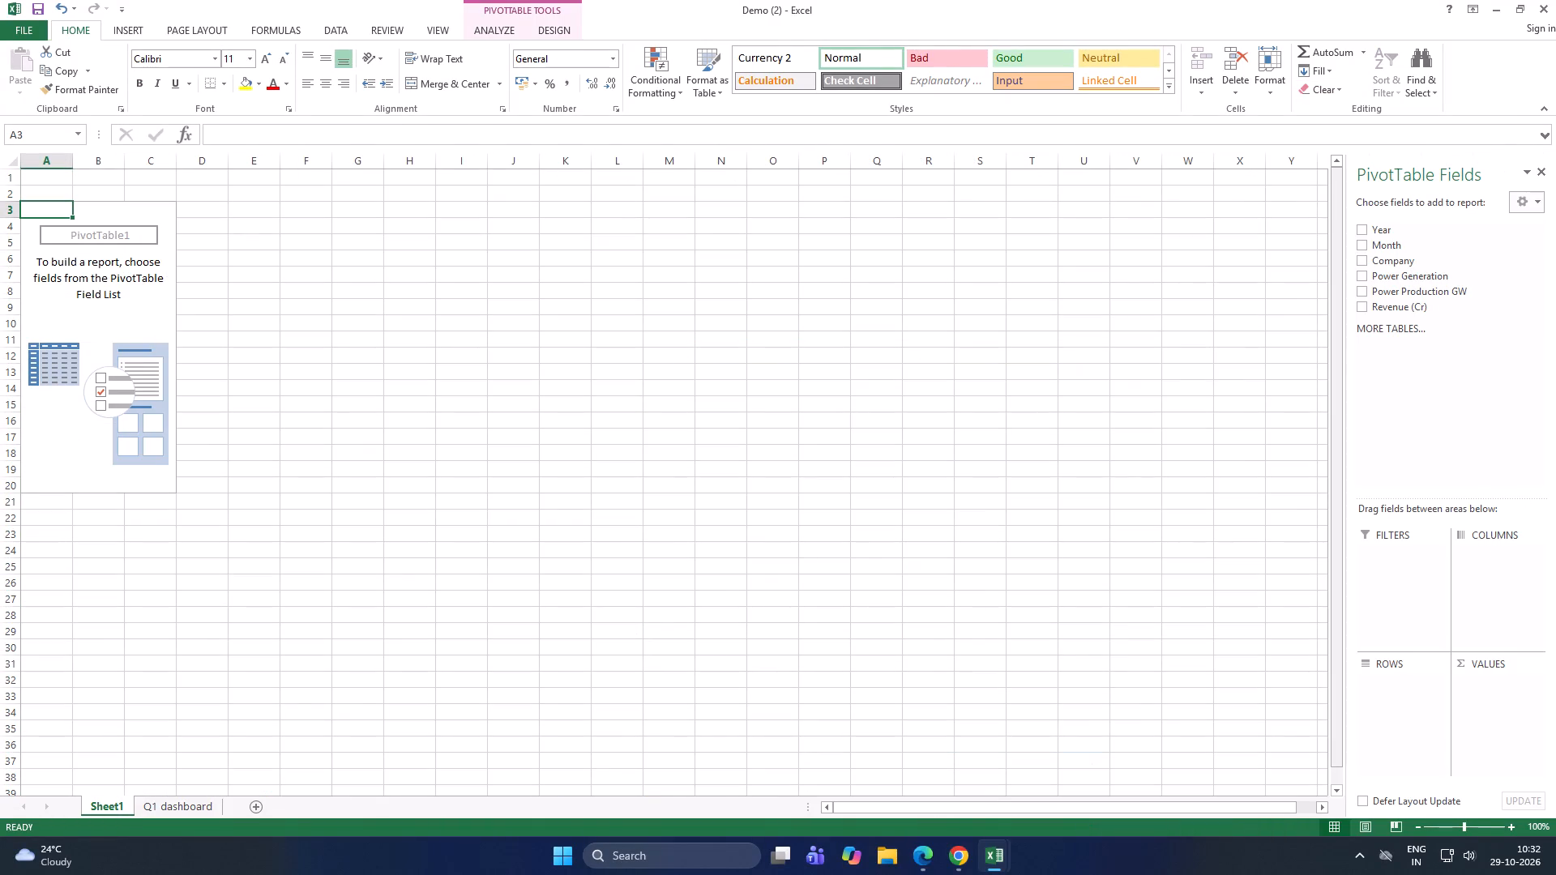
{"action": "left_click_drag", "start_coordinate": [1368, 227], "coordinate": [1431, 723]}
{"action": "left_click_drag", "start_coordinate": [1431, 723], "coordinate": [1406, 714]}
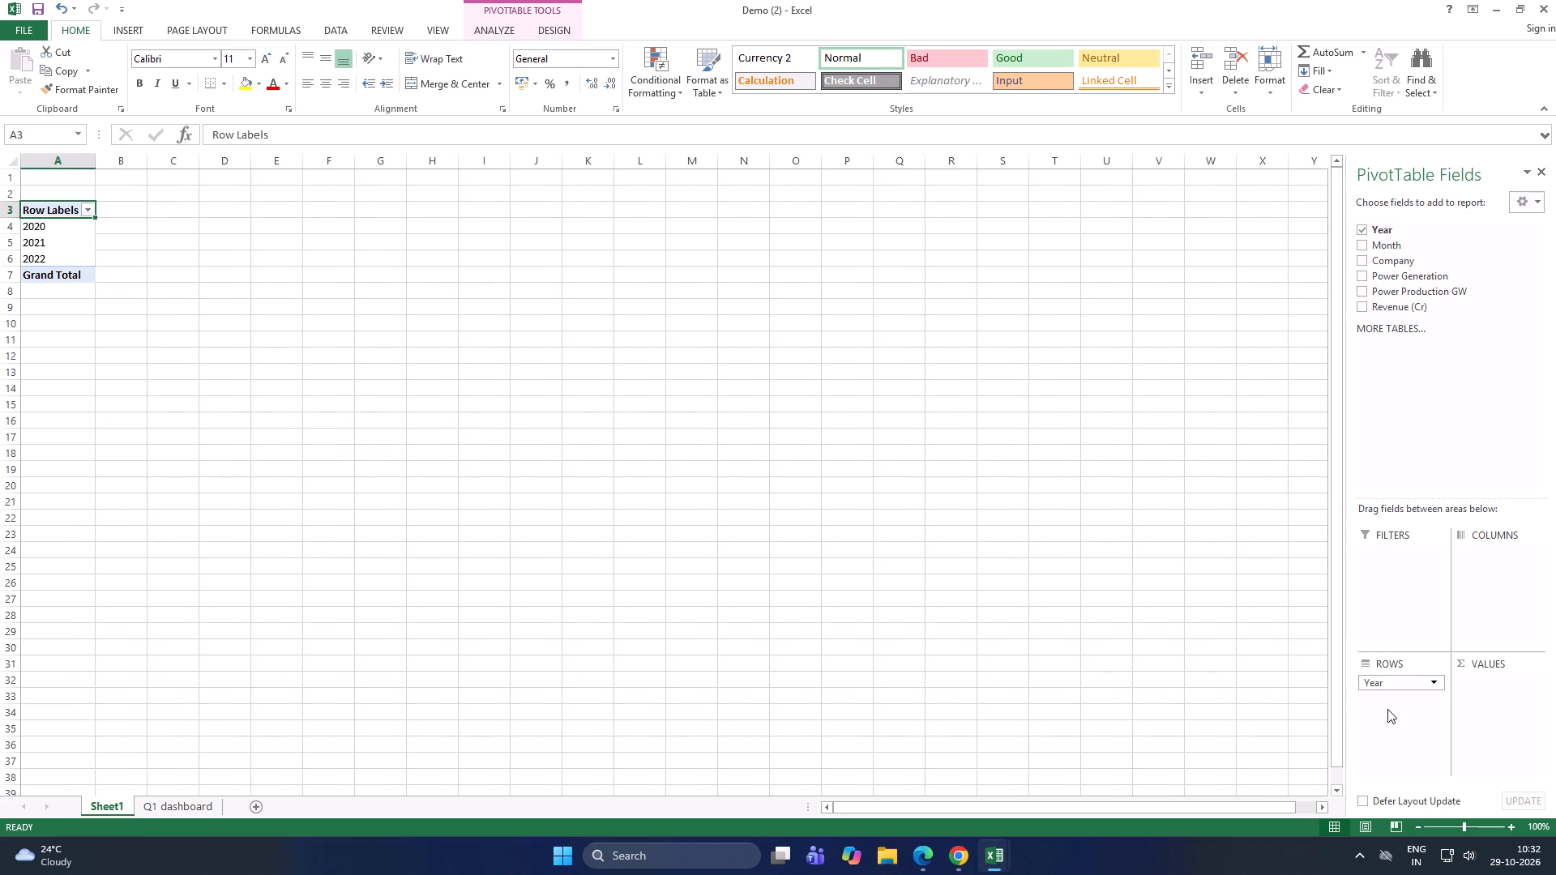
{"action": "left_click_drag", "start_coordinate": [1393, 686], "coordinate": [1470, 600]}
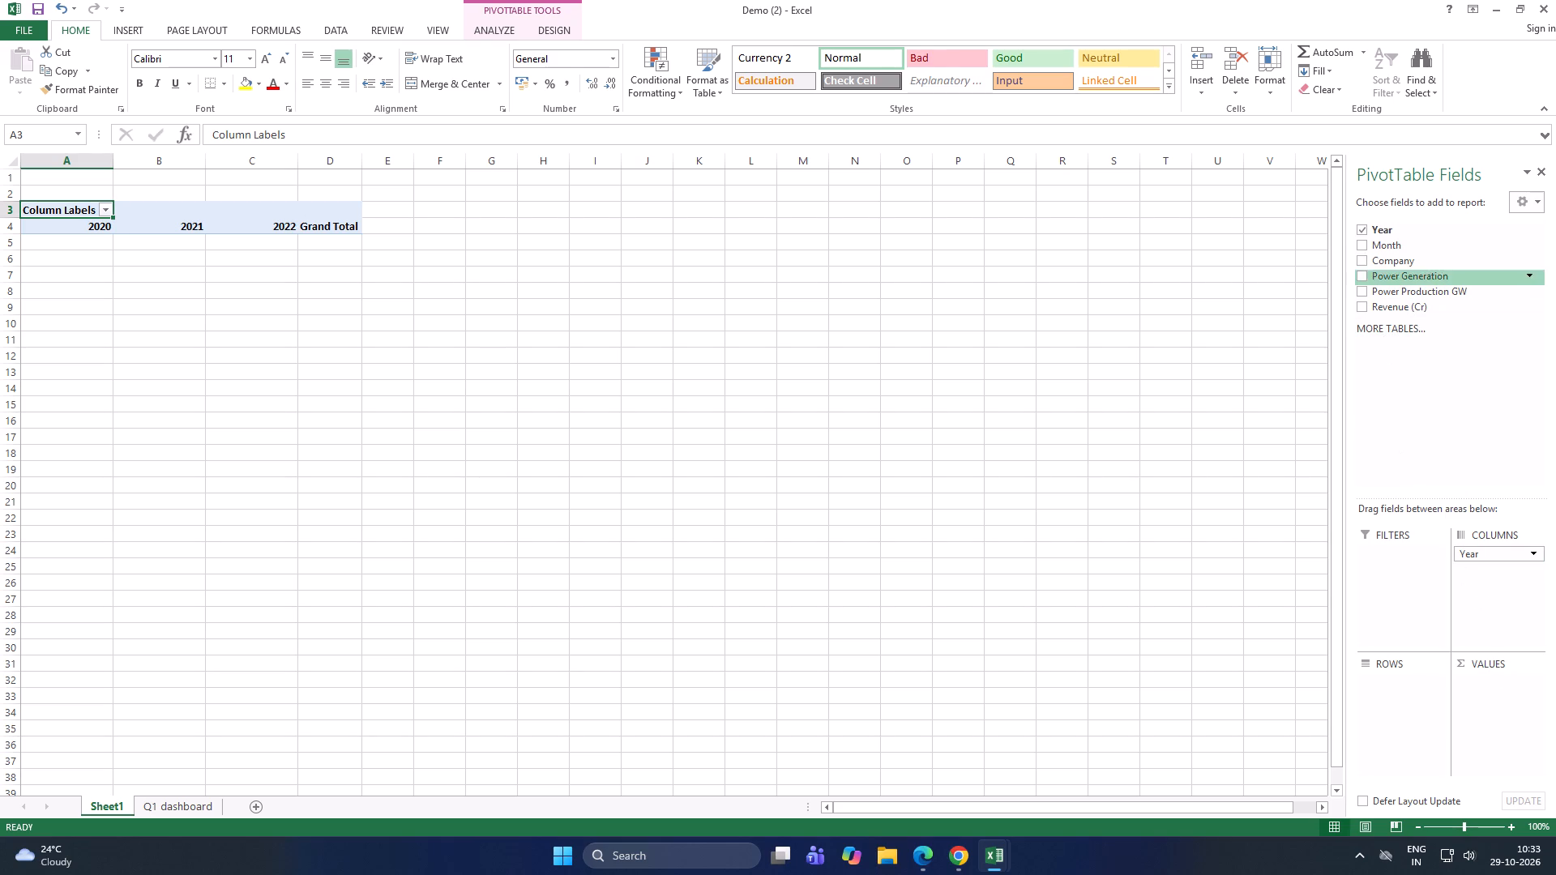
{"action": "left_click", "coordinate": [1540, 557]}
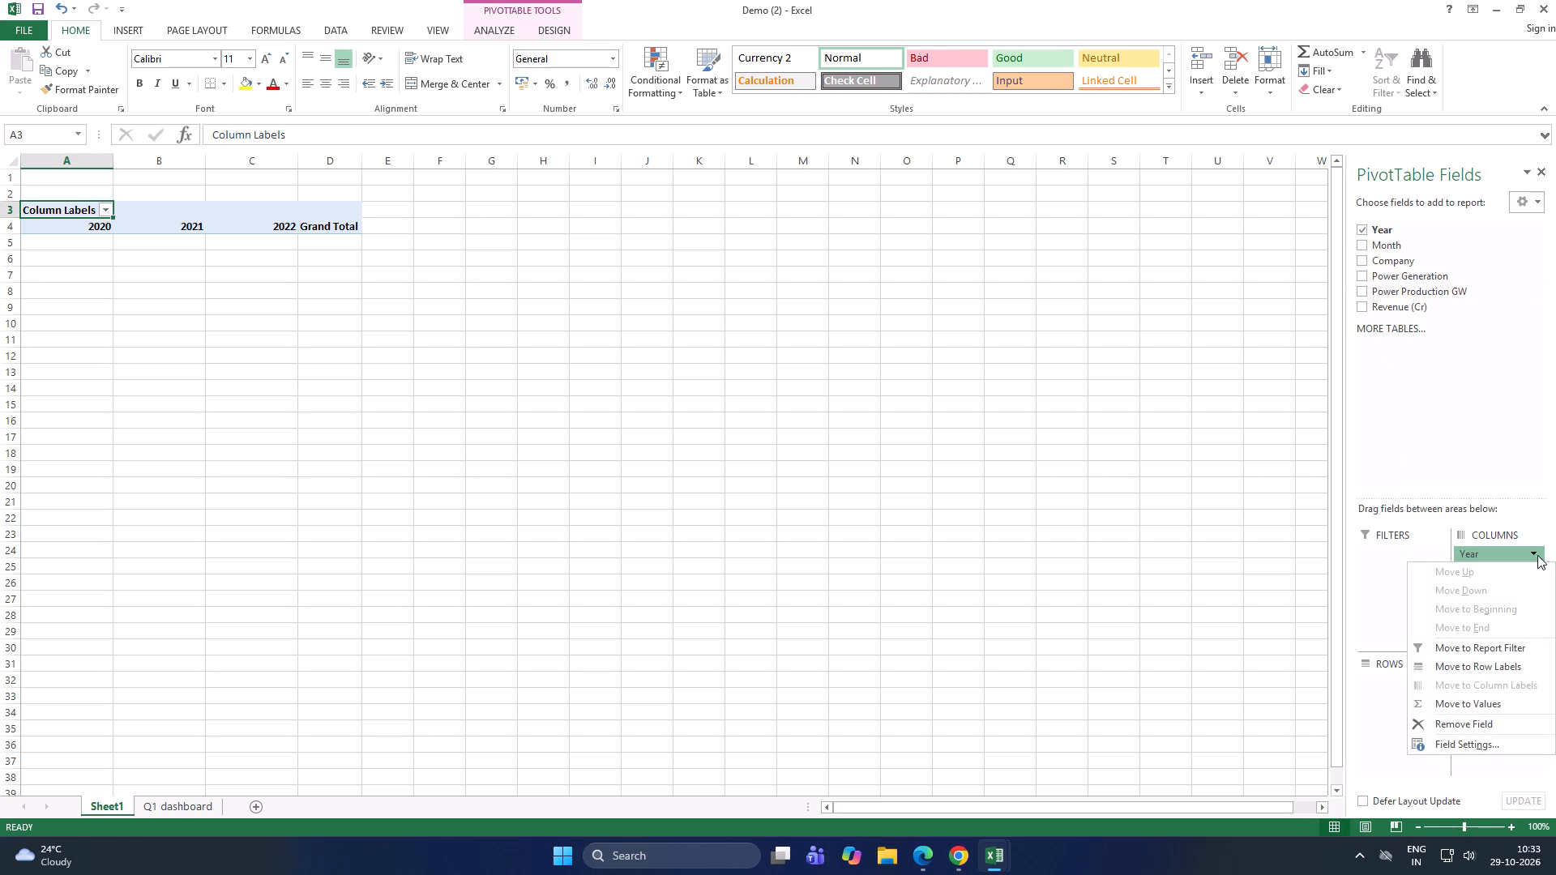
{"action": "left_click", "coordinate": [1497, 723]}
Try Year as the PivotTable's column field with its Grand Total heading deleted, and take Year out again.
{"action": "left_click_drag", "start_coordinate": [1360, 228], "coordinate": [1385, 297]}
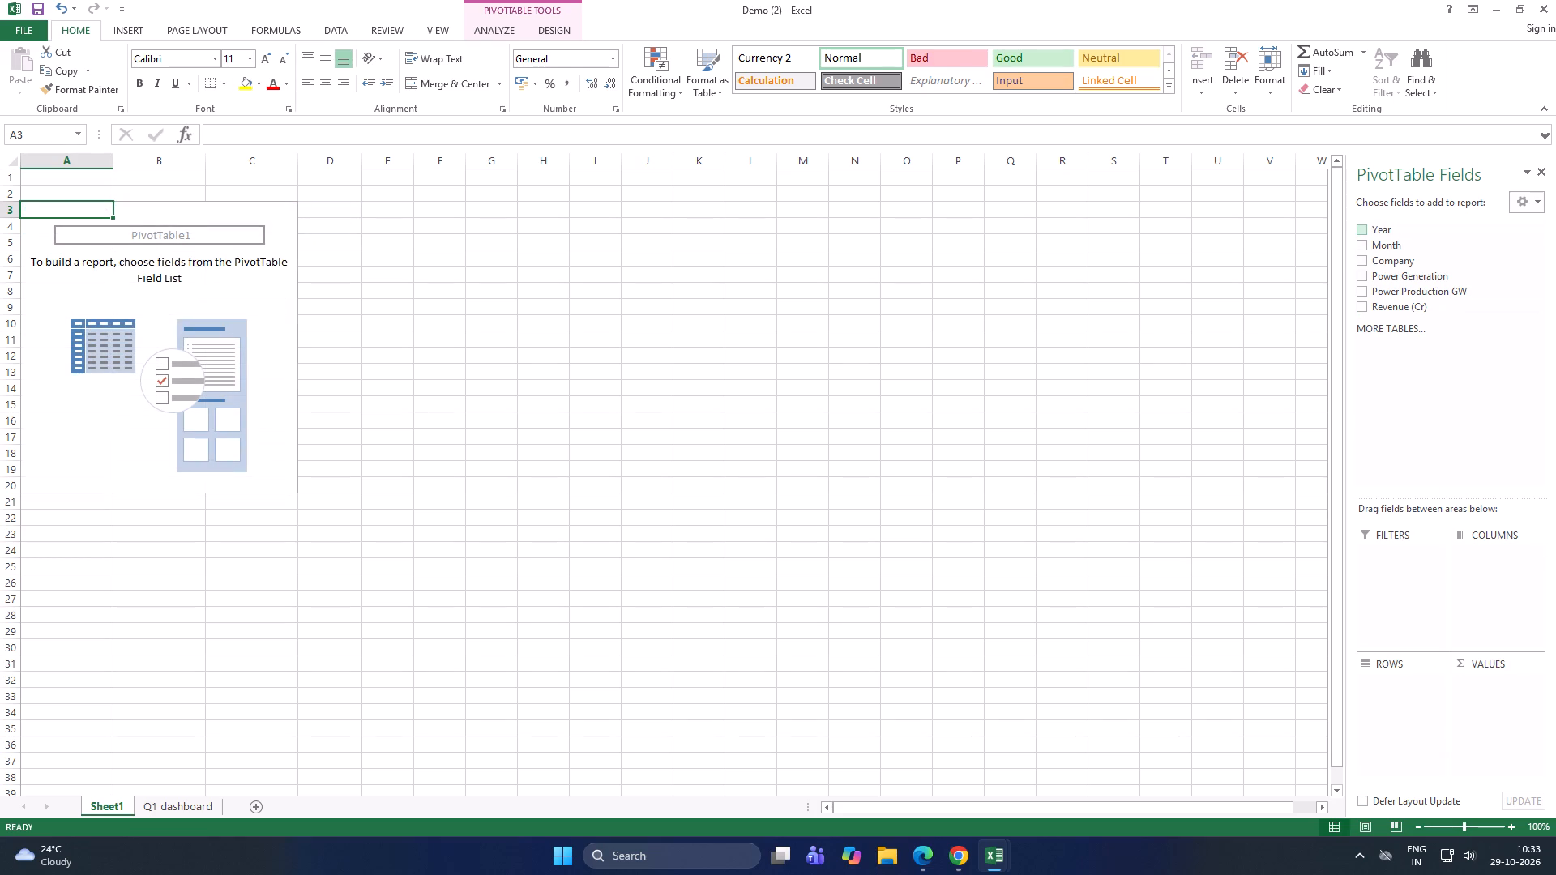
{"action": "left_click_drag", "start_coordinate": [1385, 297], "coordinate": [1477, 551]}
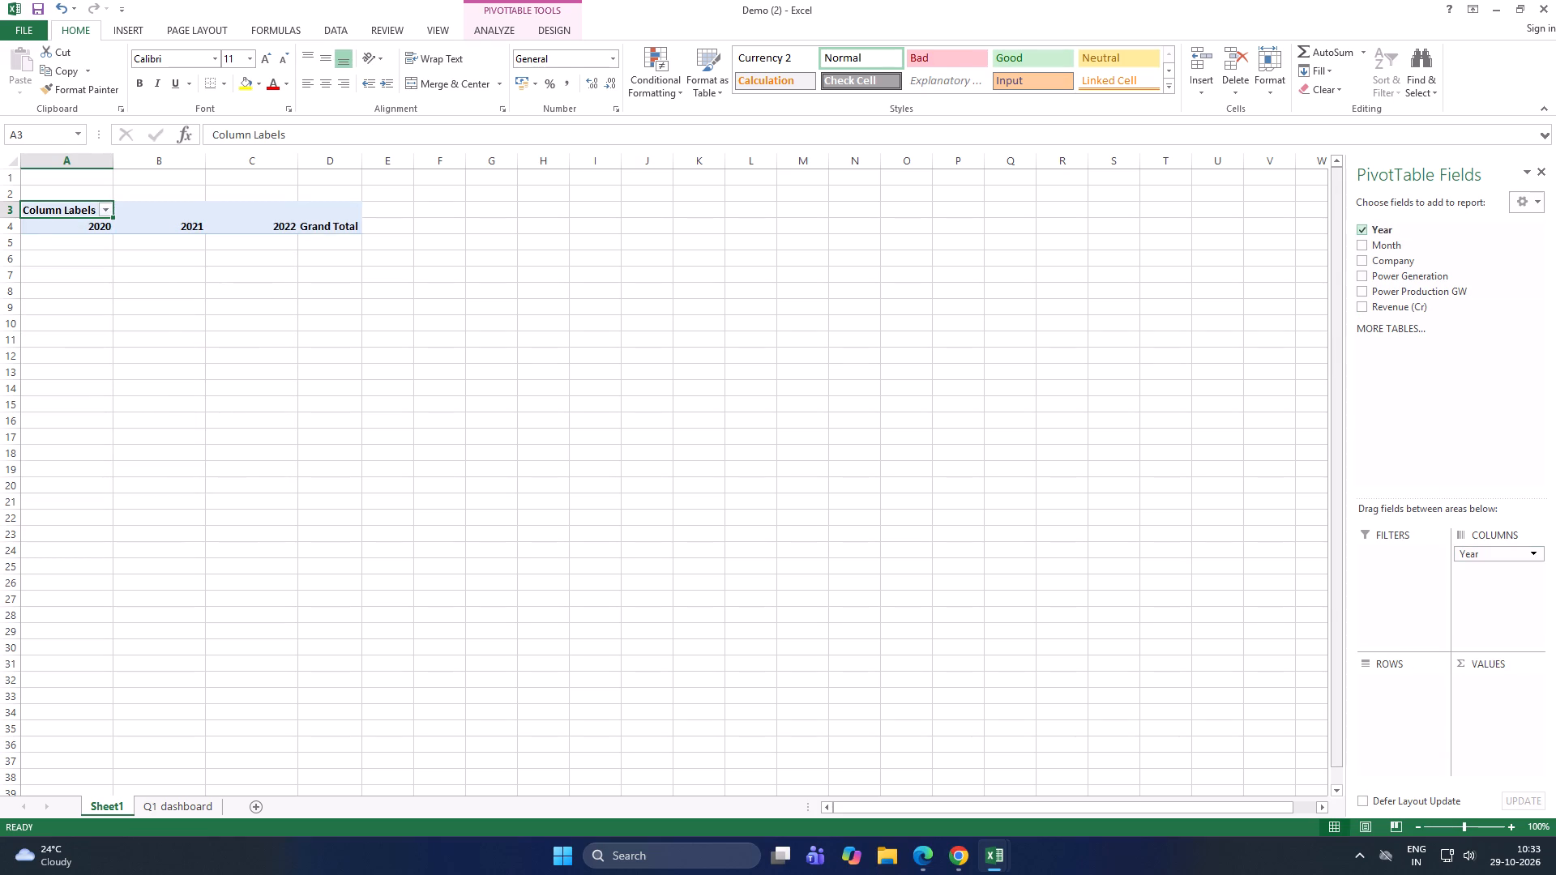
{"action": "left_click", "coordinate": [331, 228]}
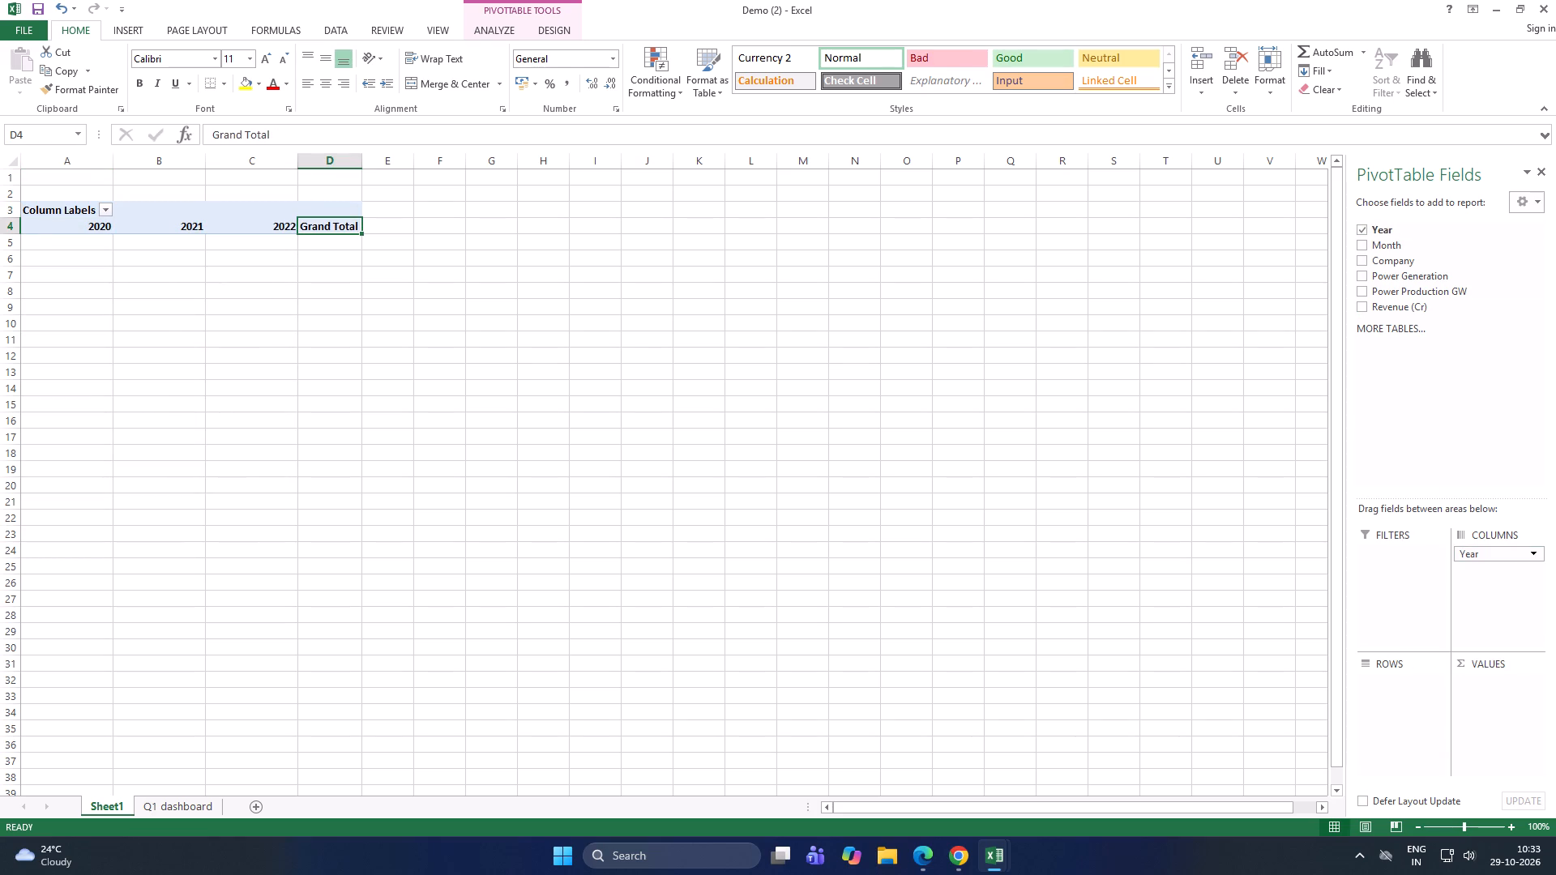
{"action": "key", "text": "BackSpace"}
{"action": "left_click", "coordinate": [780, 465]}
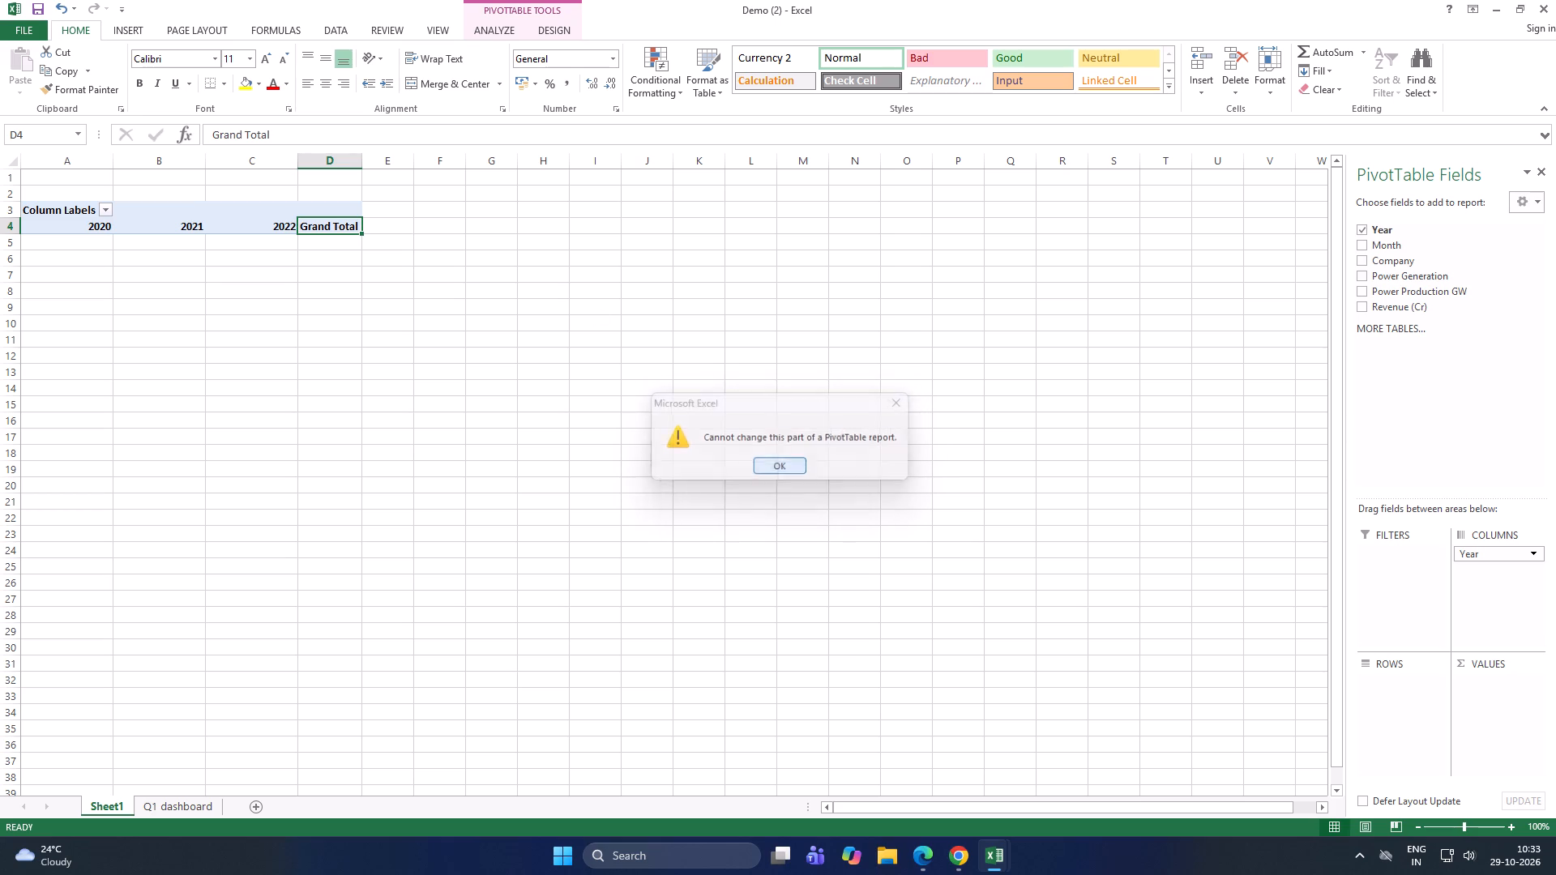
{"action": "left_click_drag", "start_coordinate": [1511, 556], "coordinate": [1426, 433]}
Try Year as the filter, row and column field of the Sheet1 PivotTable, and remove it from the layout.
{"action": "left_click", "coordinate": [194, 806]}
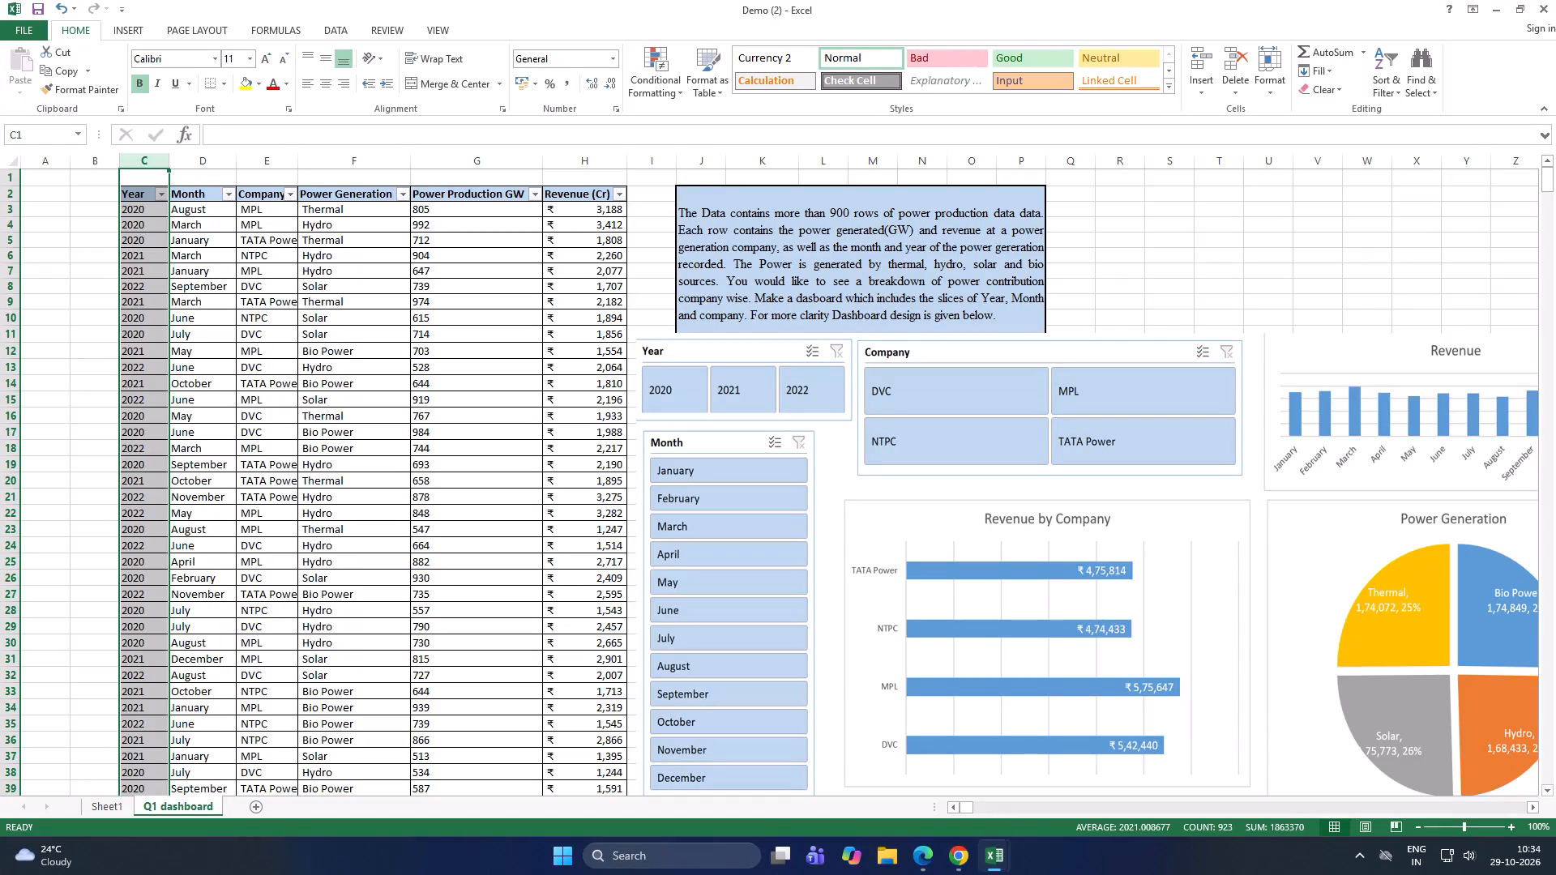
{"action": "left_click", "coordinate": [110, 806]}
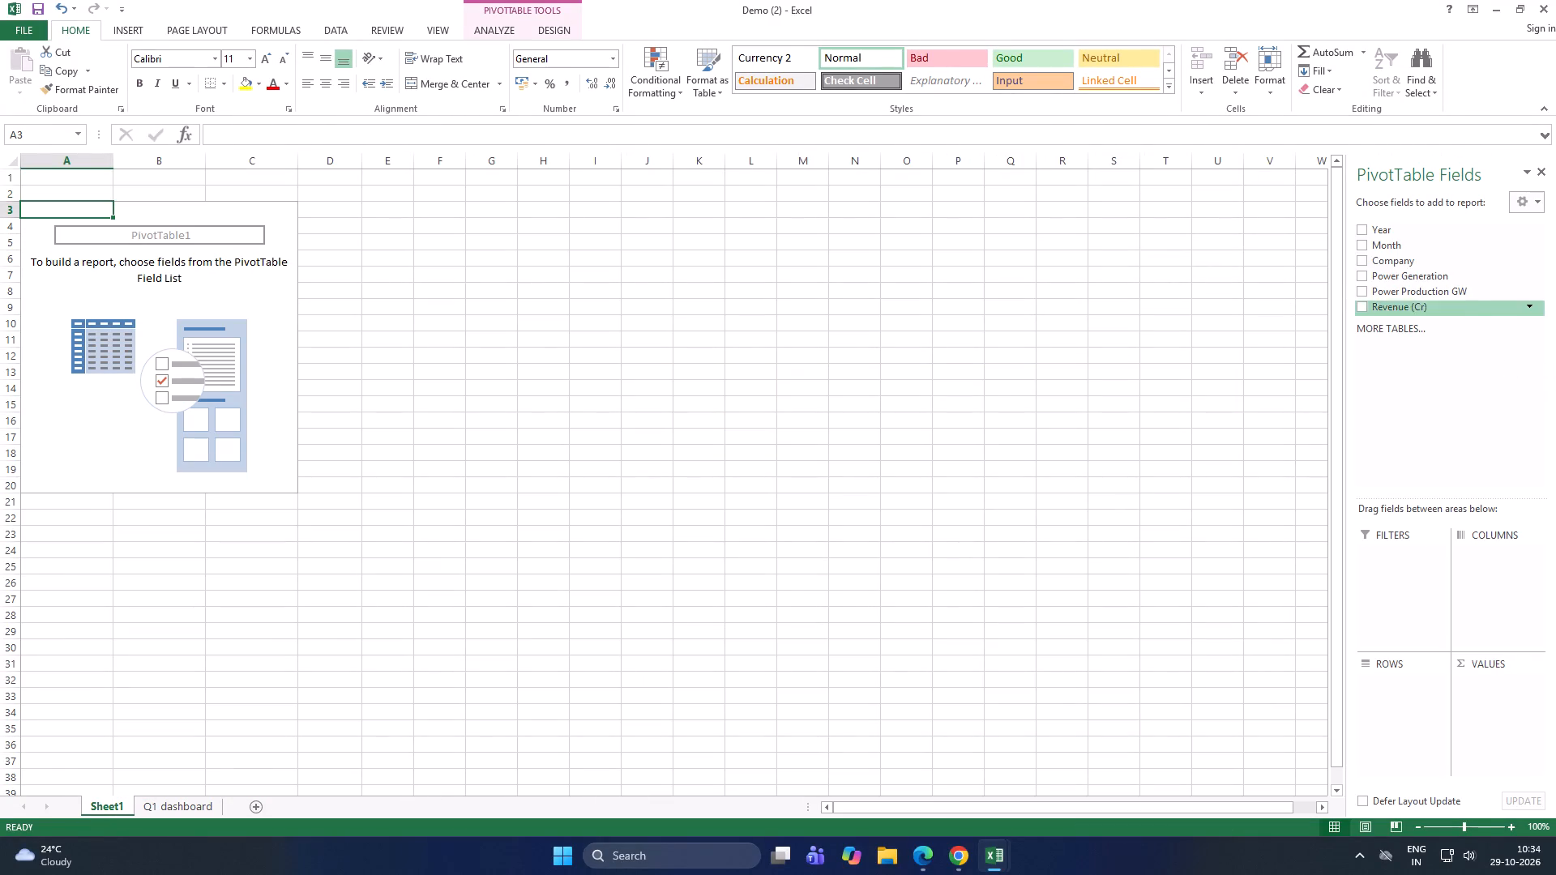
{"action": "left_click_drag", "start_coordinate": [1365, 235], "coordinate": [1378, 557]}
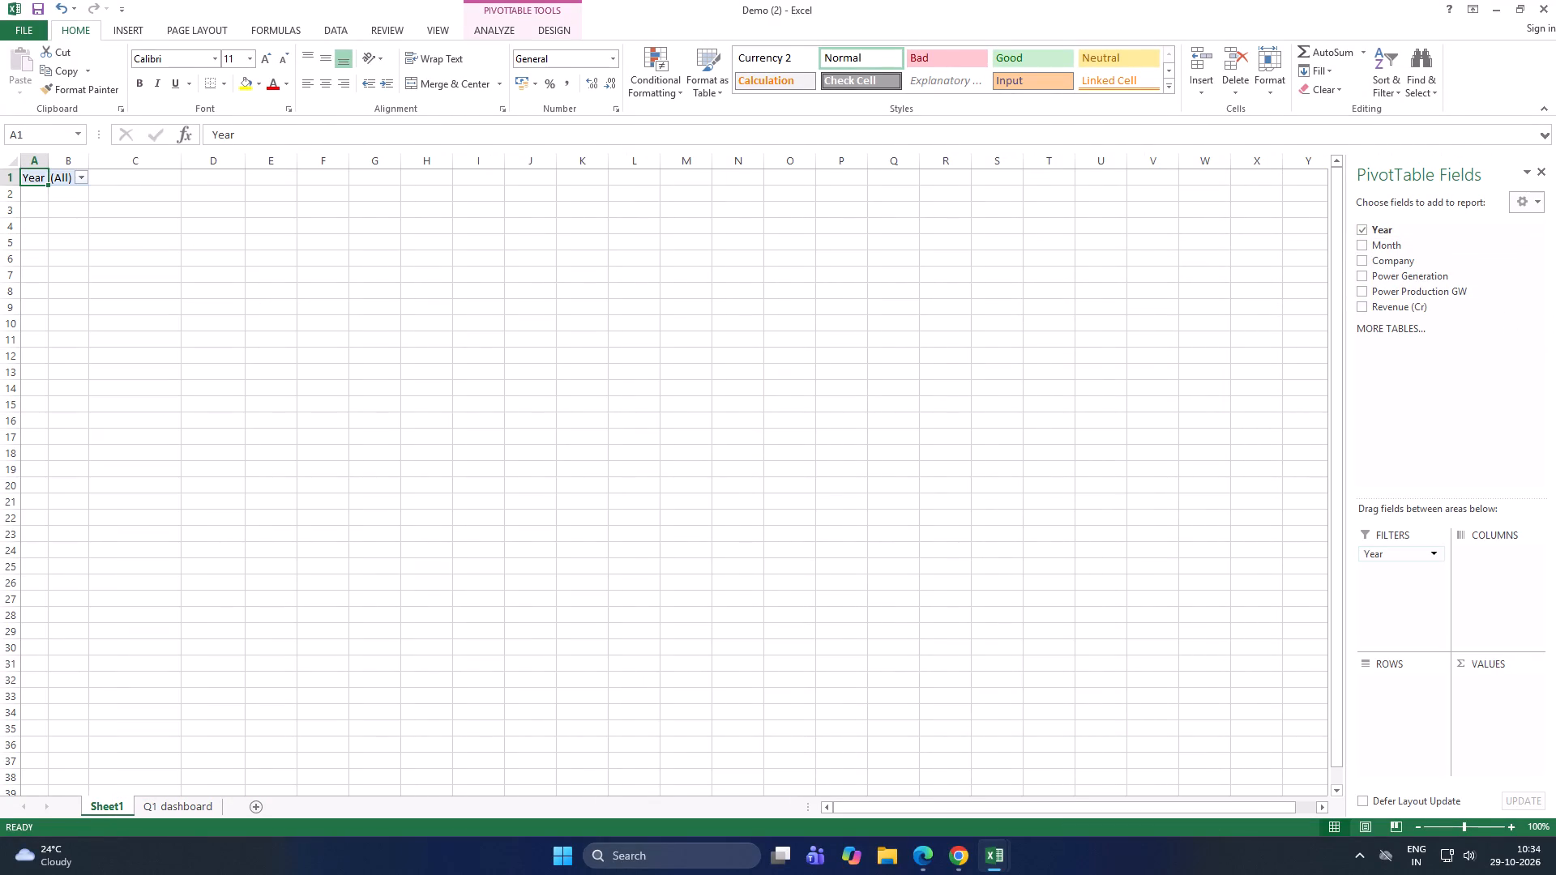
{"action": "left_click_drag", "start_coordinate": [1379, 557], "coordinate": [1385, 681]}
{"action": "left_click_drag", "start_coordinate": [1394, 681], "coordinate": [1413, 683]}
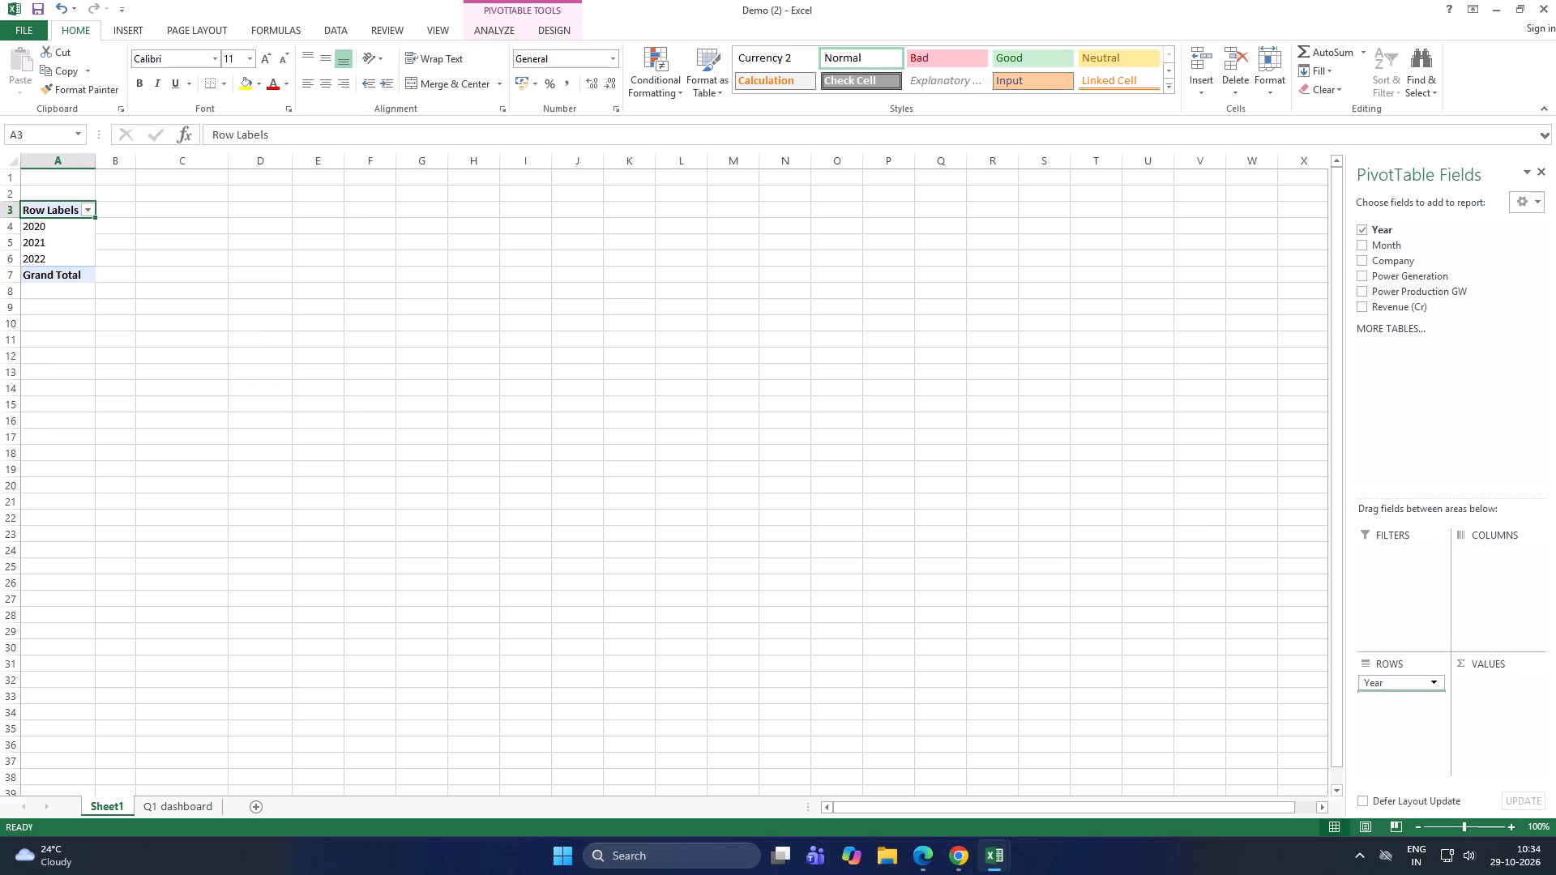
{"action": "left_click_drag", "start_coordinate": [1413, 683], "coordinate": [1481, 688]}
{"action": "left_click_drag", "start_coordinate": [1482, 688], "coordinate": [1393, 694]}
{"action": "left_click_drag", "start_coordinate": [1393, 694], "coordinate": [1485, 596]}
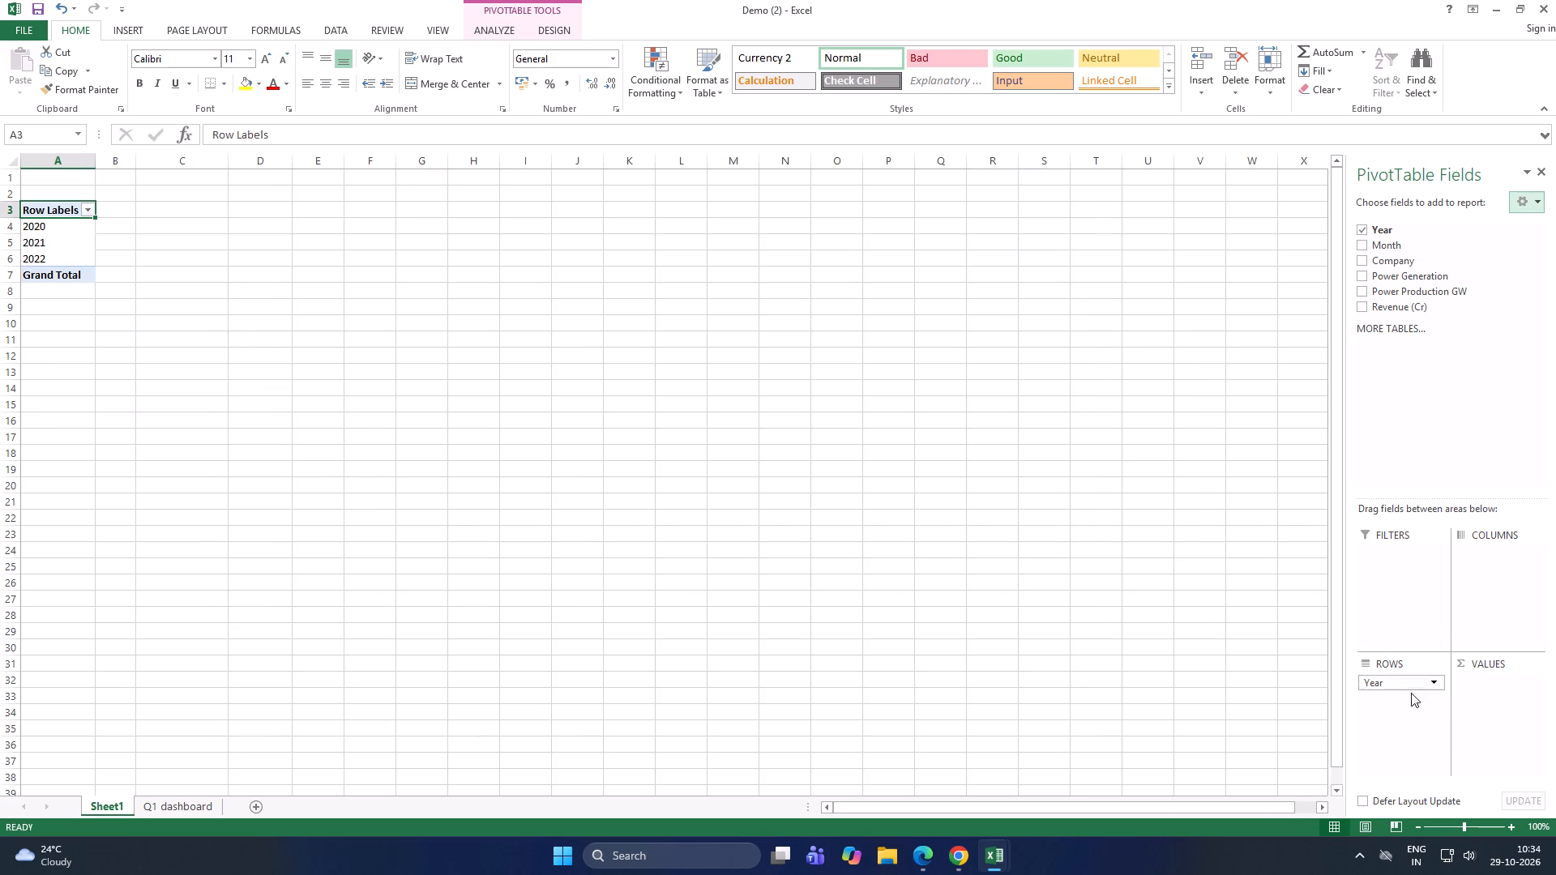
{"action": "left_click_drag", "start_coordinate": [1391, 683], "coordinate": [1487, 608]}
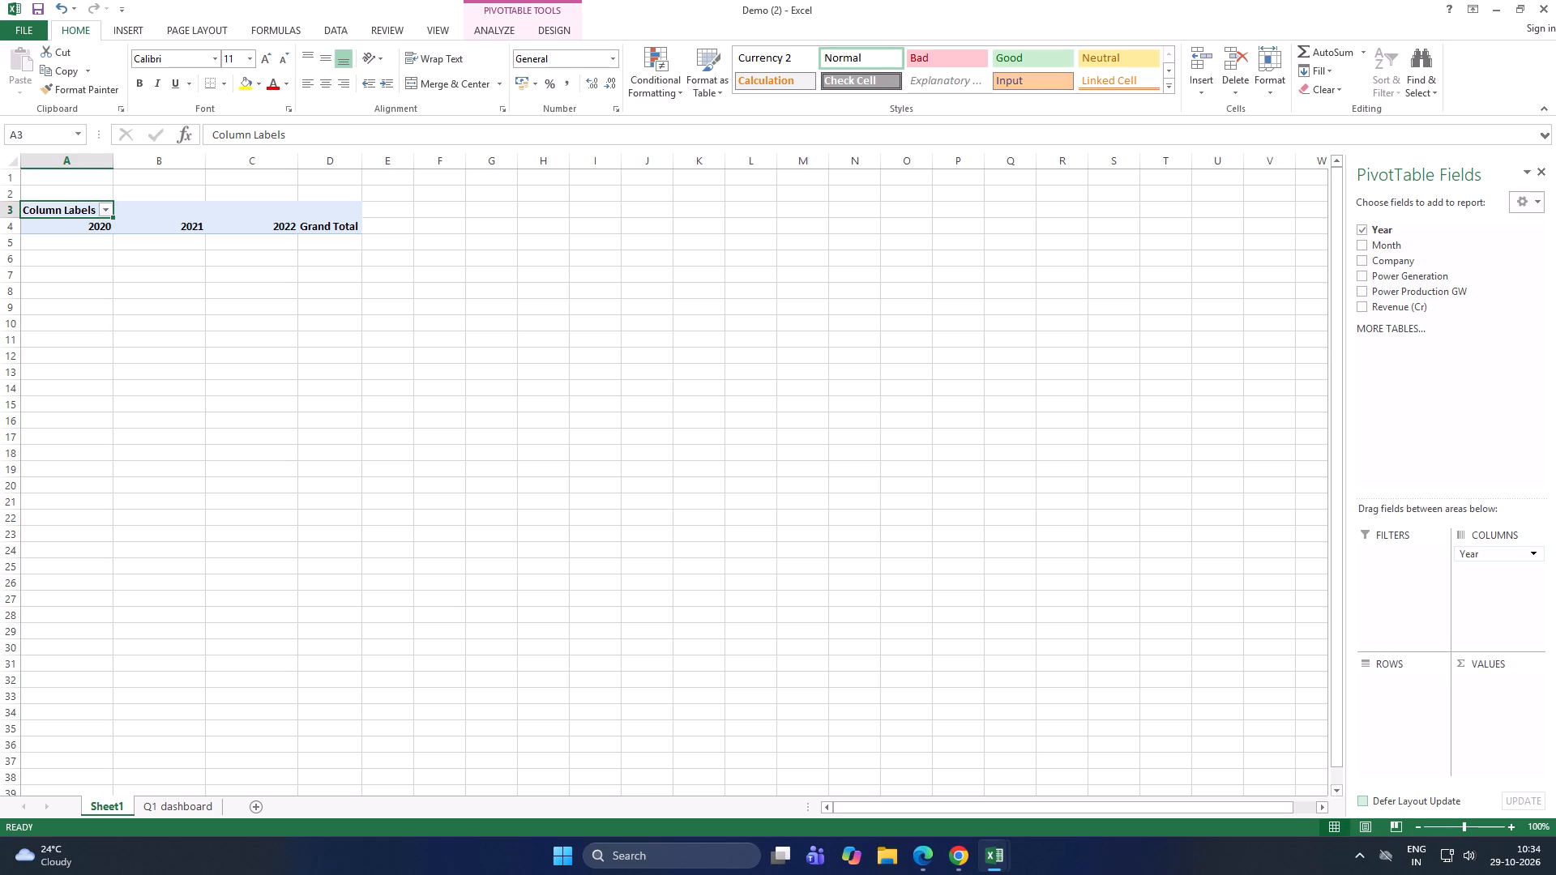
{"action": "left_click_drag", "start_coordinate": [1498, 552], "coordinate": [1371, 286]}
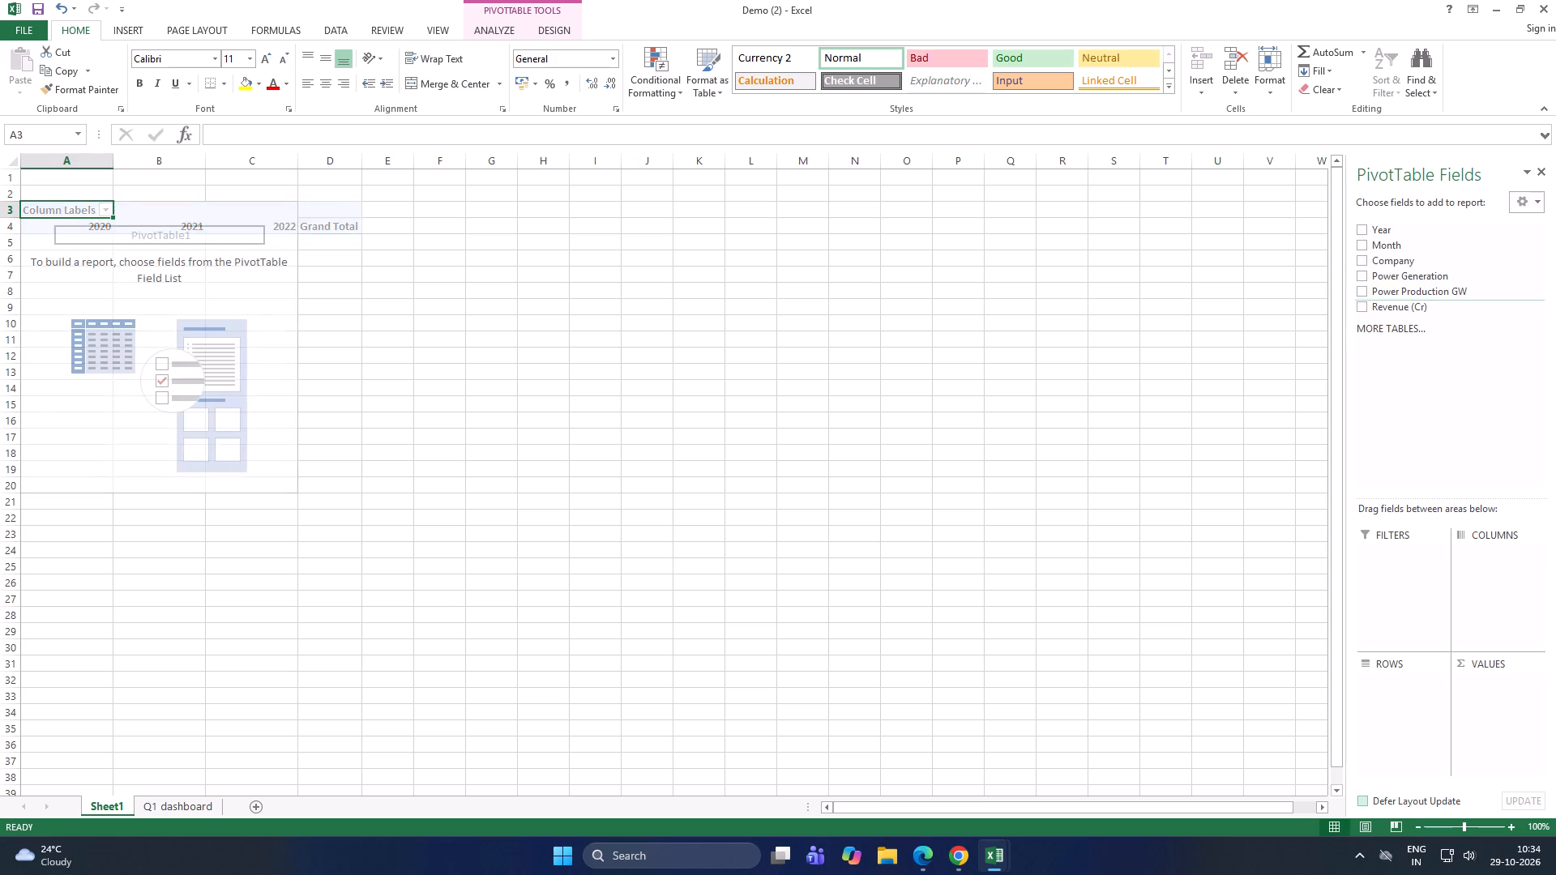
Lay out the first PivotTable on Sheet1 with Month as rows and the sum of Revenue (Cr) as values.
{"action": "left_click_drag", "start_coordinate": [1379, 245], "coordinate": [1422, 681]}
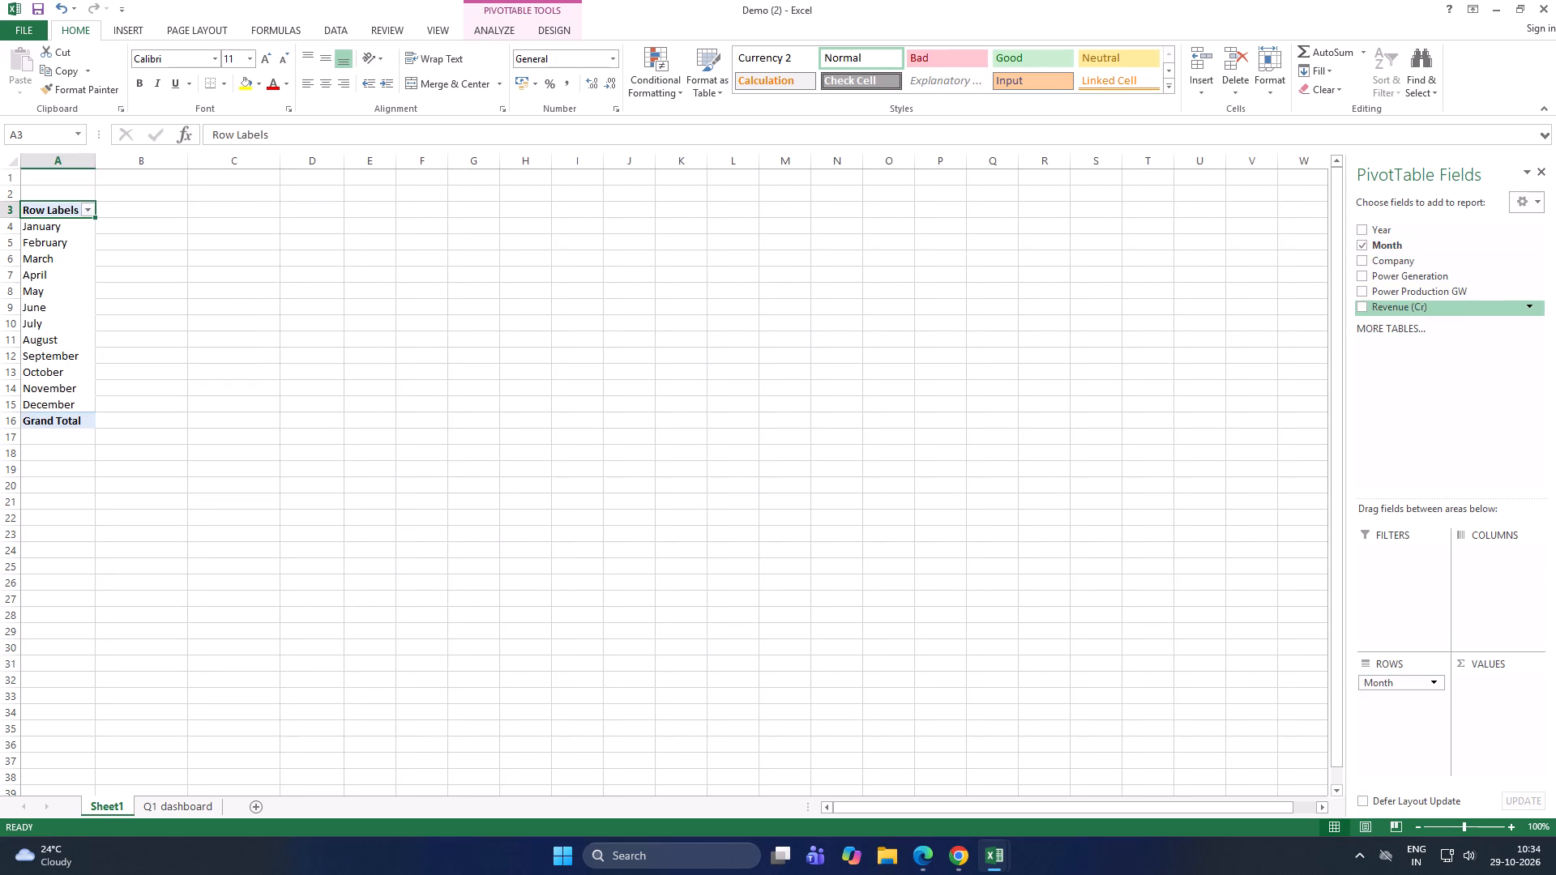
{"action": "left_click_drag", "start_coordinate": [1408, 306], "coordinate": [1488, 703]}
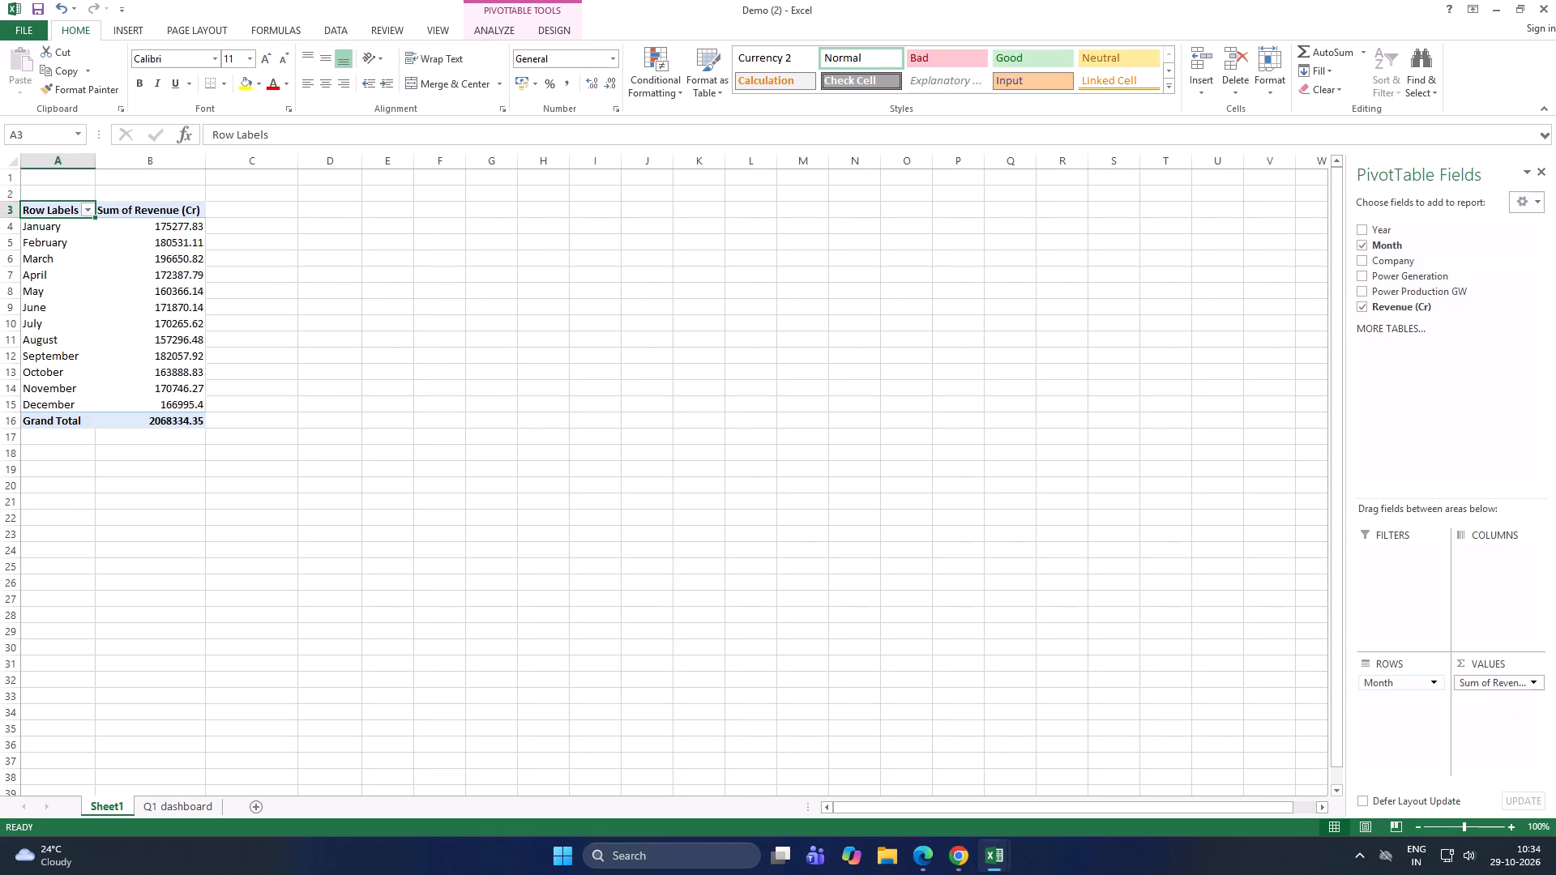
Create a second PivotTable from the Q1 dashboard data range C2:H924, placed on existing Sheet1 at cell D3.
{"action": "left_click", "coordinate": [169, 808]}
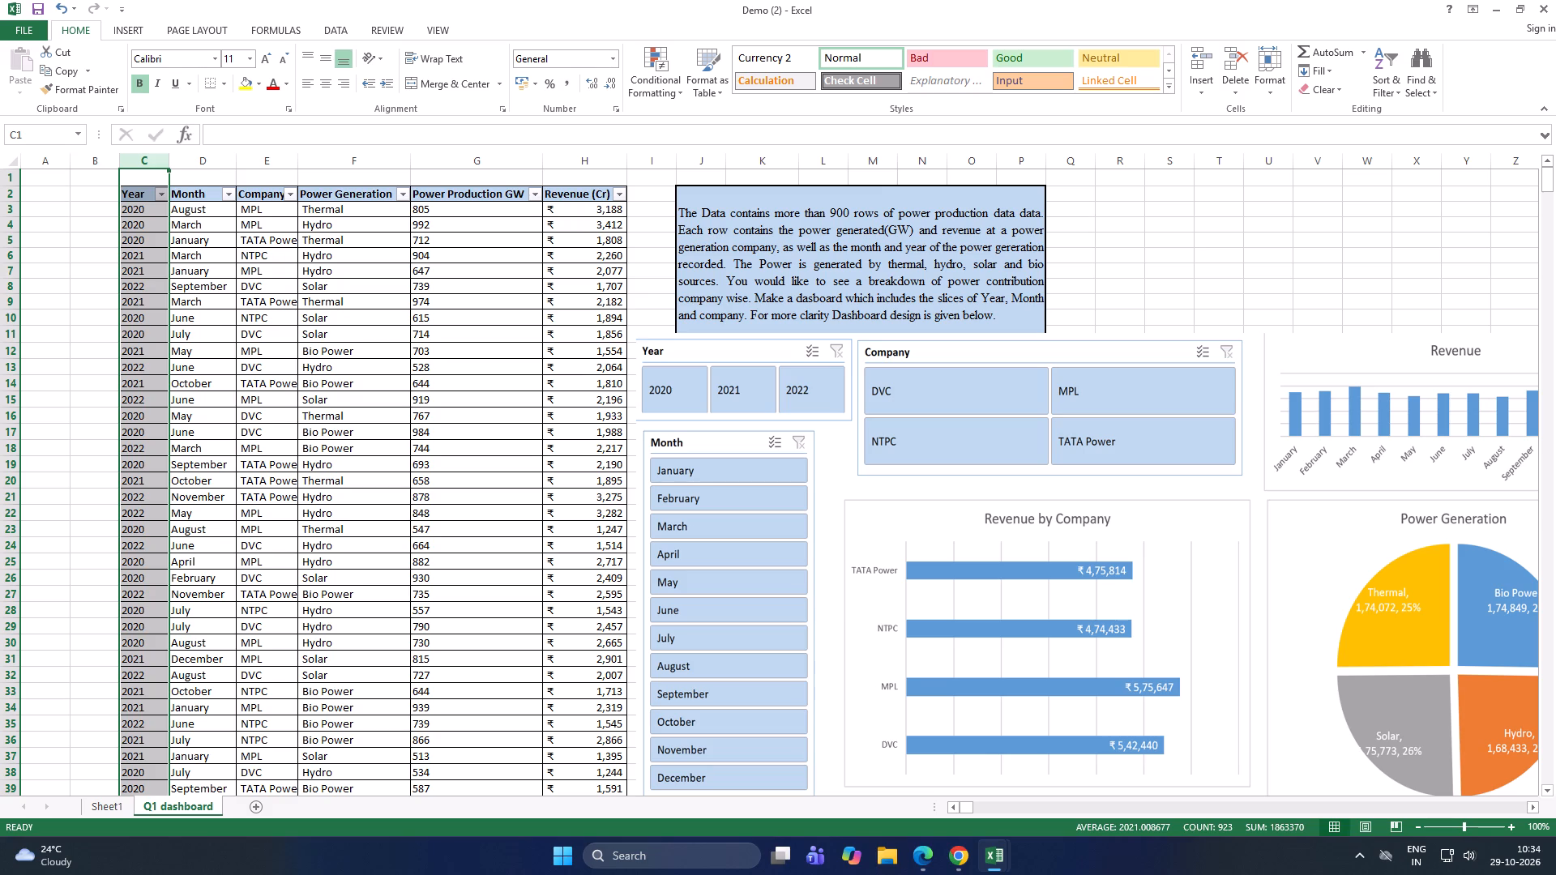
{"action": "left_click", "coordinate": [79, 300]}
{"action": "left_click", "coordinate": [143, 194]}
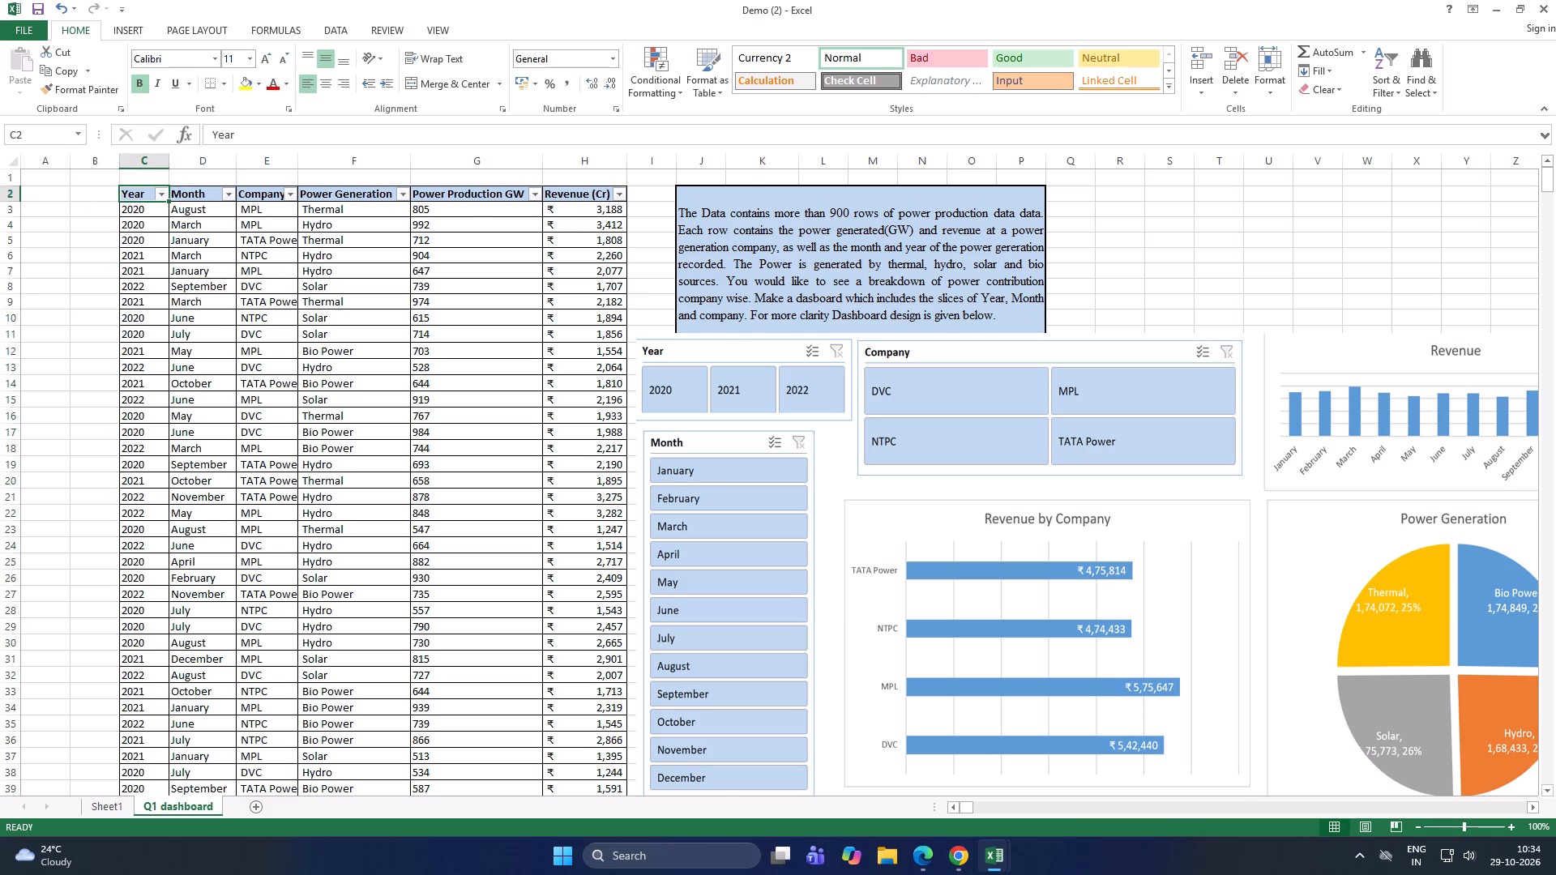
{"action": "key", "text": "ctrl+a"}
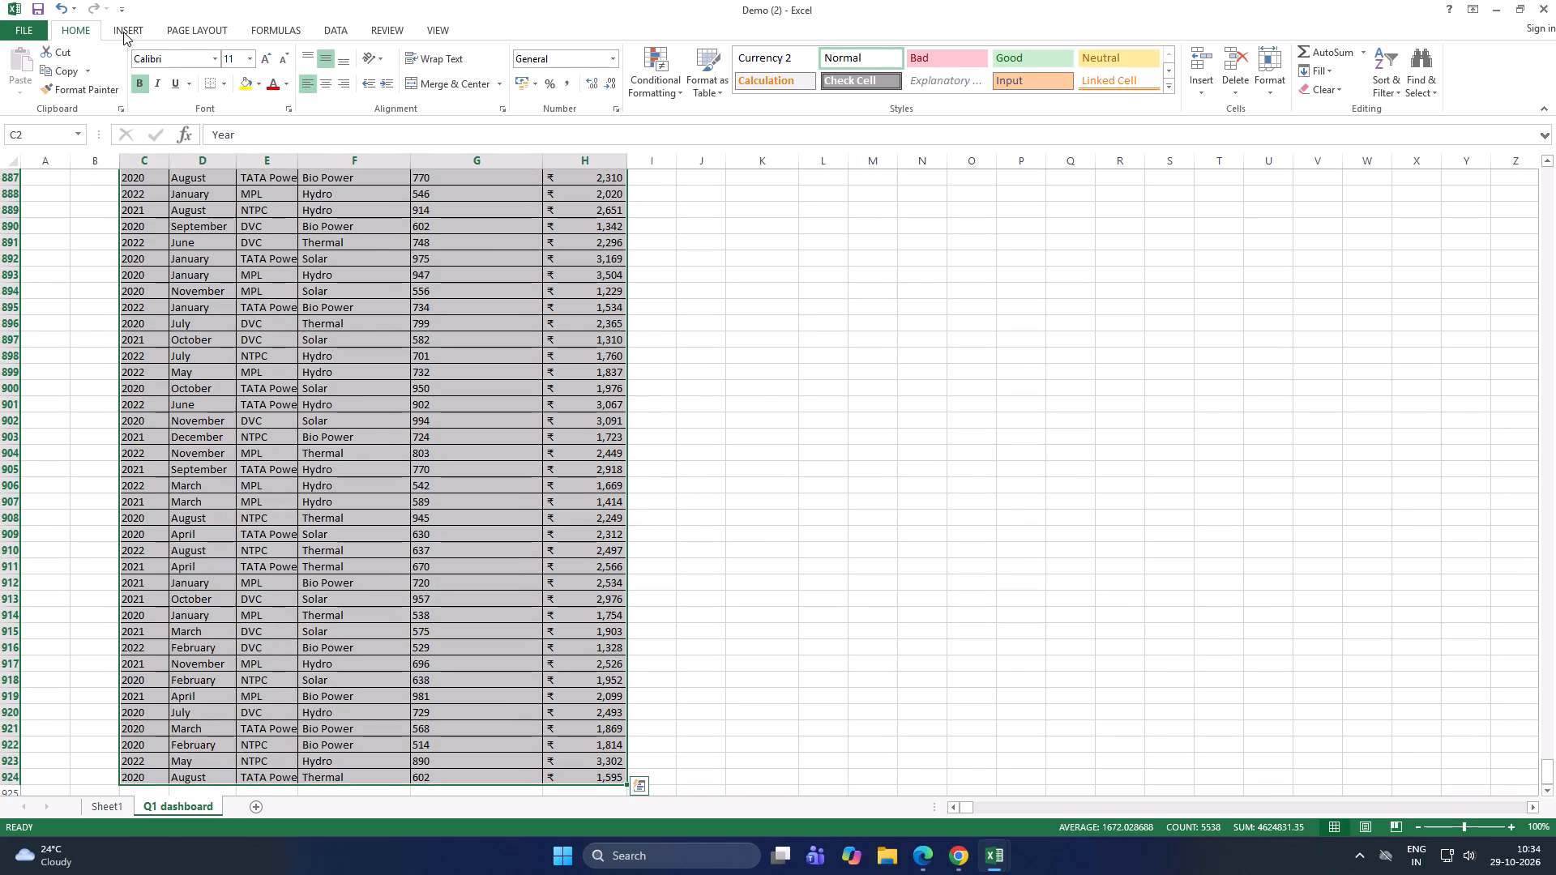
{"action": "left_click", "coordinate": [123, 32]}
{"action": "left_click", "coordinate": [24, 73]}
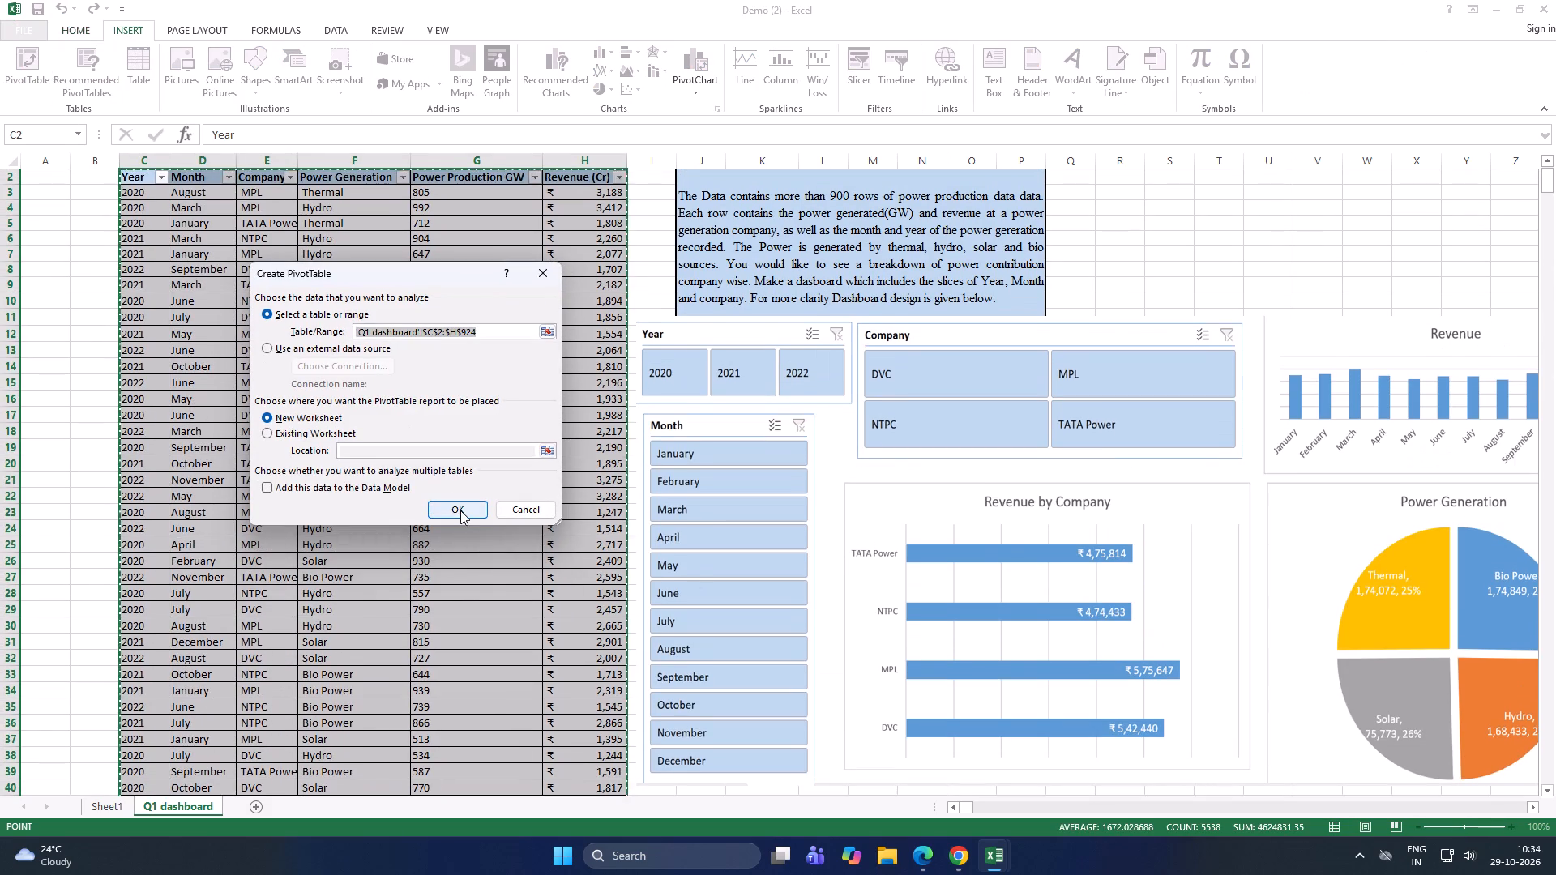
{"action": "left_click", "coordinate": [266, 432]}
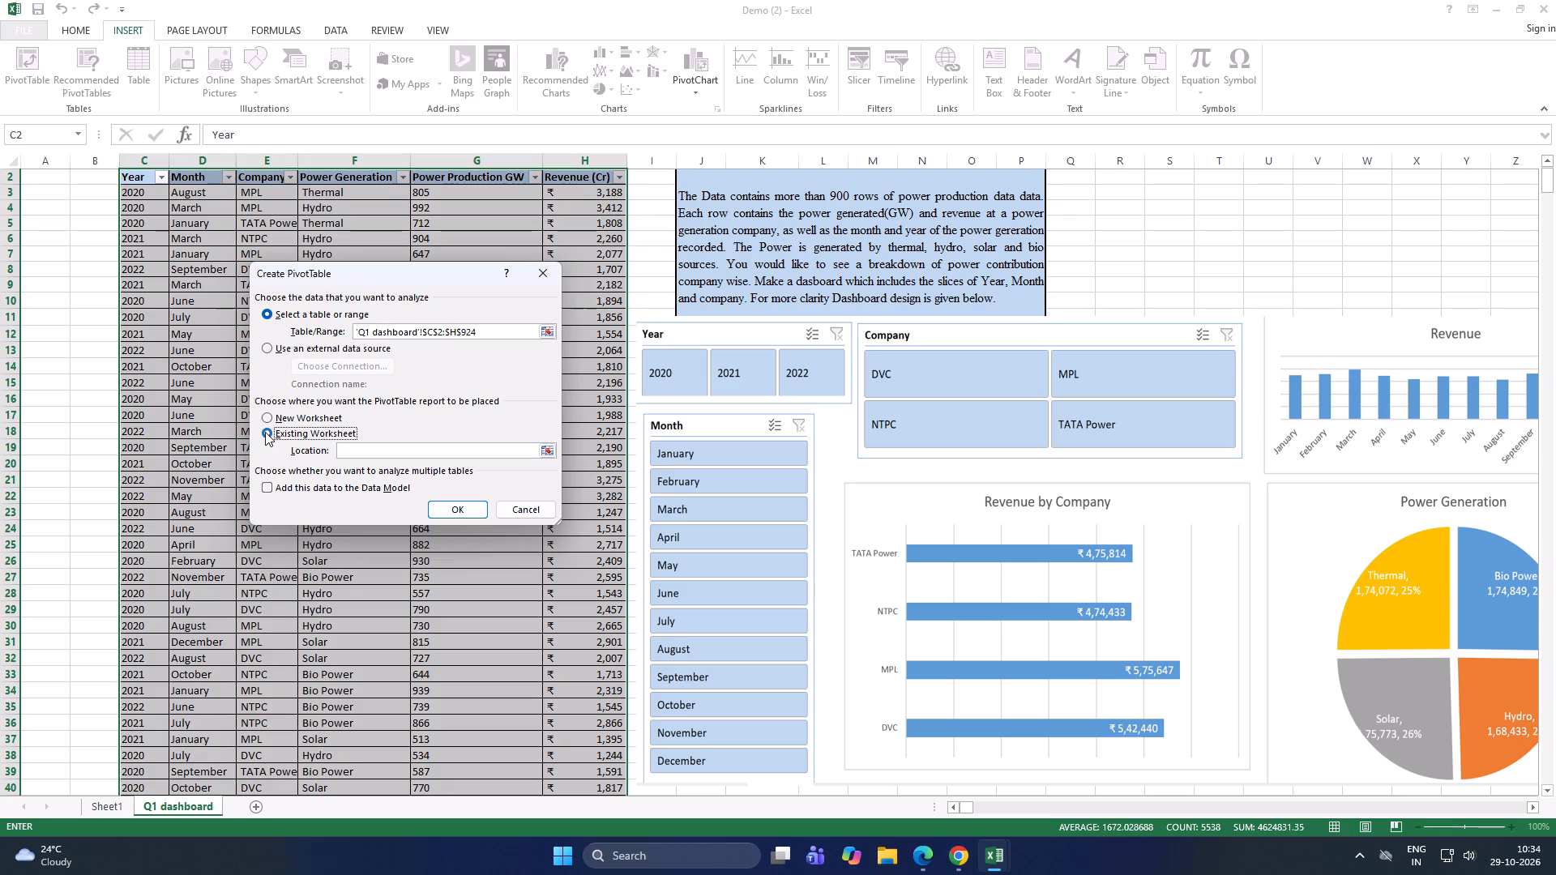
{"action": "left_click", "coordinate": [351, 450]}
{"action": "left_click", "coordinate": [101, 805]}
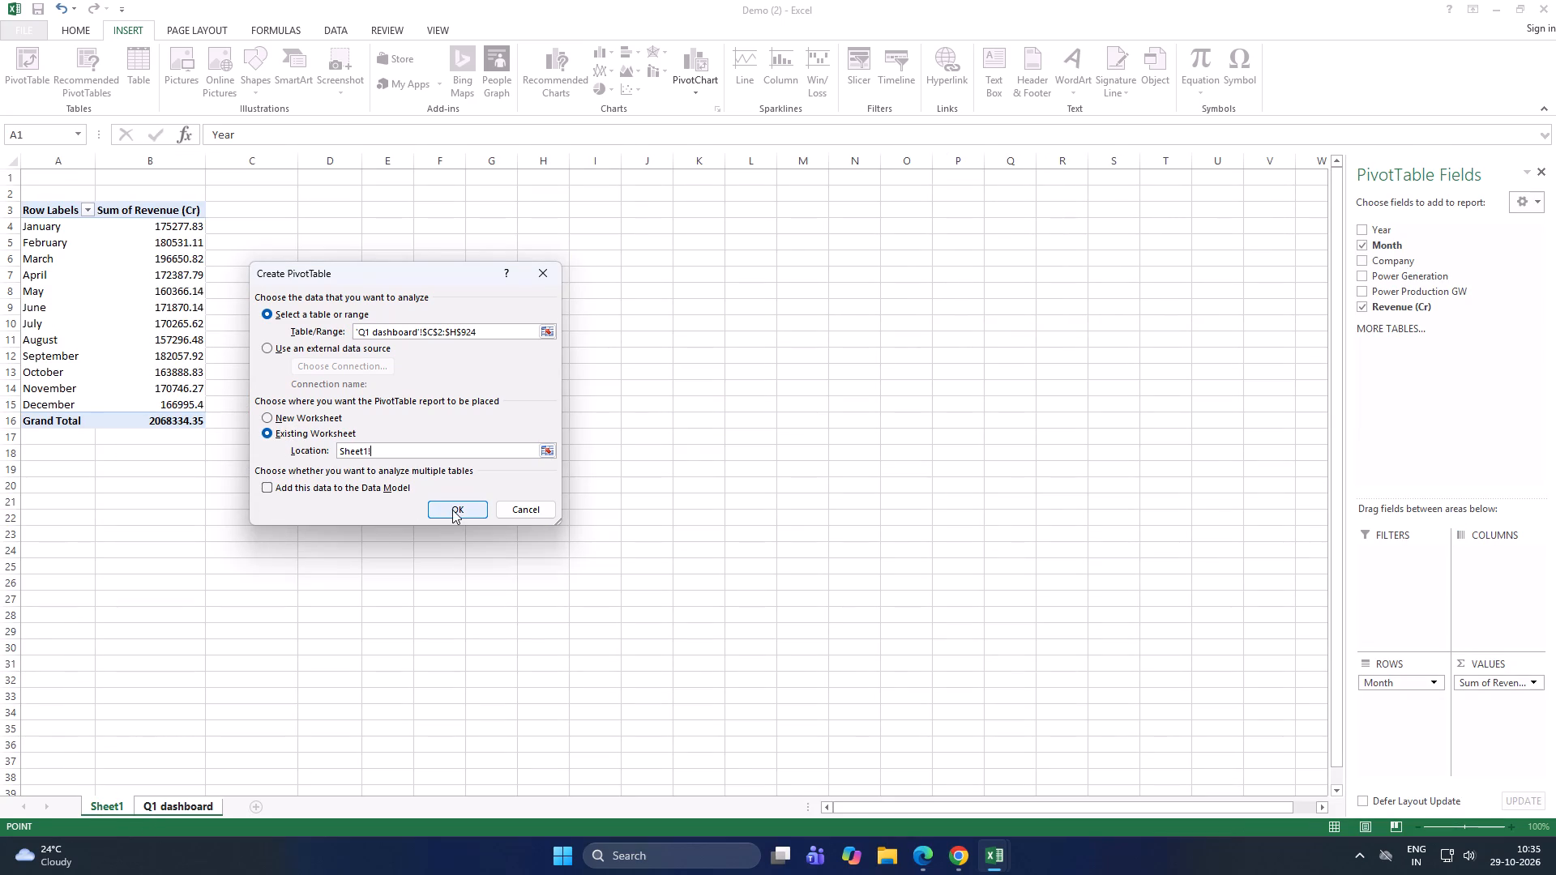
{"action": "left_click", "coordinate": [455, 510]}
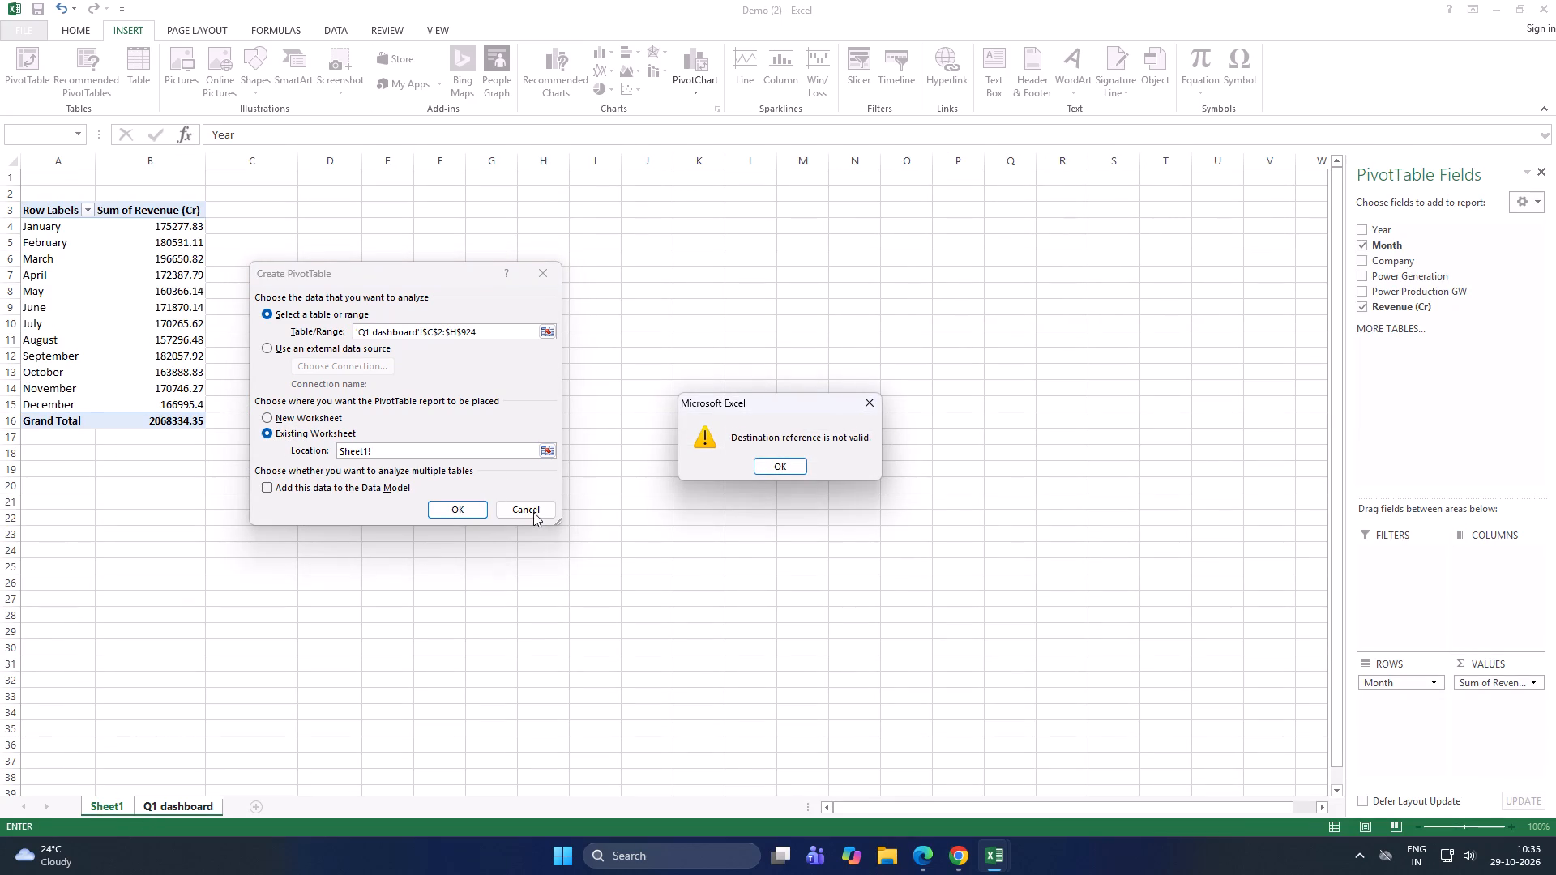
{"action": "left_click", "coordinate": [533, 513]}
{"action": "left_click", "coordinate": [864, 402]}
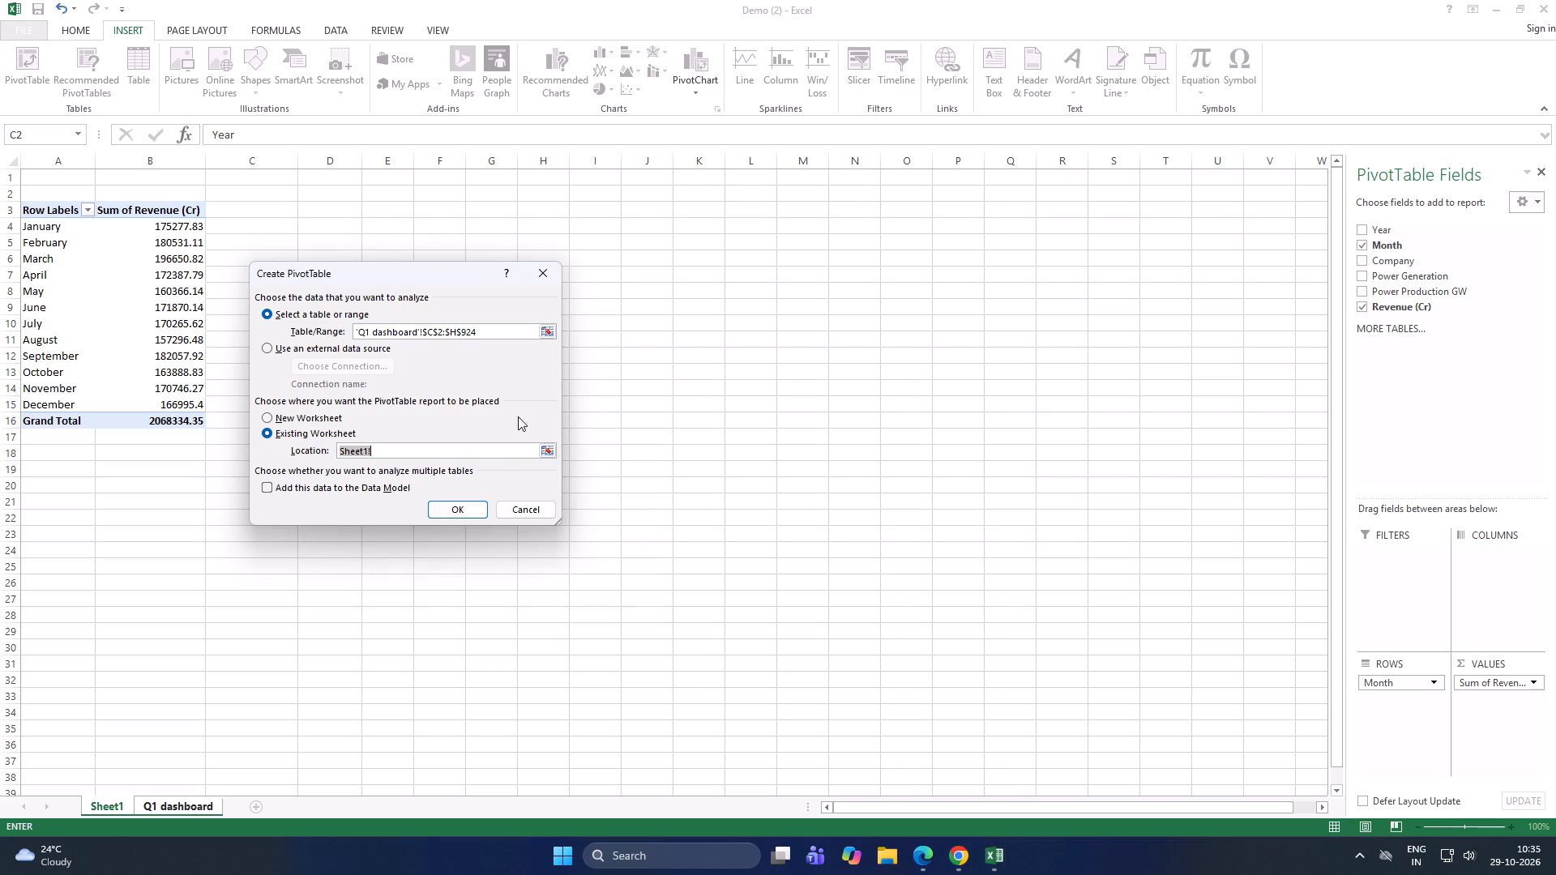
{"action": "left_click", "coordinate": [348, 209]}
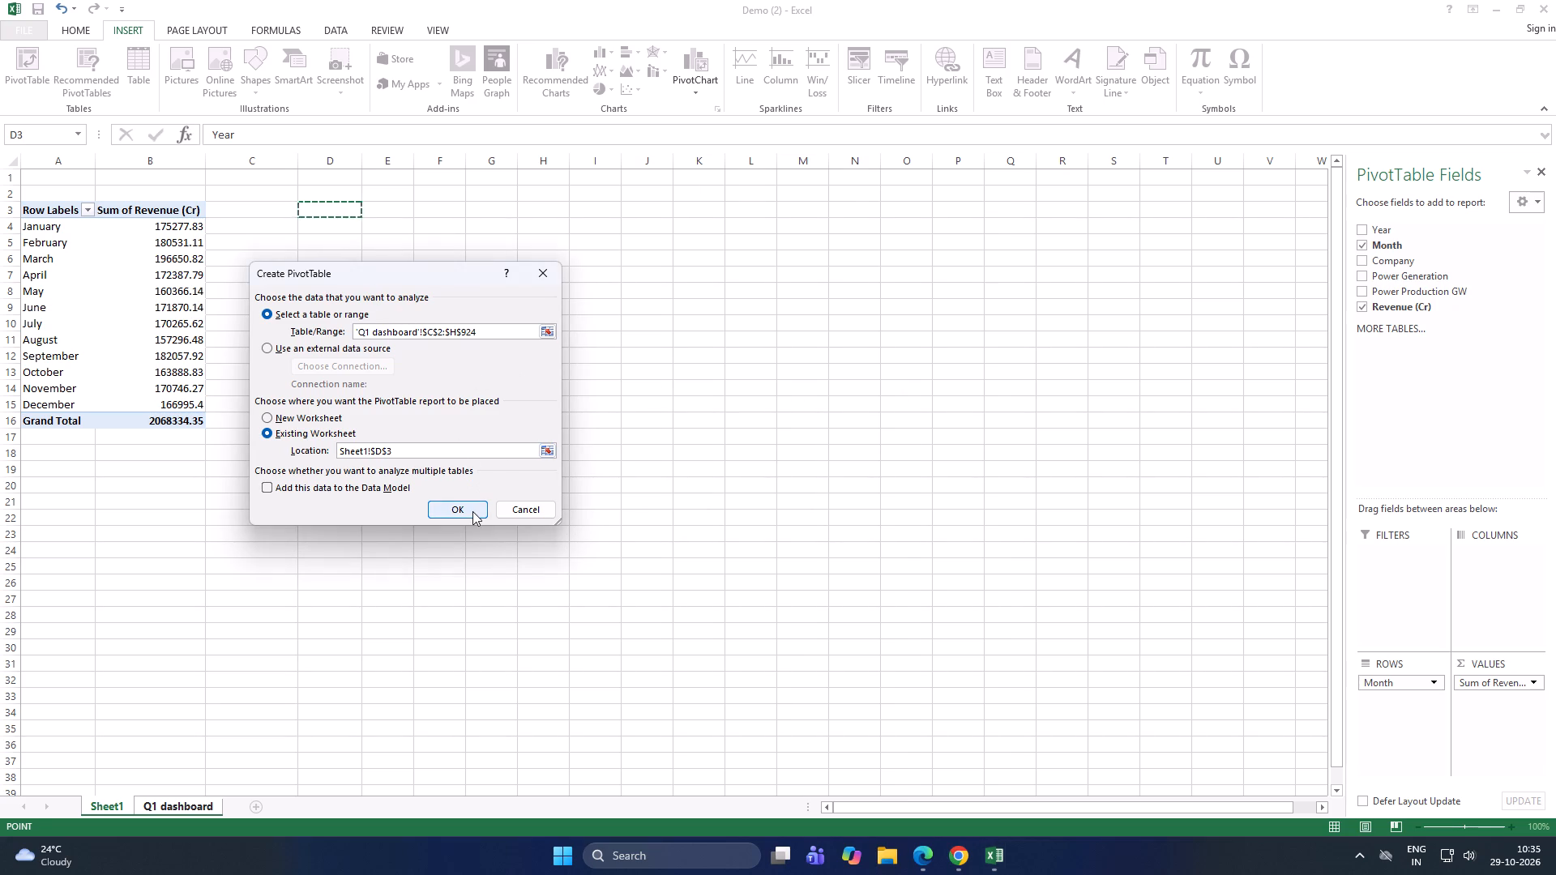
{"action": "left_click", "coordinate": [472, 511]}
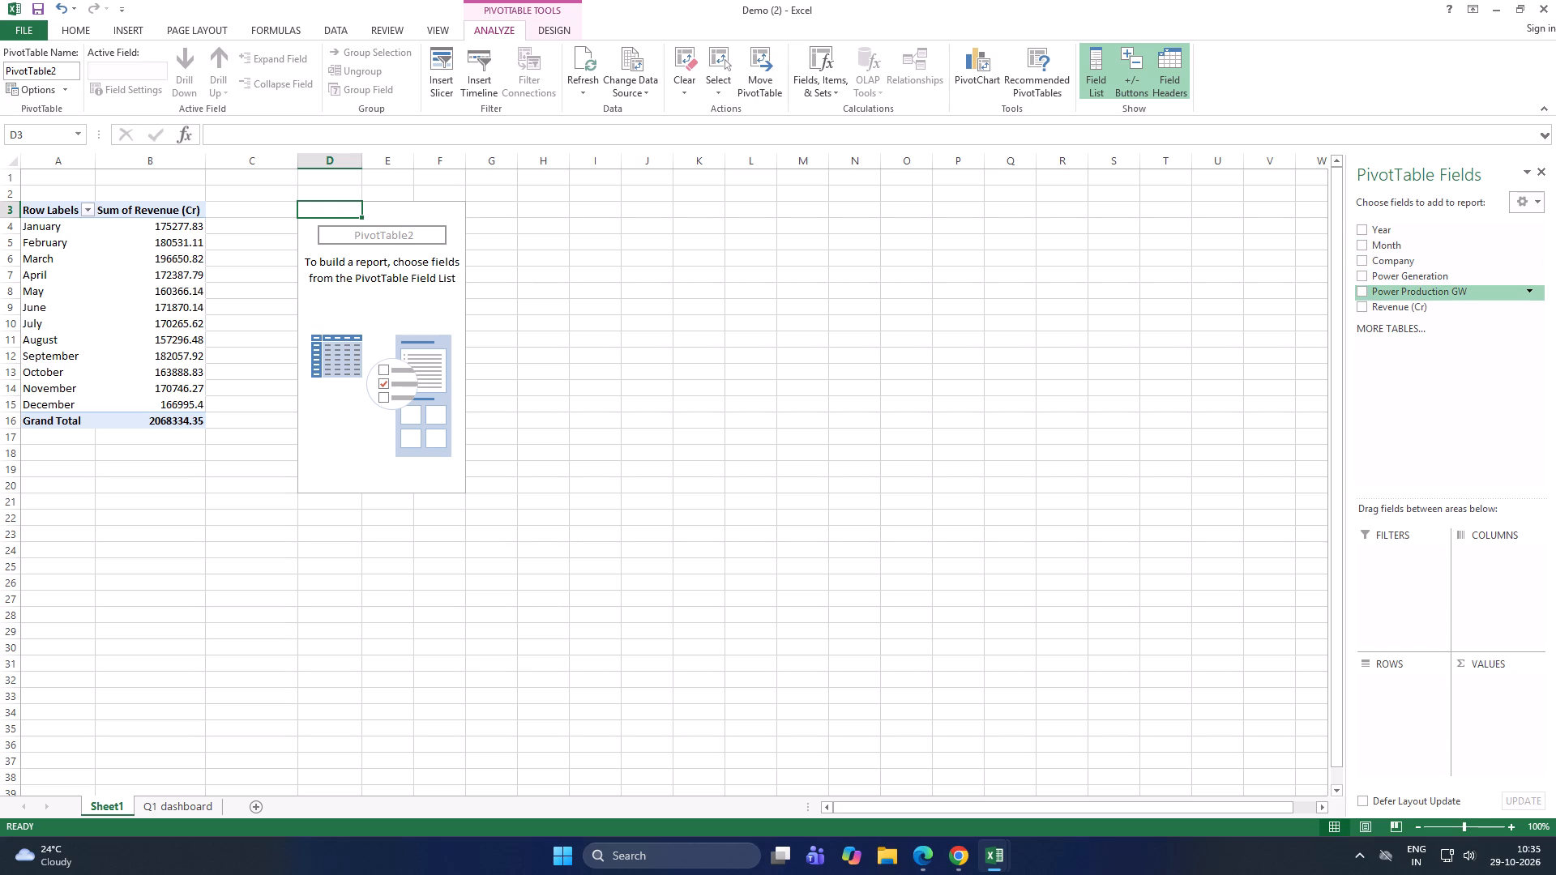
Lay out the second PivotTable with Company as rows and the sum of Revenue (Cr) as values.
{"action": "left_click_drag", "start_coordinate": [1390, 263], "coordinate": [1389, 677]}
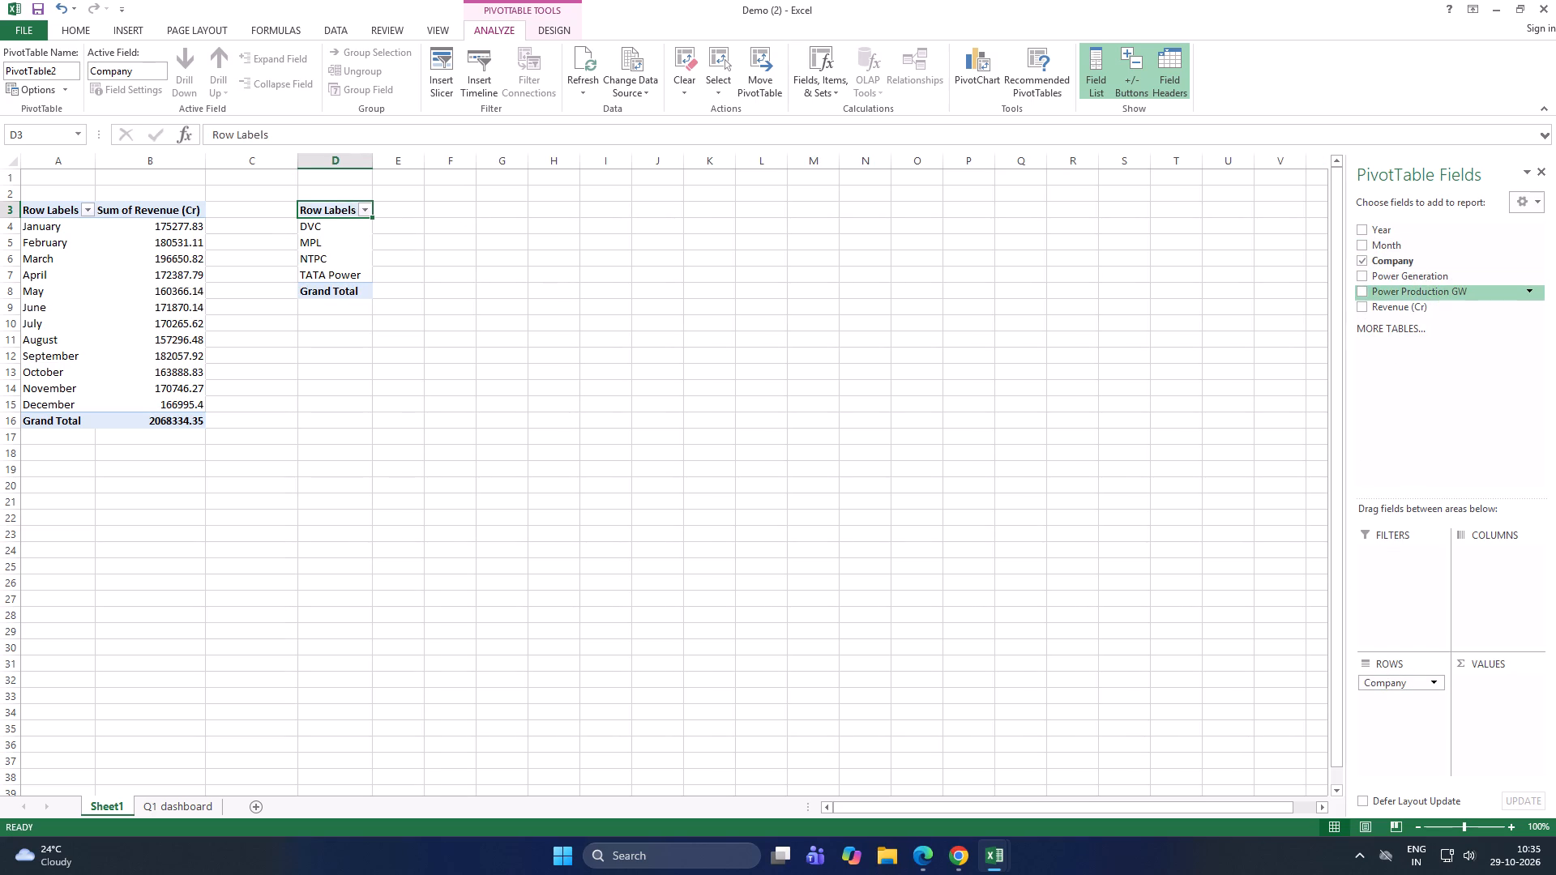
{"action": "left_click_drag", "start_coordinate": [1415, 311], "coordinate": [1532, 615]}
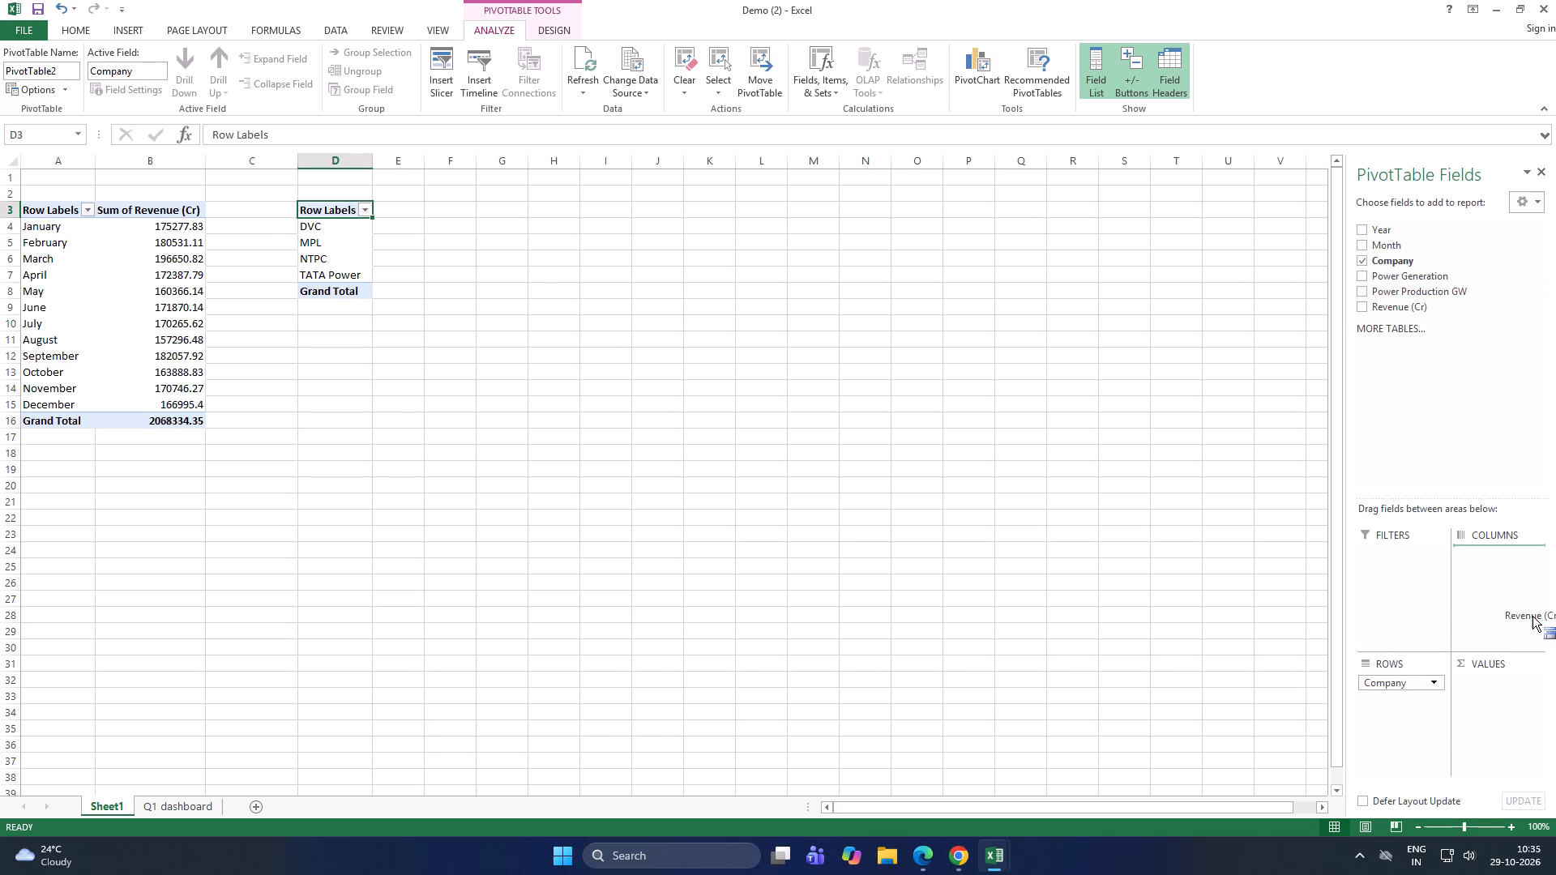
{"action": "left_click_drag", "start_coordinate": [1532, 615], "coordinate": [1515, 694]}
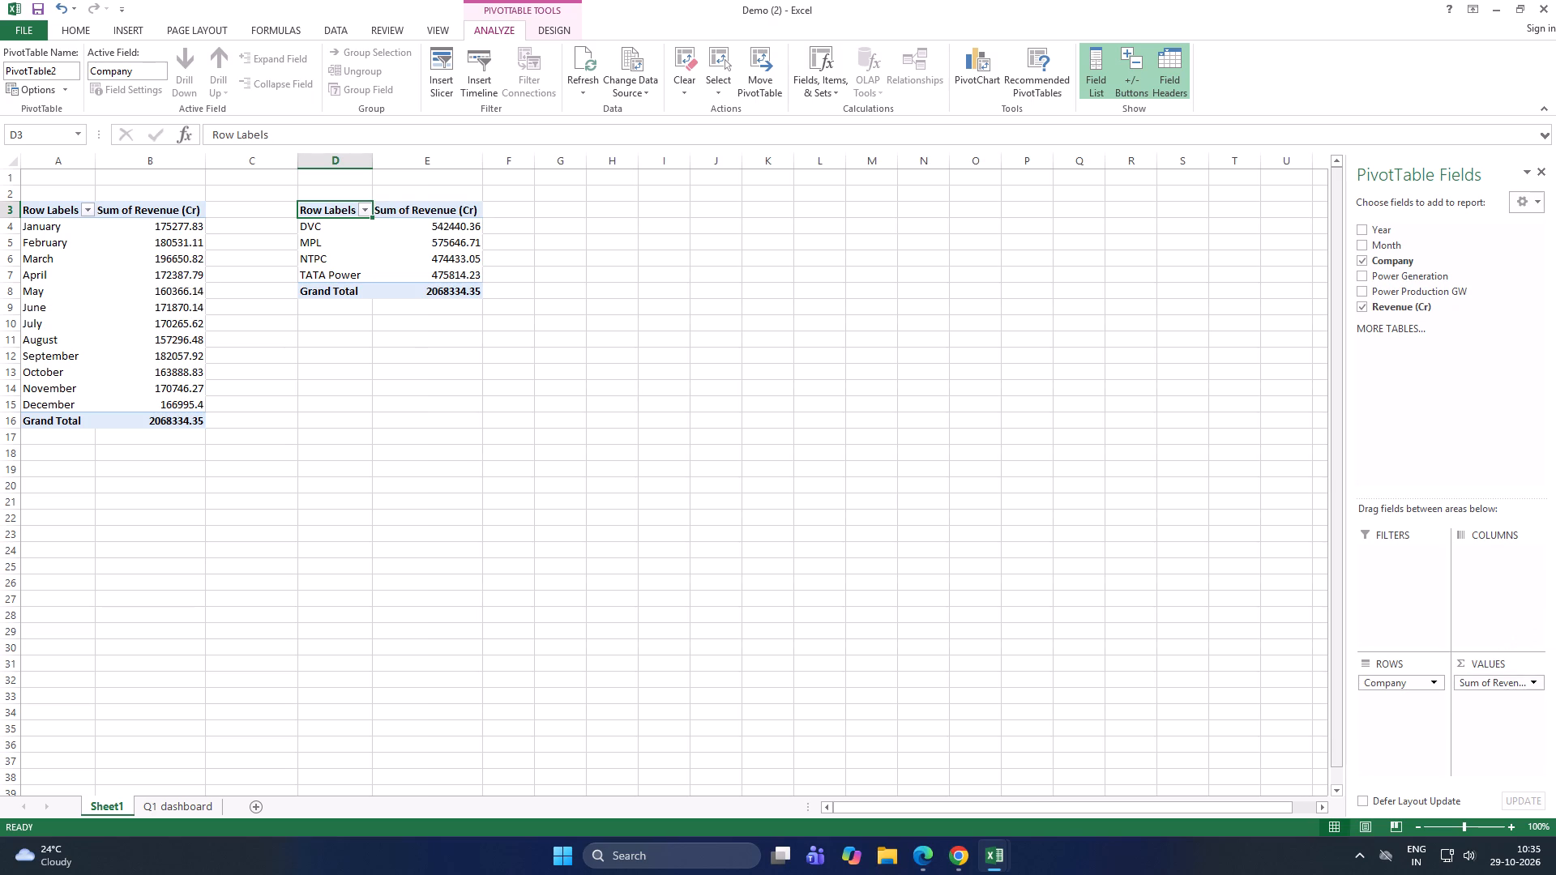
Create a third PivotTable from the Q1 dashboard data range C2:H924, placed on existing Sheet1 at cell G3.
{"action": "left_click", "coordinate": [148, 809]}
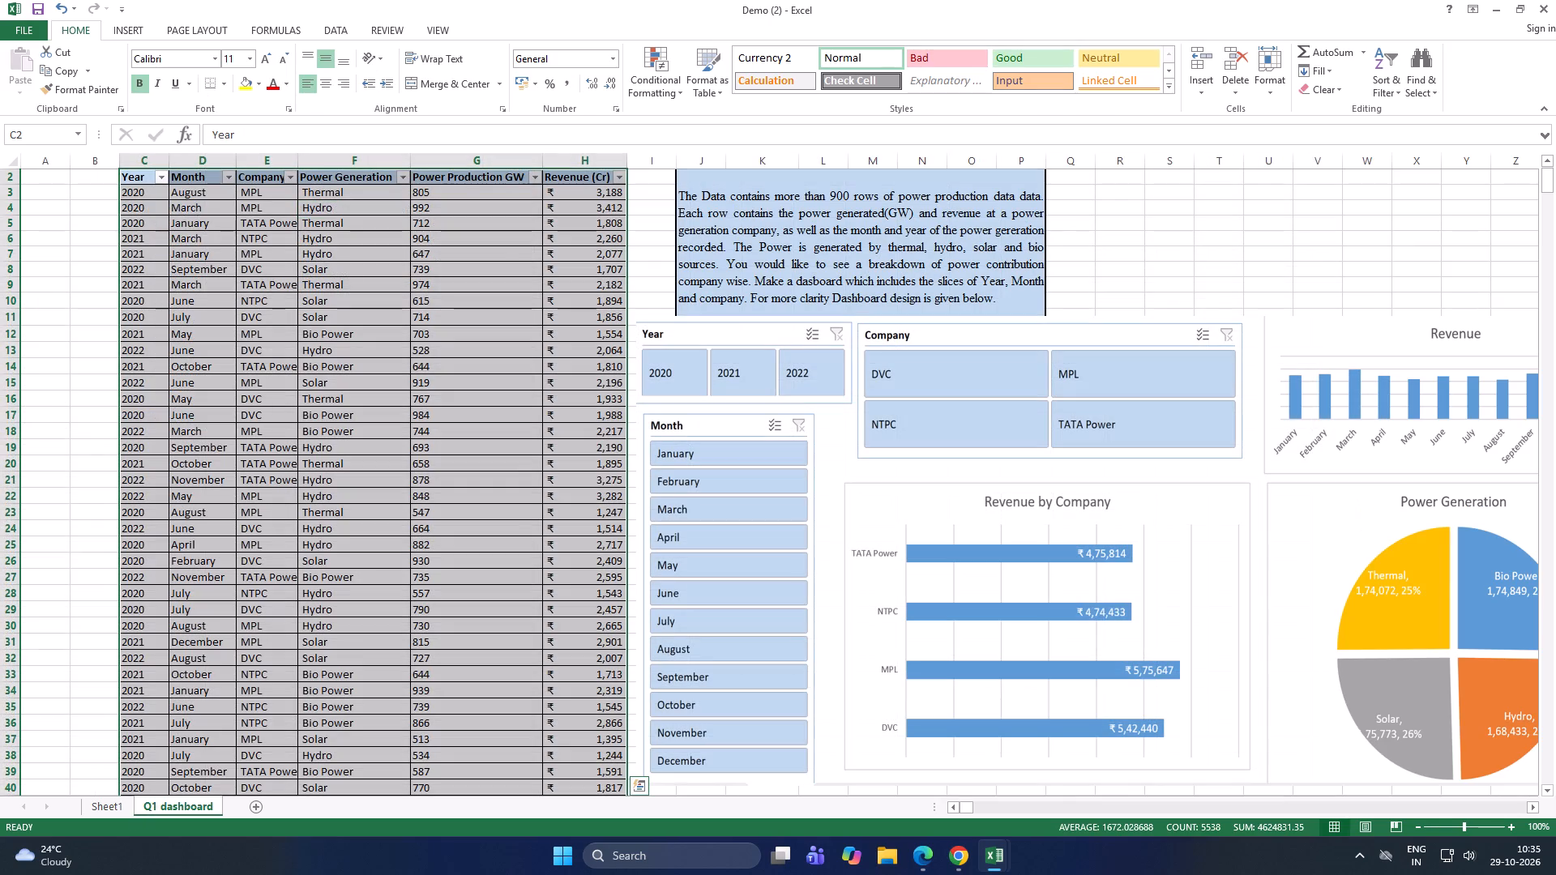
{"action": "key", "text": "ctrl+a"}
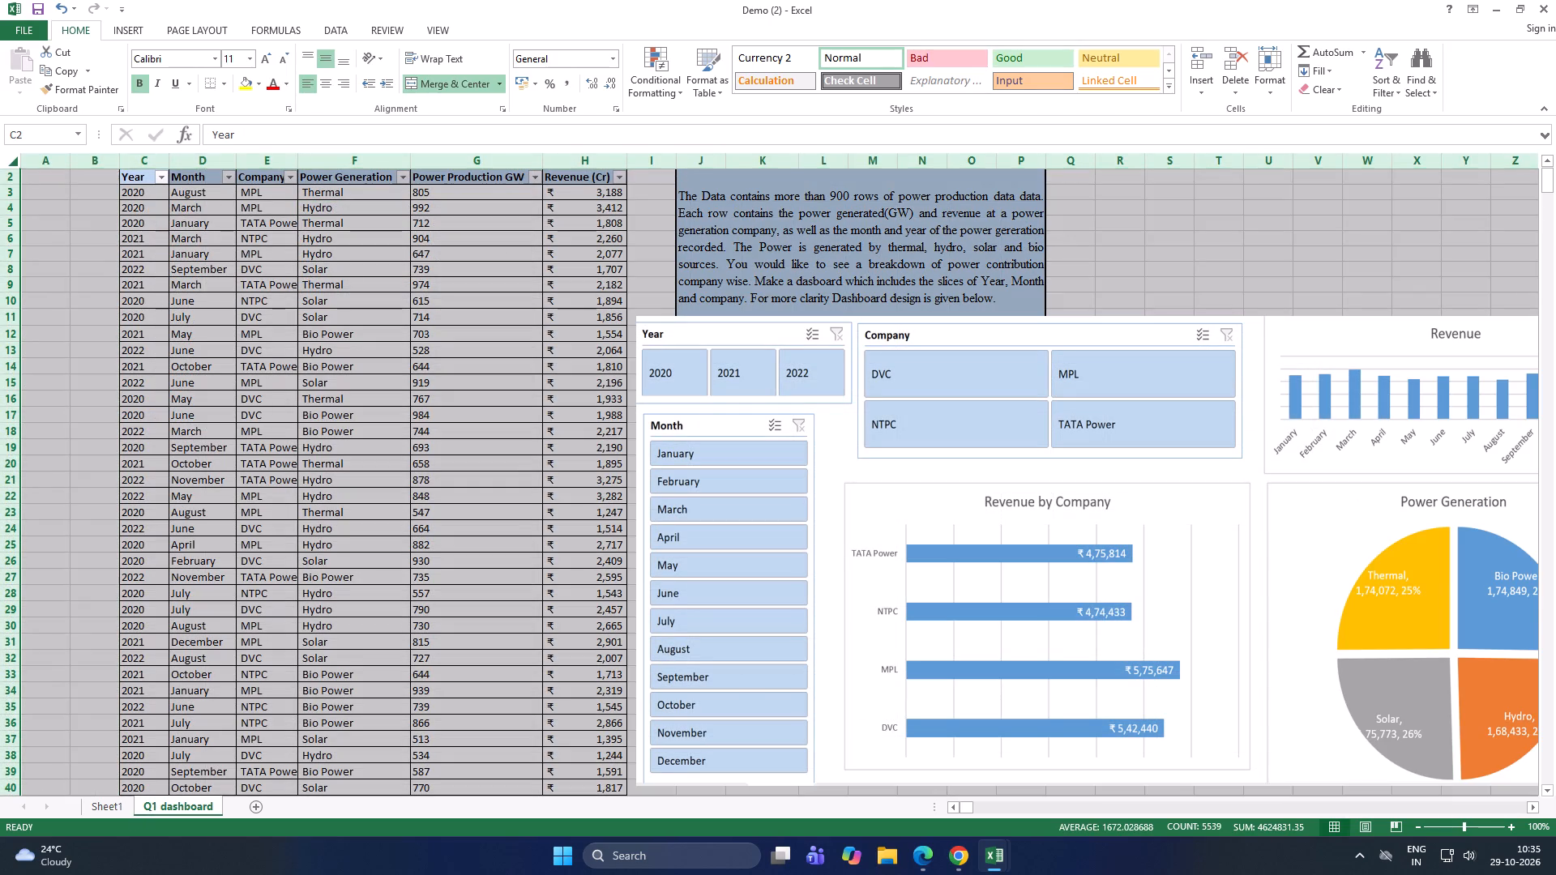
{"action": "left_click", "coordinate": [89, 355]}
{"action": "left_click", "coordinate": [143, 180]}
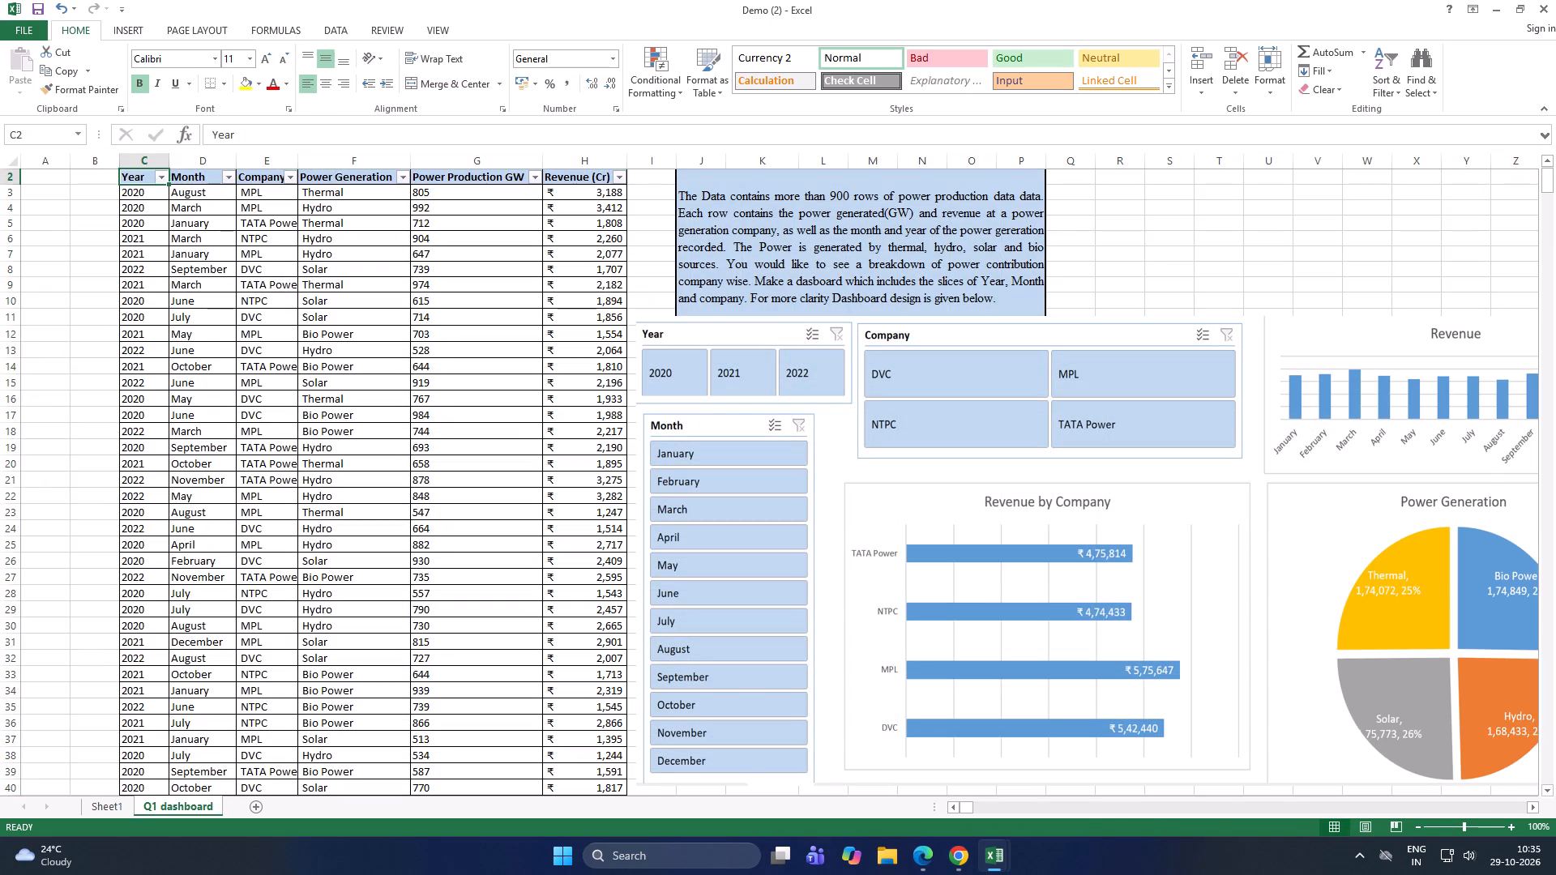
{"action": "key", "text": "ctrl+a"}
{"action": "left_click", "coordinate": [115, 20]}
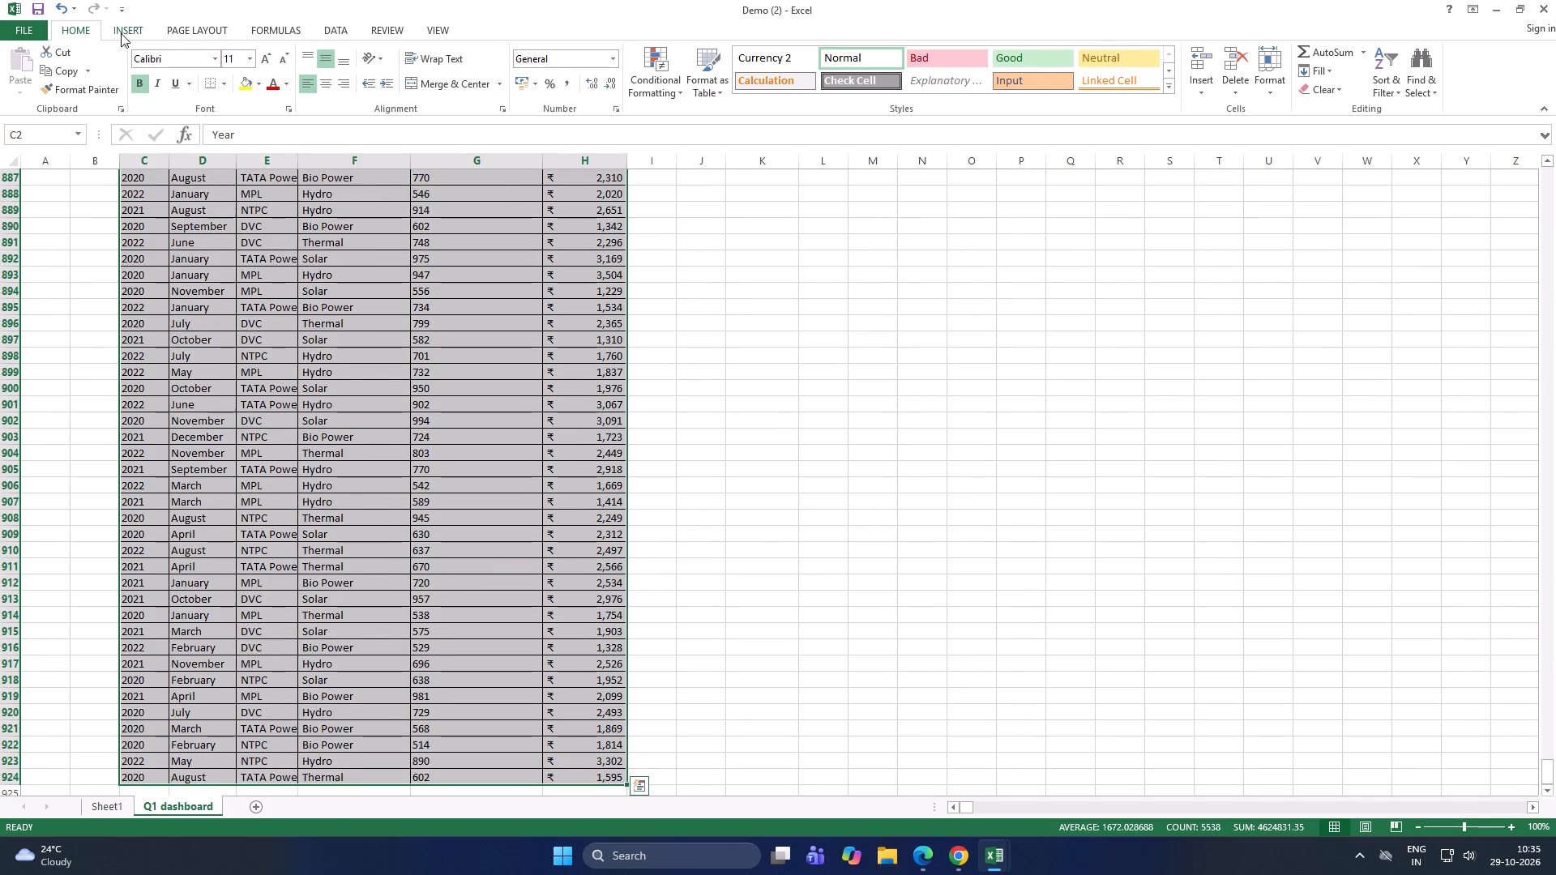
{"action": "left_click", "coordinate": [127, 26]}
{"action": "left_click", "coordinate": [33, 82]}
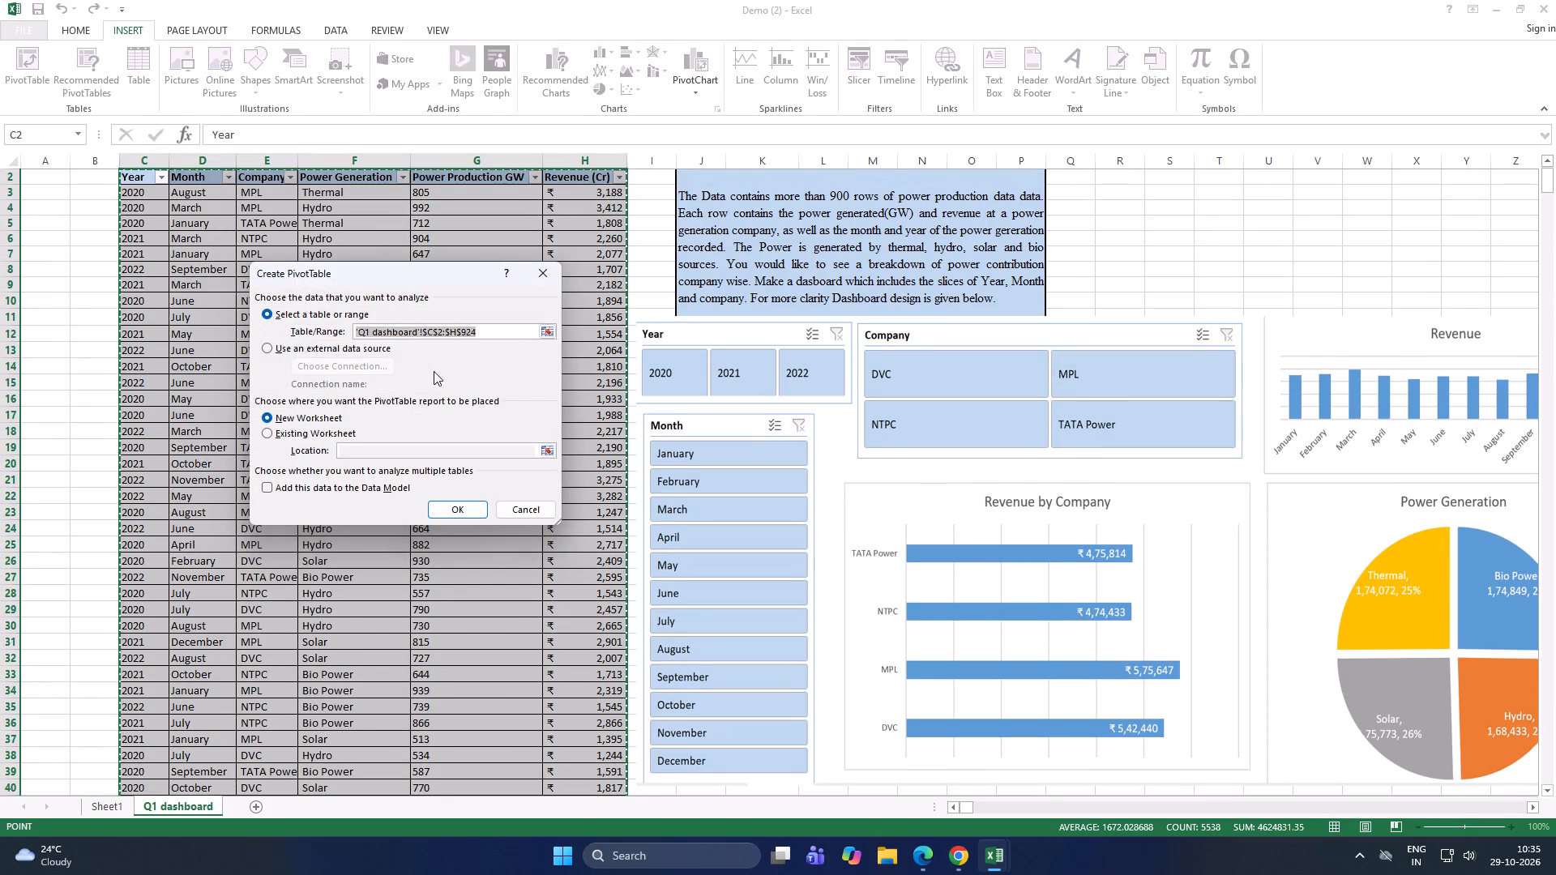
{"action": "left_click", "coordinate": [282, 437]}
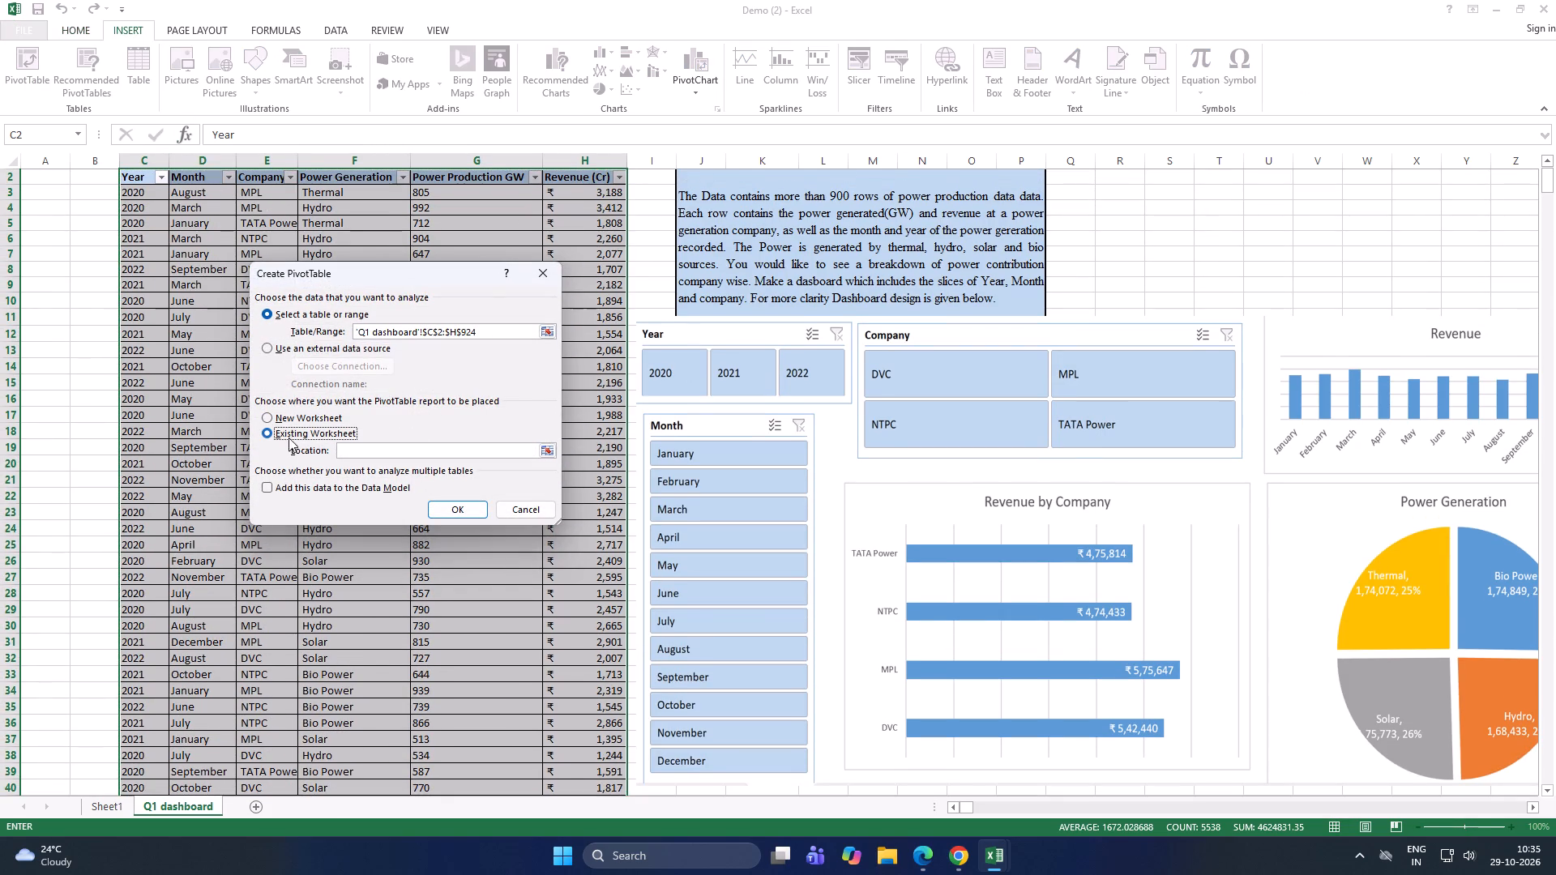
{"action": "left_click", "coordinate": [370, 448]}
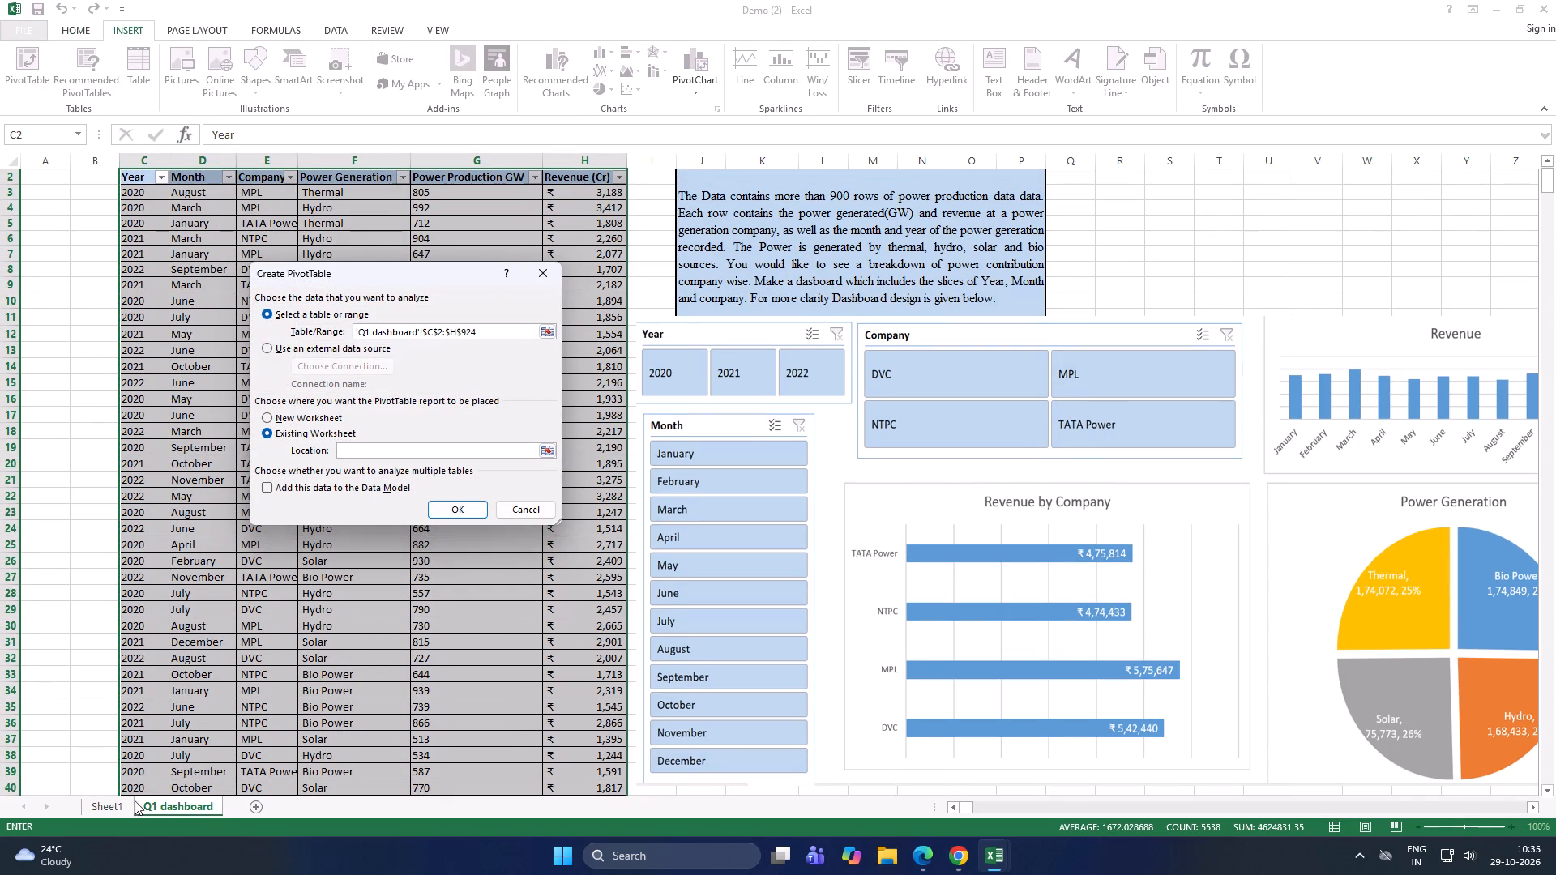
{"action": "left_click", "coordinate": [118, 800]}
{"action": "left_click", "coordinate": [577, 211]}
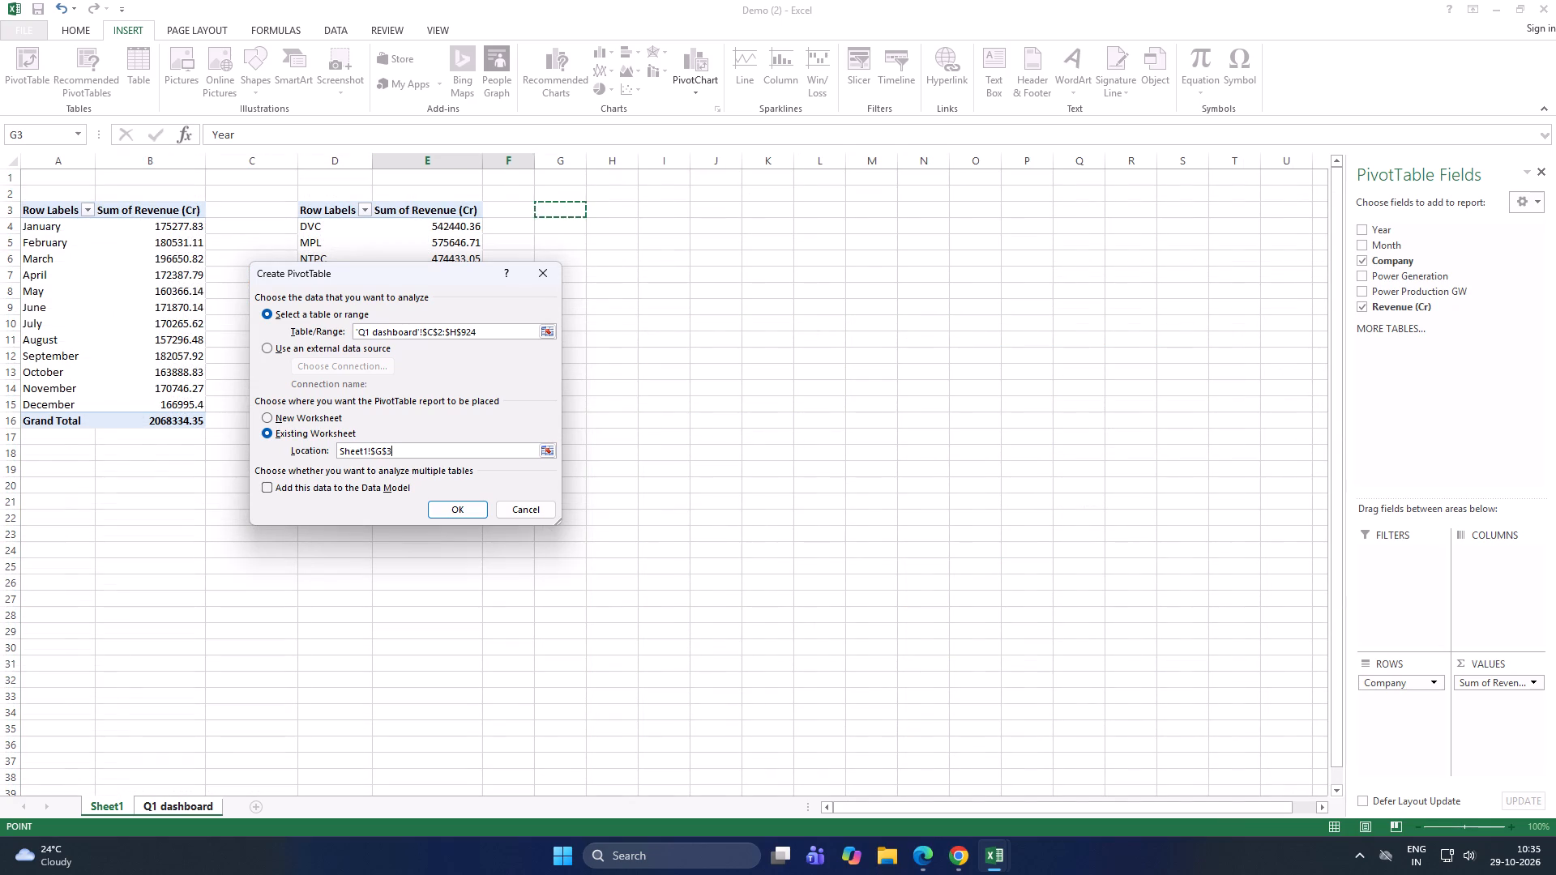
{"action": "left_click", "coordinate": [460, 509]}
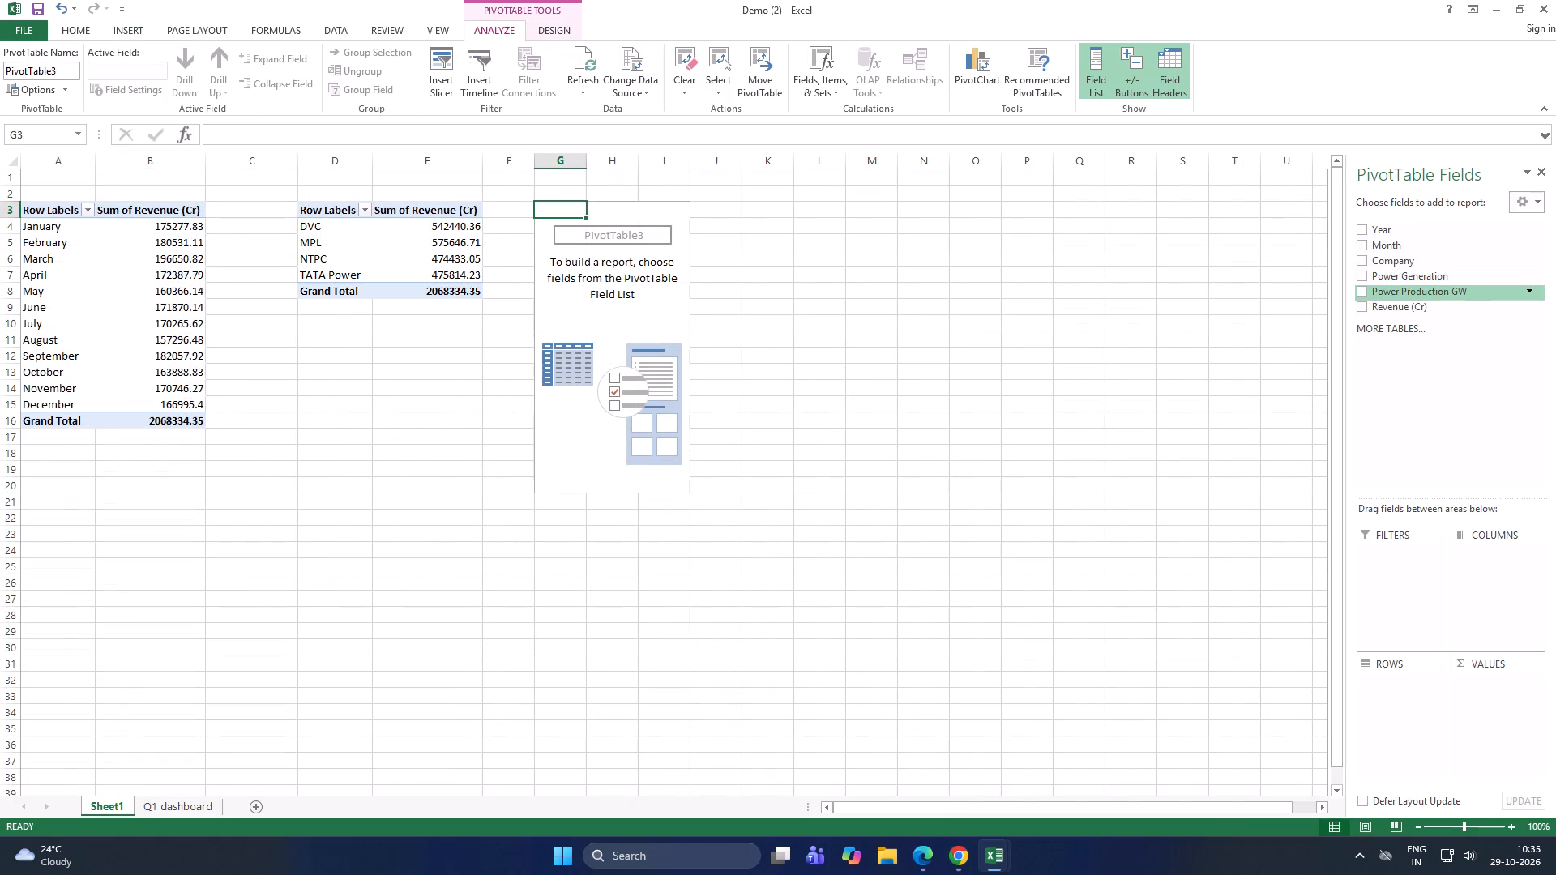
Lay out the third PivotTable with Power Generation as rows and the sum of Power Production GW as values.
{"action": "left_click_drag", "start_coordinate": [1391, 279], "coordinate": [1381, 697]}
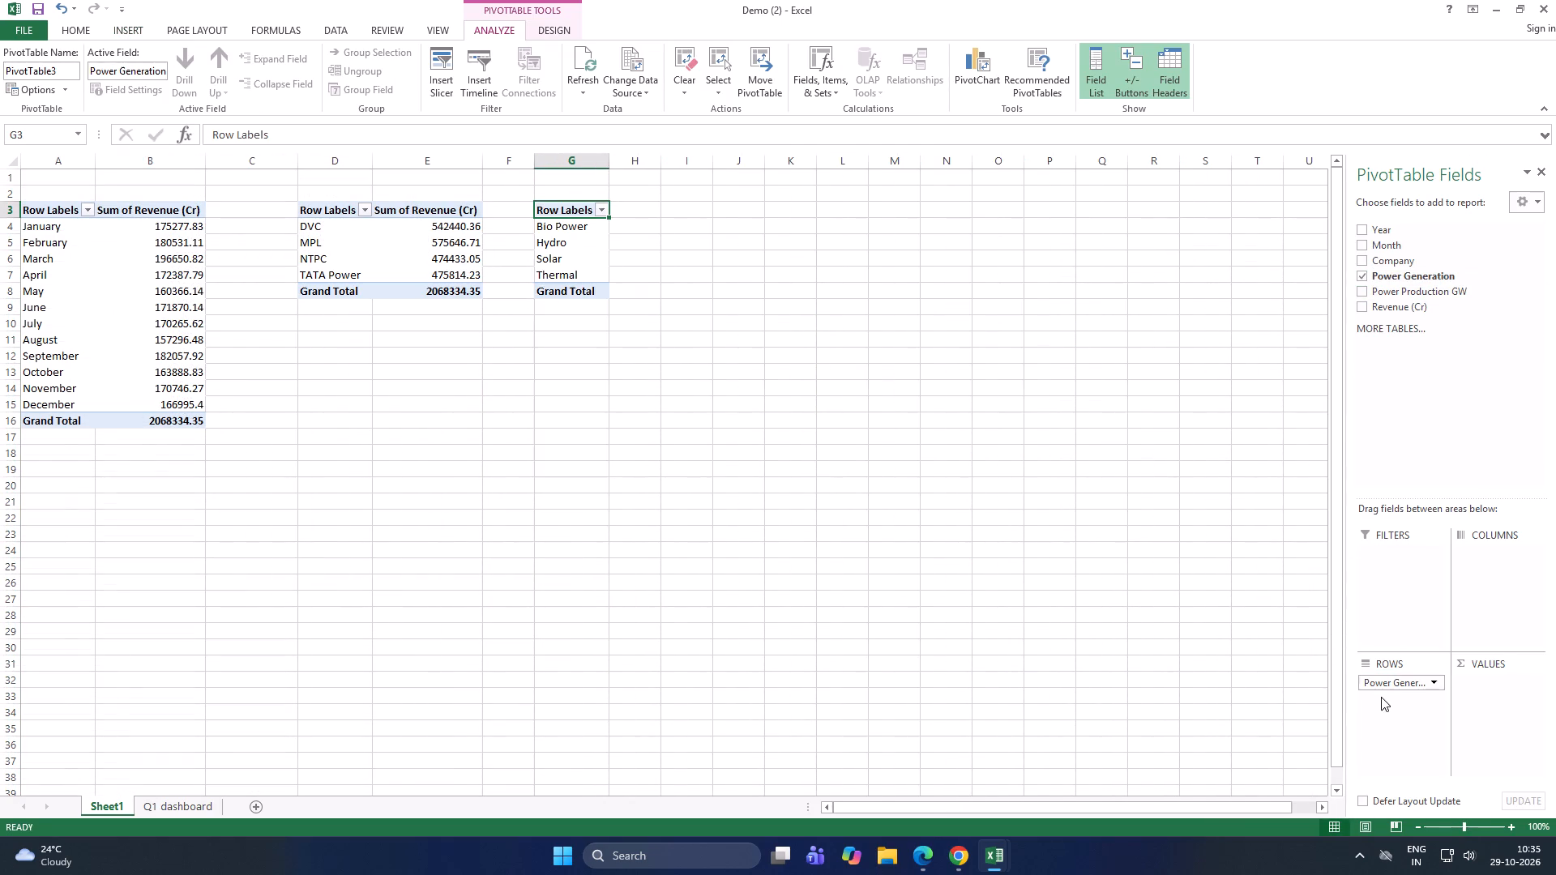
{"action": "left_click_drag", "start_coordinate": [1399, 297], "coordinate": [1507, 677]}
{"action": "left_click_drag", "start_coordinate": [1507, 677], "coordinate": [1507, 685]}
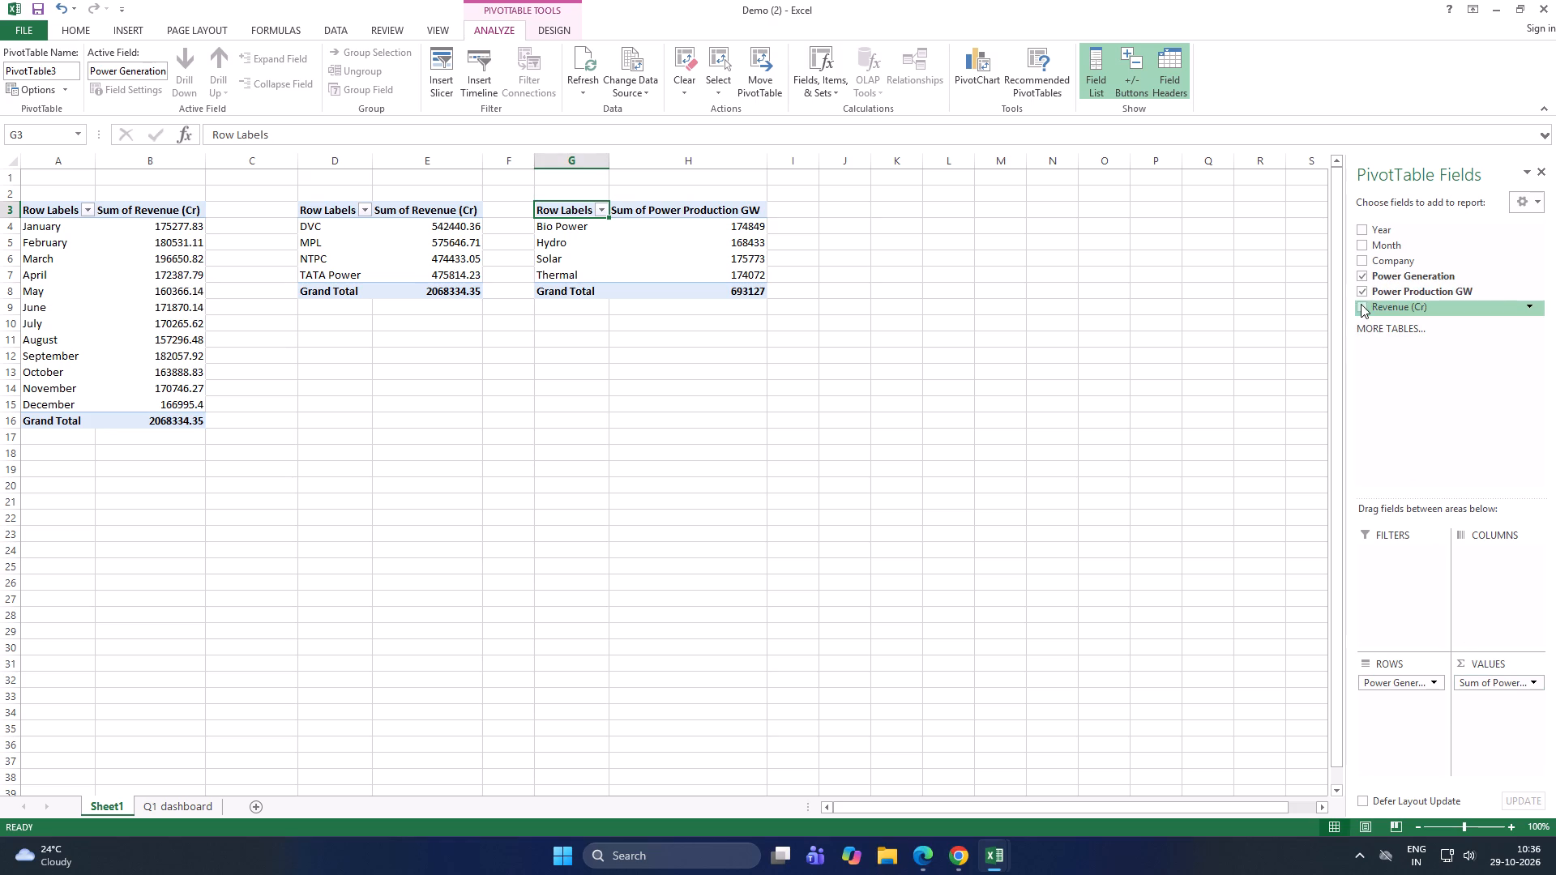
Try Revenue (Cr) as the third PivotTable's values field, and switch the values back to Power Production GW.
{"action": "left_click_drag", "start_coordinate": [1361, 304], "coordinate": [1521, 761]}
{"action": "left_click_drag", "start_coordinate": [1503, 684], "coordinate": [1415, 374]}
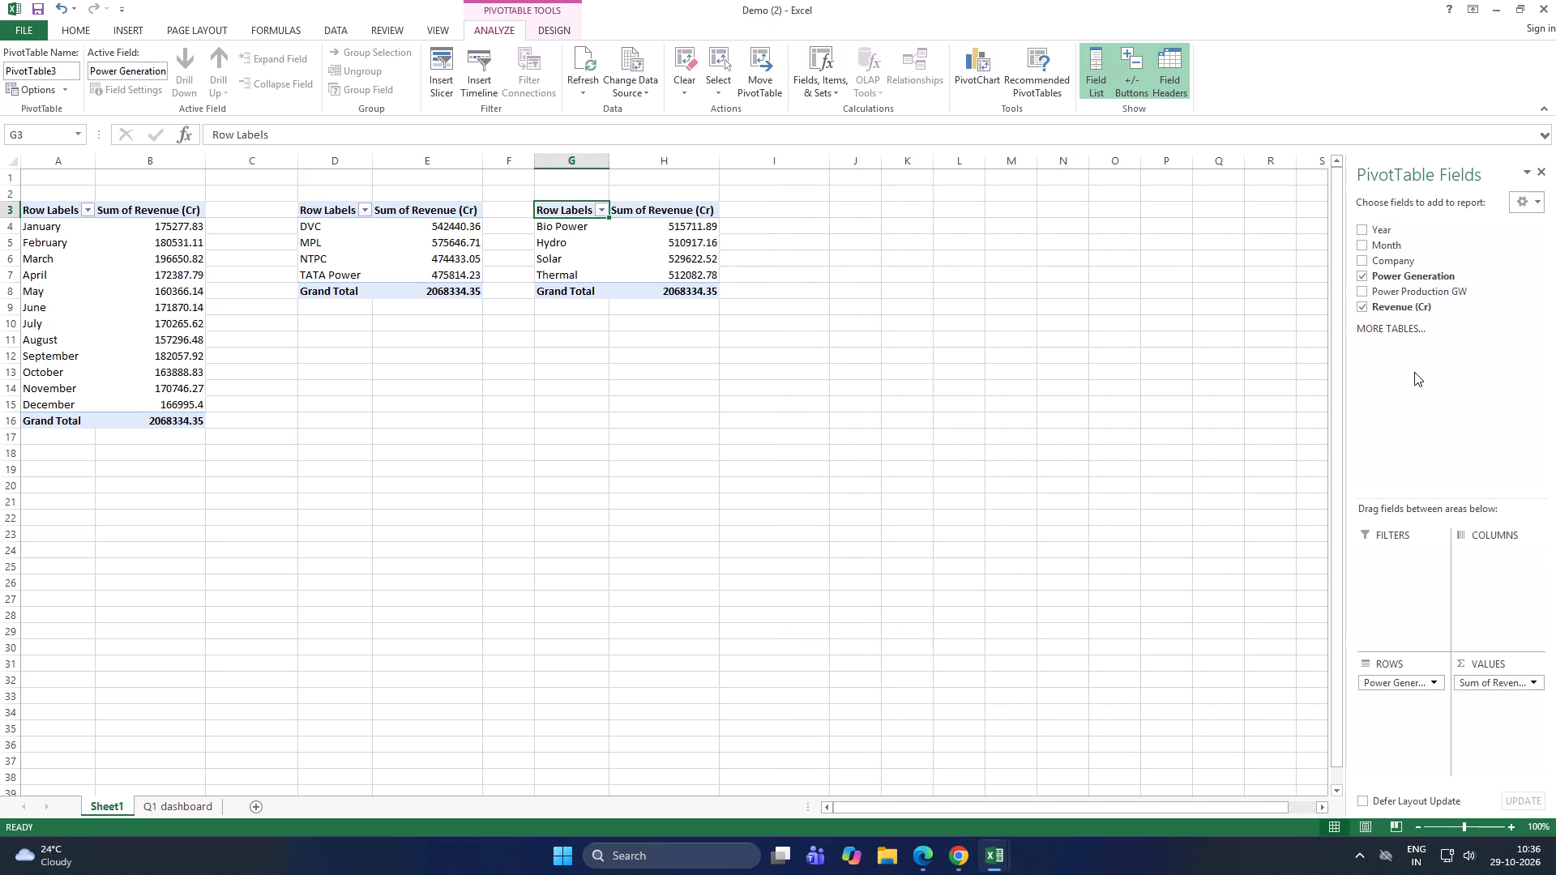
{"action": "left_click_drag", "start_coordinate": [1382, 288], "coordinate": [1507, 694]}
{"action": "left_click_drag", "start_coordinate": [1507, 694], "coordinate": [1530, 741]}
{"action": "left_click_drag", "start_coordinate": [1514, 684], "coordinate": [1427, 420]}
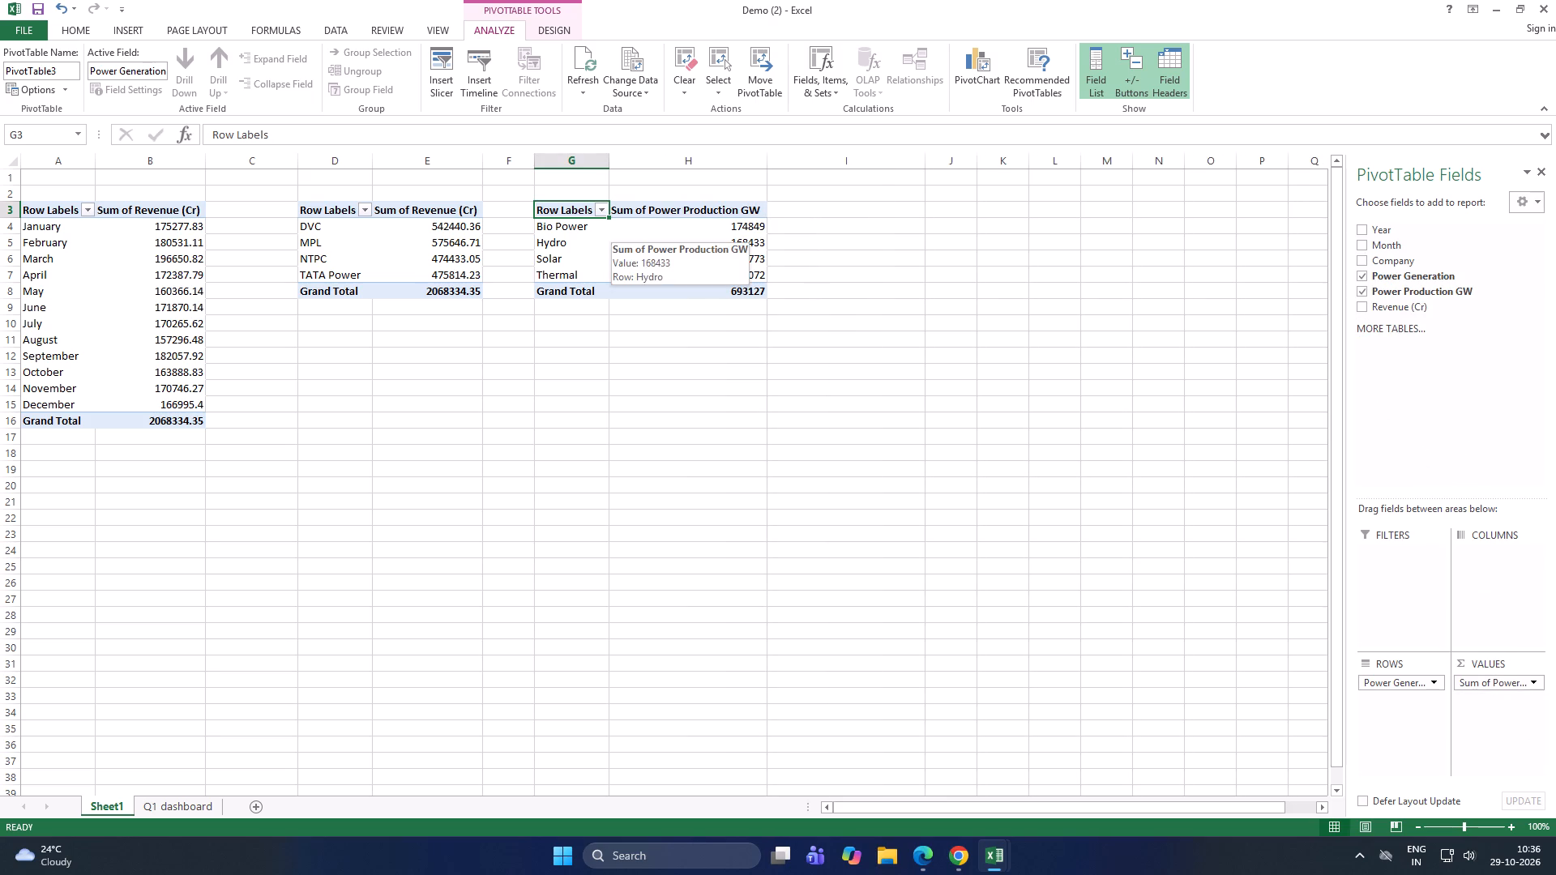
Create a fourth PivotTable from the Q1 dashboard data range C2:H924, placed on existing Sheet1 at cell D23.
{"action": "left_click", "coordinate": [865, 216]}
{"action": "left_click", "coordinate": [947, 216]}
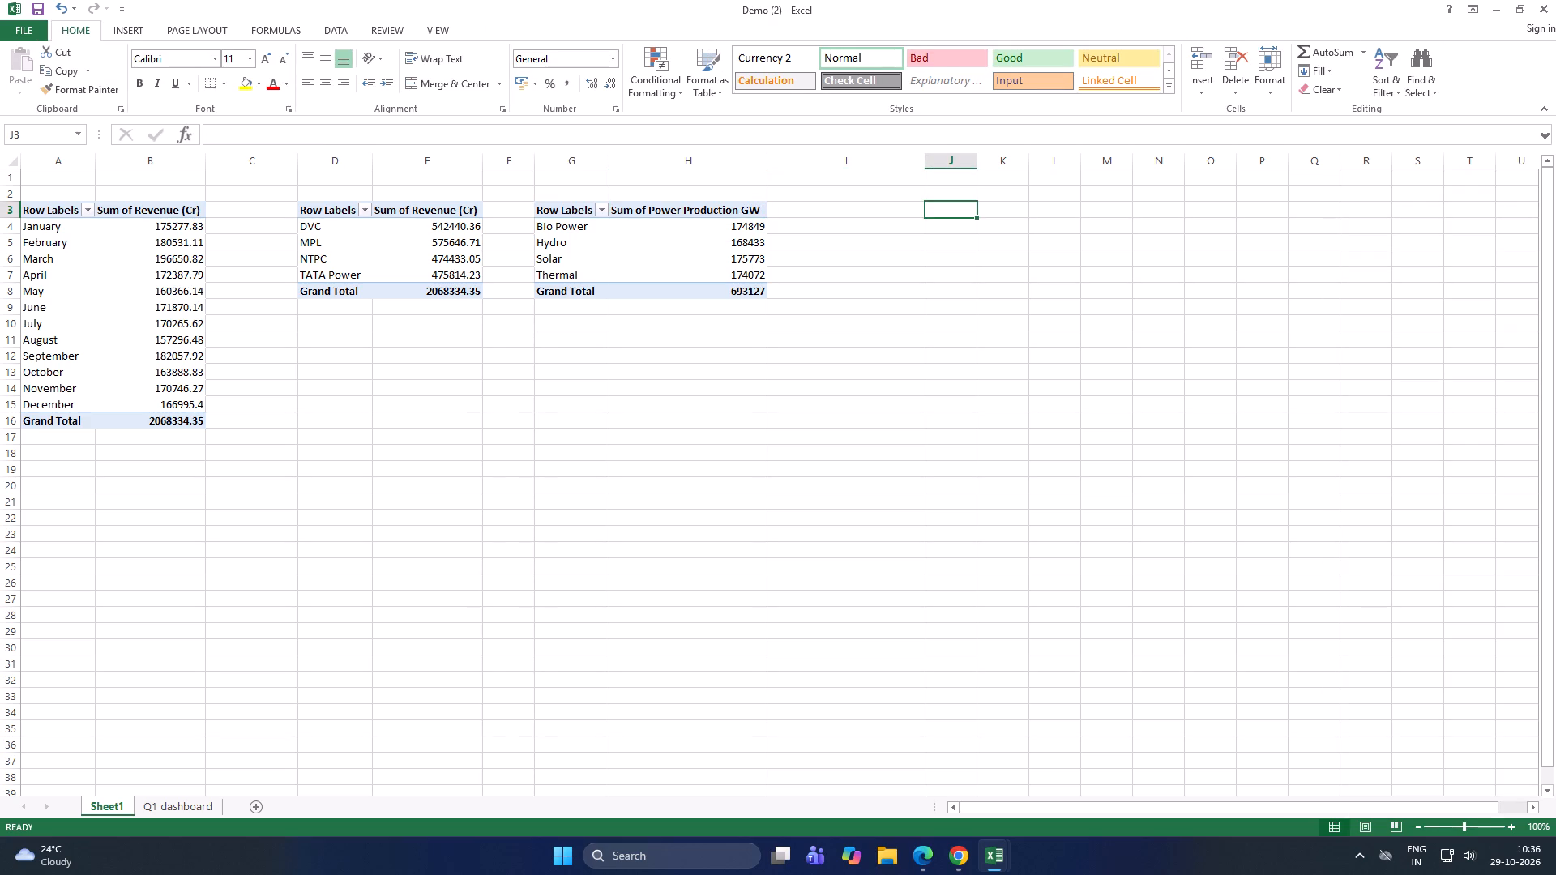
{"action": "left_click", "coordinate": [349, 531]}
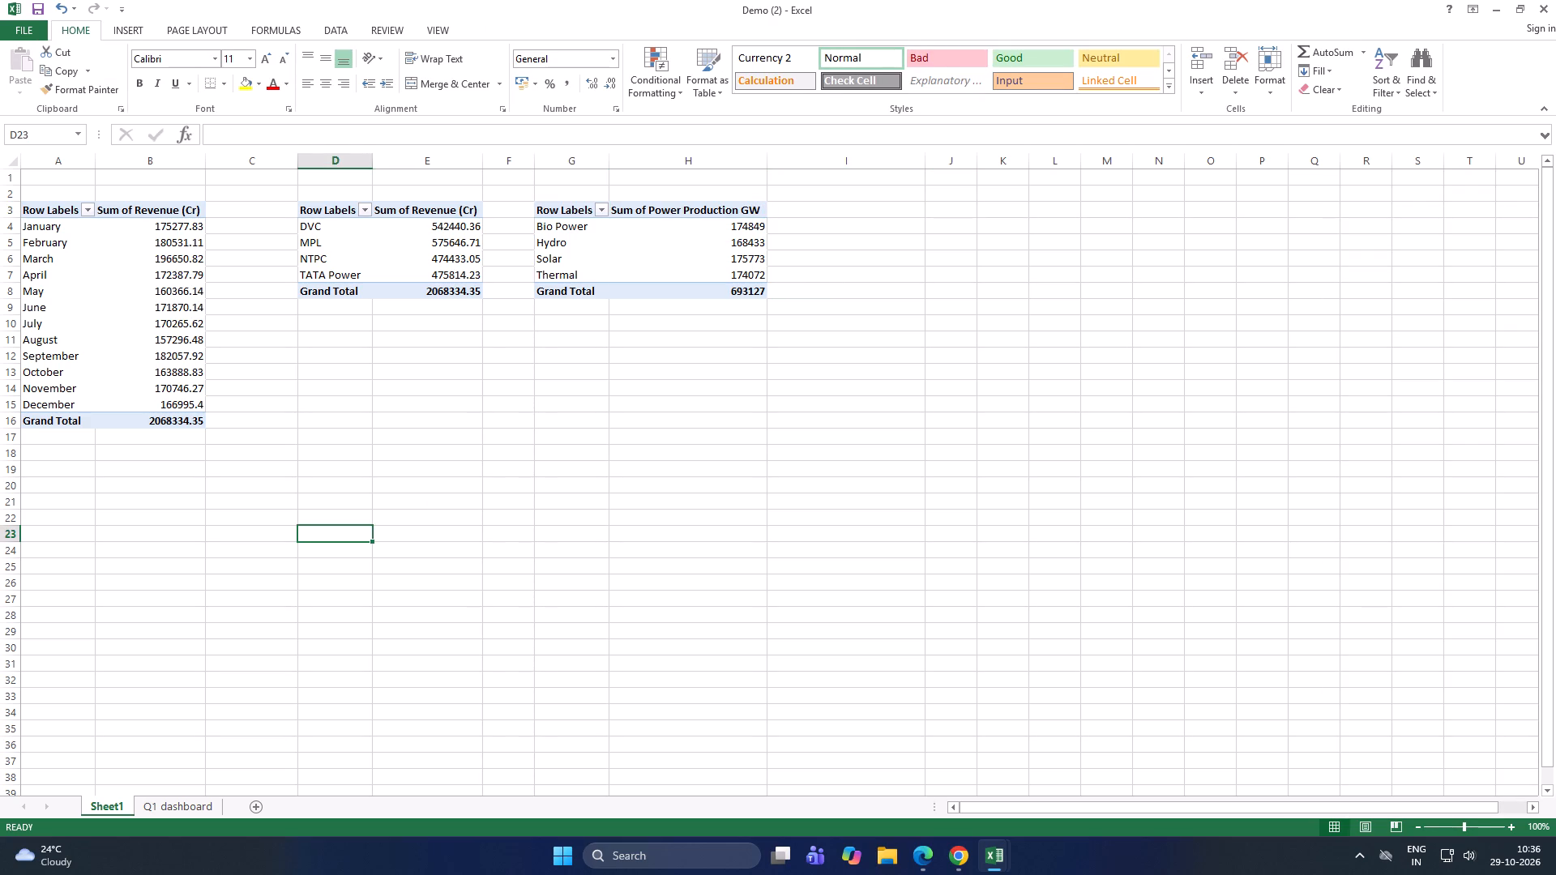
{"action": "left_click", "coordinate": [176, 809]}
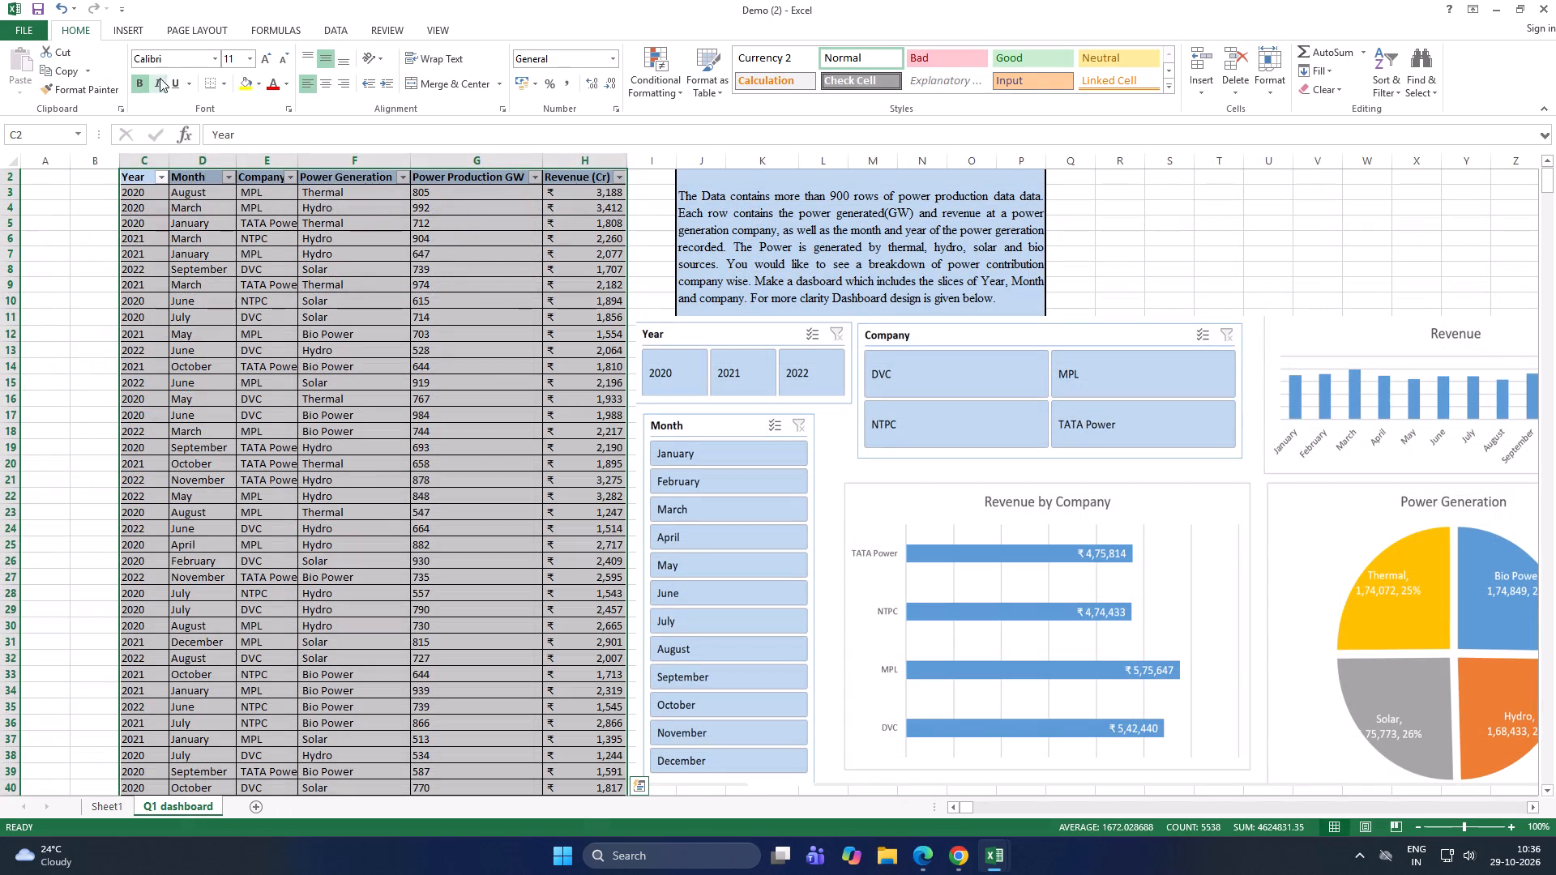
{"action": "left_click", "coordinate": [126, 32]}
{"action": "left_click", "coordinate": [37, 69]}
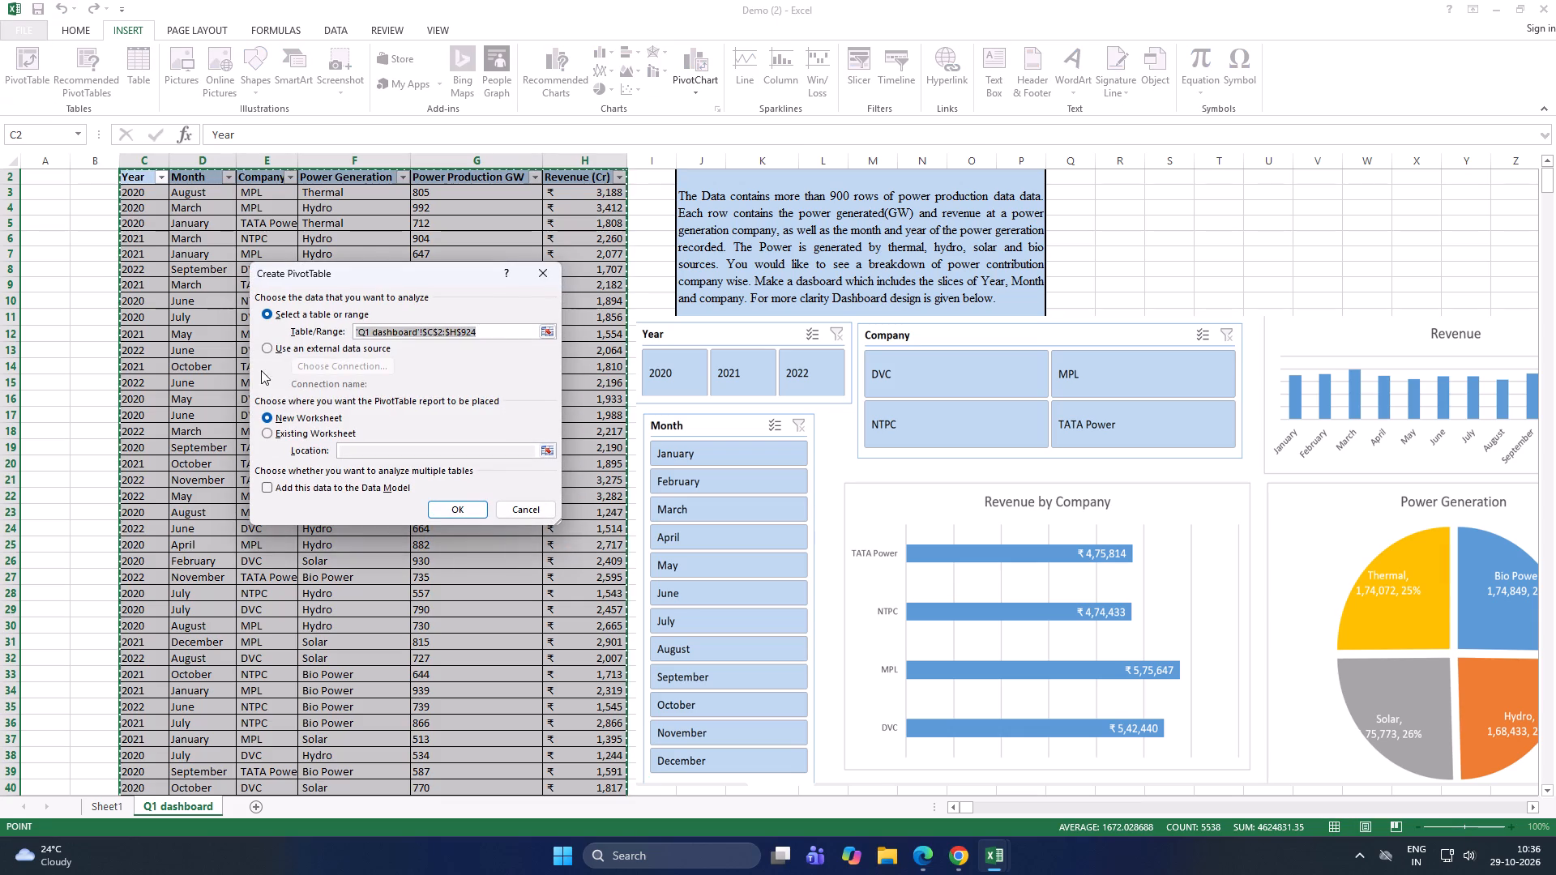
{"action": "left_click", "coordinate": [263, 433]}
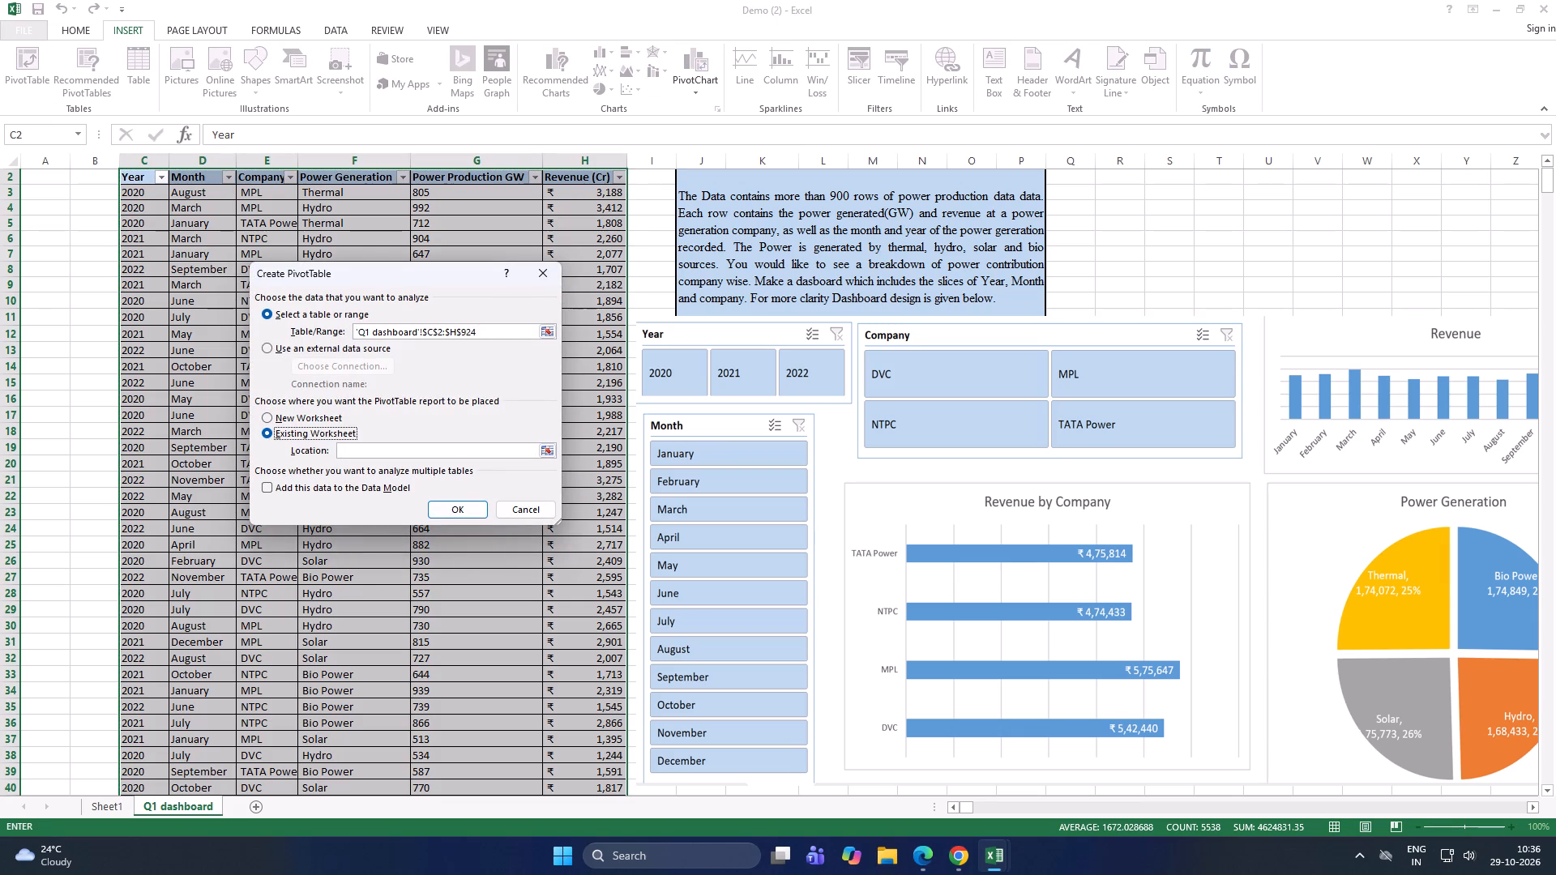
{"action": "left_click", "coordinate": [100, 807]}
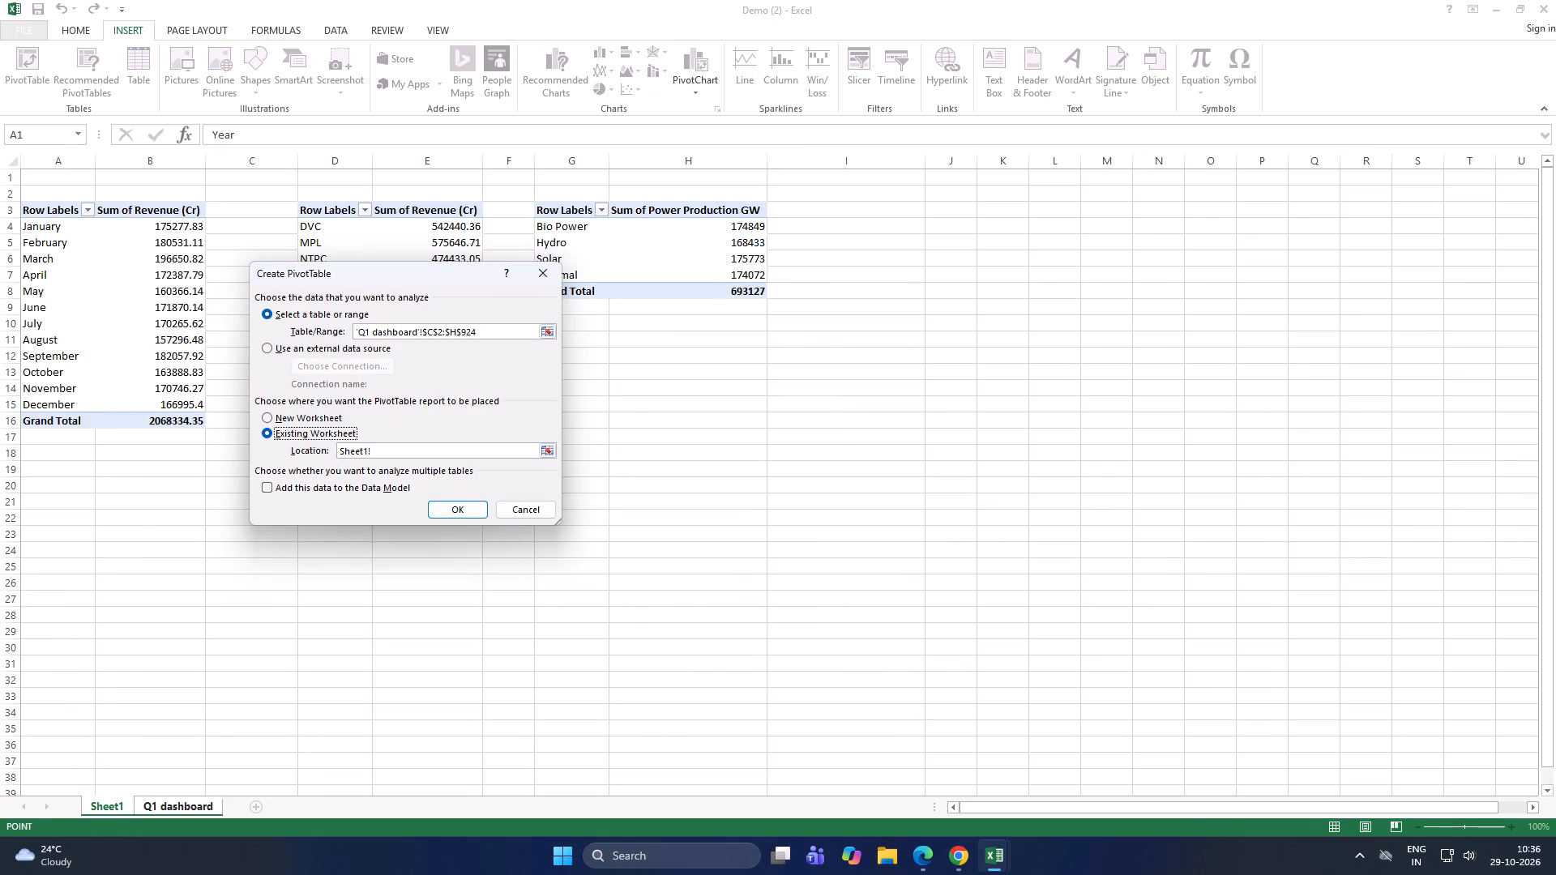
{"action": "left_click", "coordinate": [310, 537]}
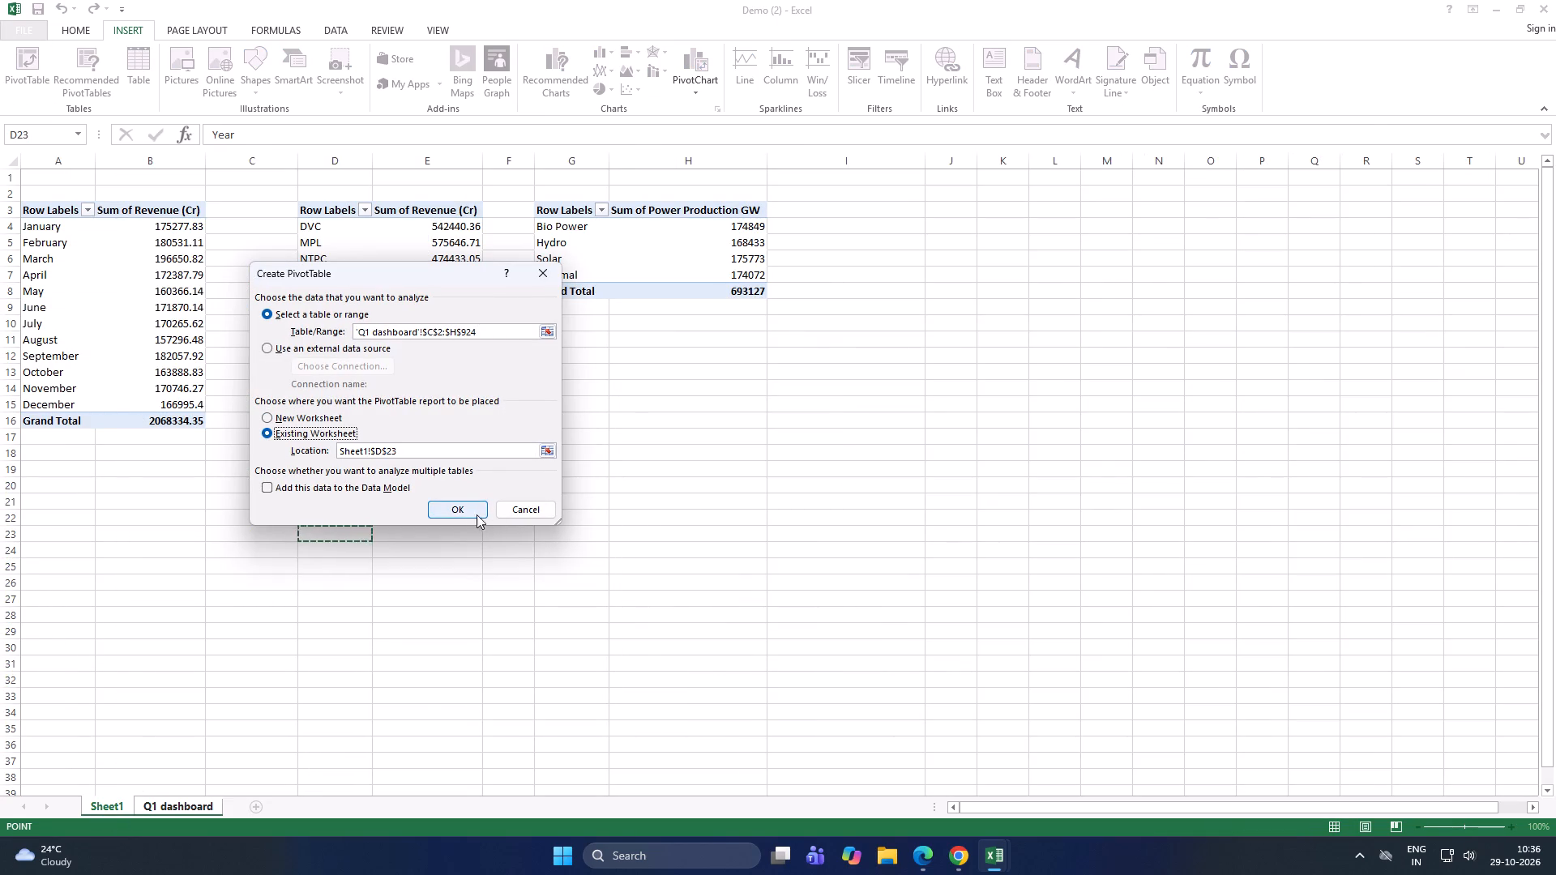
{"action": "left_click", "coordinate": [468, 511]}
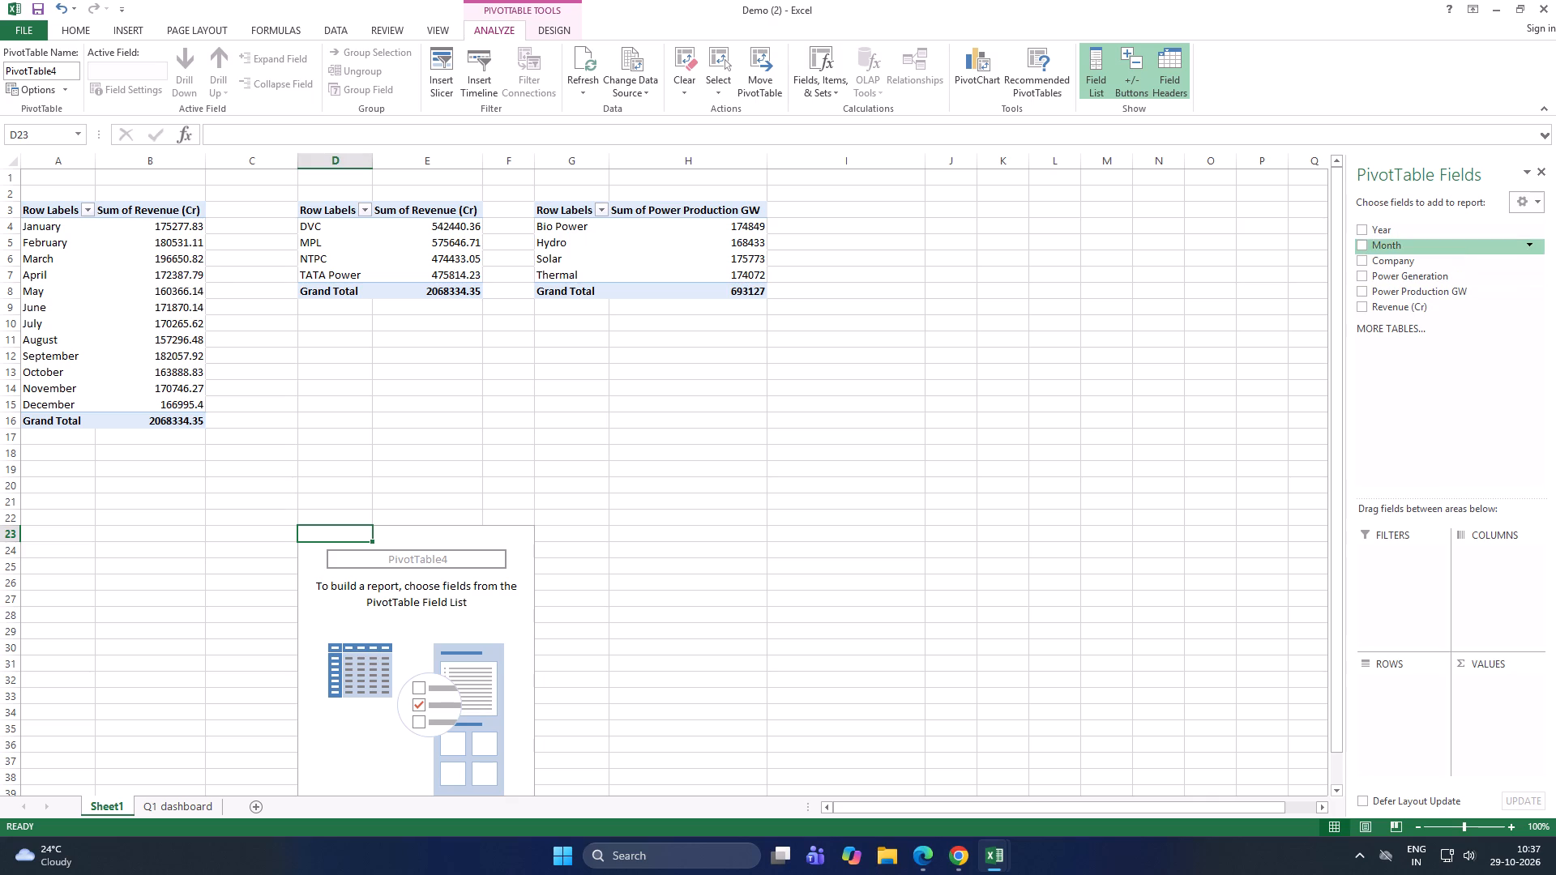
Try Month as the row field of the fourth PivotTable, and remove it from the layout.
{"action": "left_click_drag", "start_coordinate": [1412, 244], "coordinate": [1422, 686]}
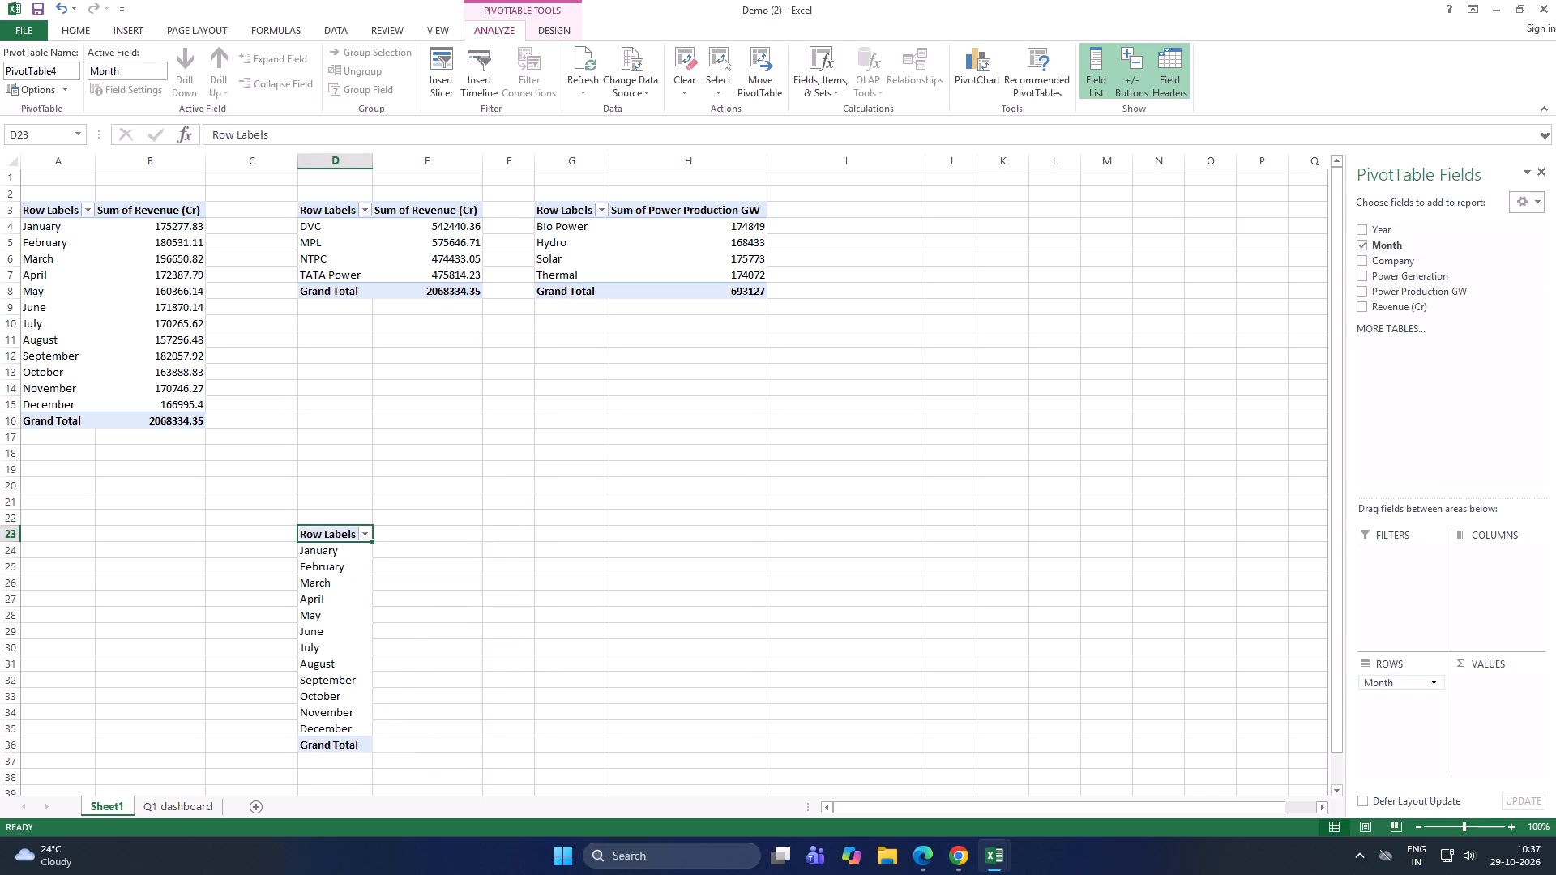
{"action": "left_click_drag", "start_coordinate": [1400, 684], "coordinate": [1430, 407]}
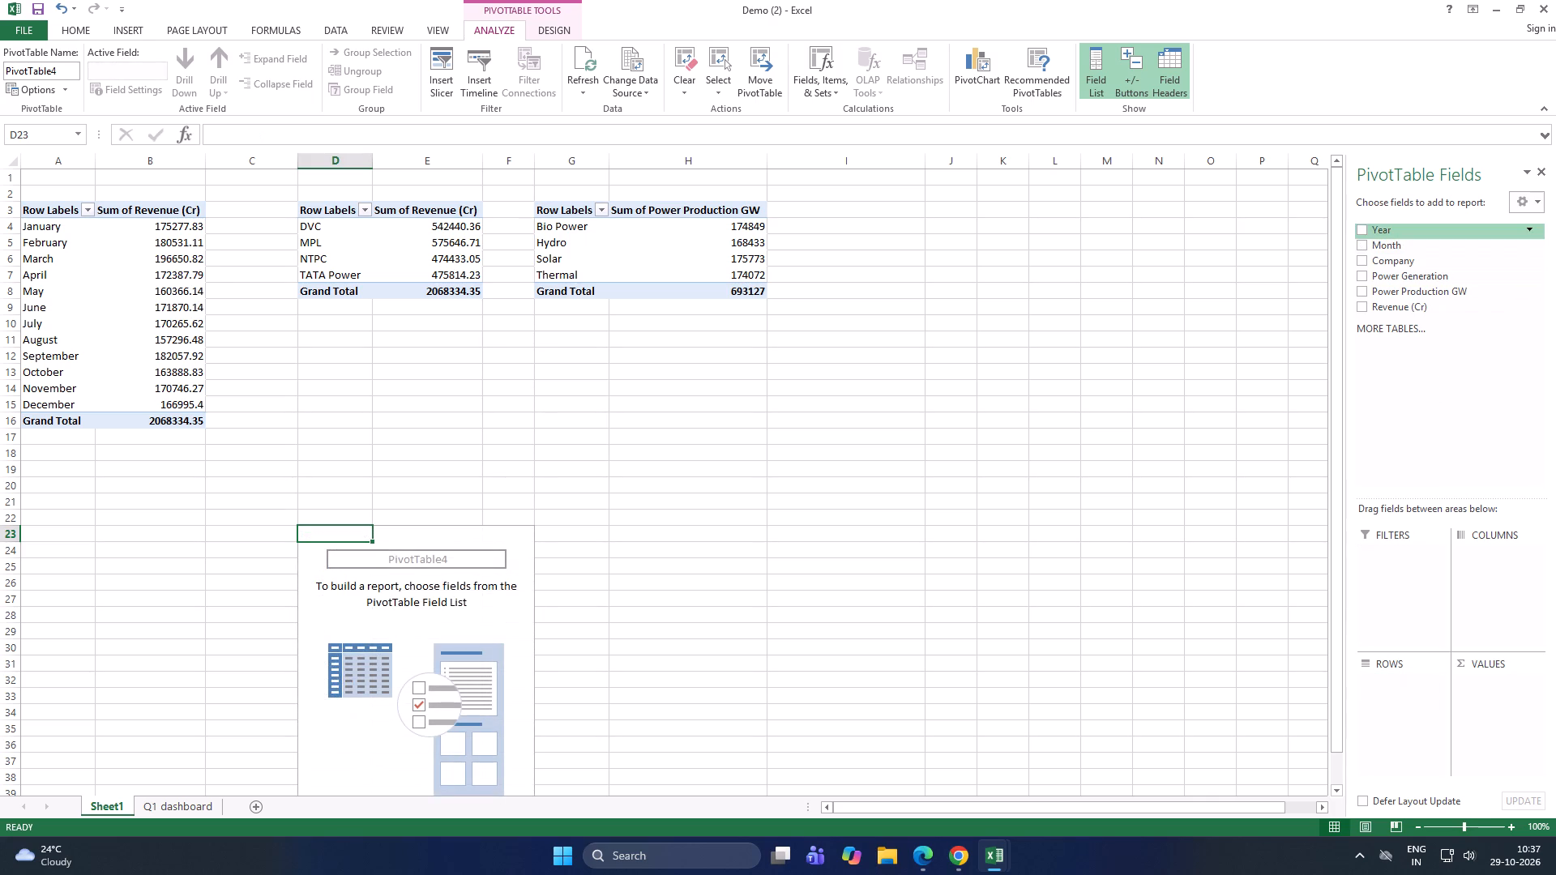
Try Year as the row and values field of the fourth PivotTable, and place it as the column field.
{"action": "left_click_drag", "start_coordinate": [1374, 227], "coordinate": [1421, 689]}
{"action": "left_click_drag", "start_coordinate": [1417, 686], "coordinate": [1445, 665]}
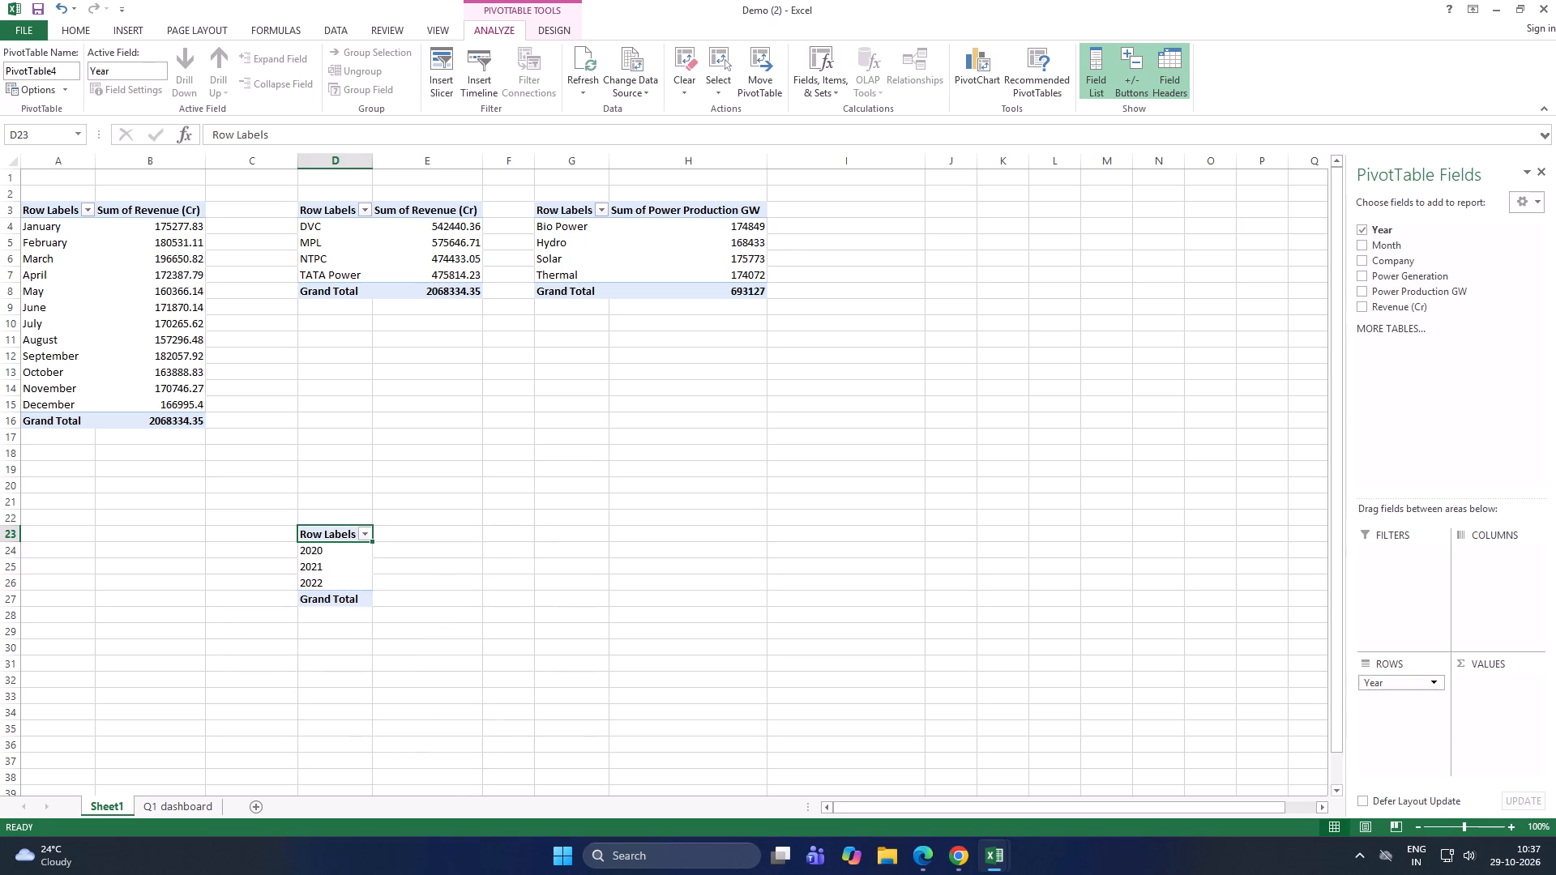
{"action": "left_click_drag", "start_coordinate": [1445, 665], "coordinate": [1492, 610]}
{"action": "left_click_drag", "start_coordinate": [1494, 554], "coordinate": [1496, 695]}
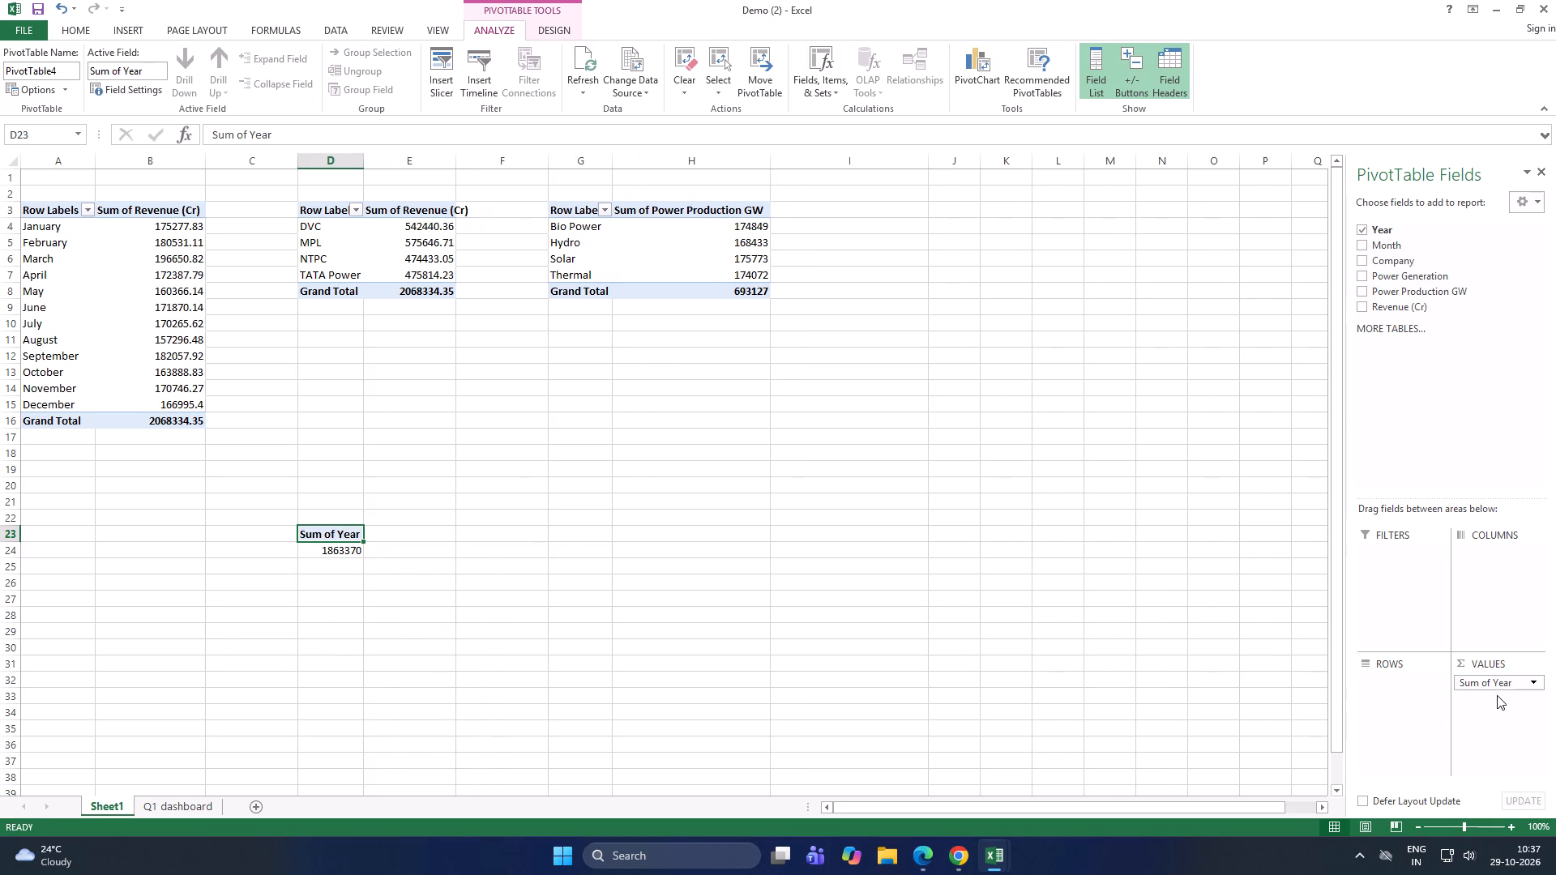
{"action": "left_click_drag", "start_coordinate": [1497, 695], "coordinate": [1505, 615]}
{"action": "left_click_drag", "start_coordinate": [1513, 680], "coordinate": [1514, 624]}
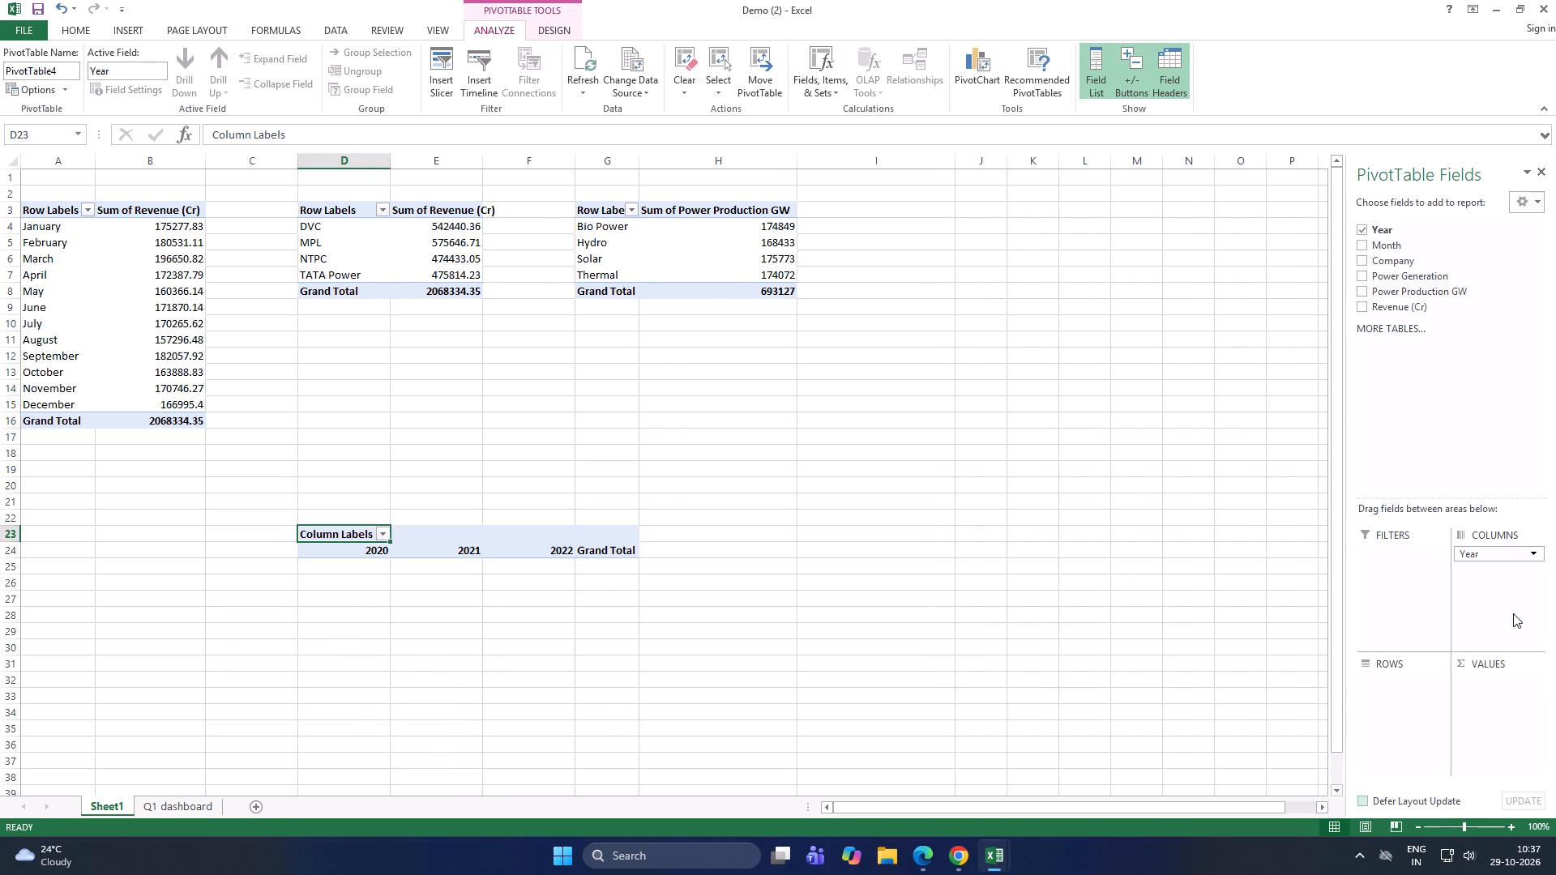
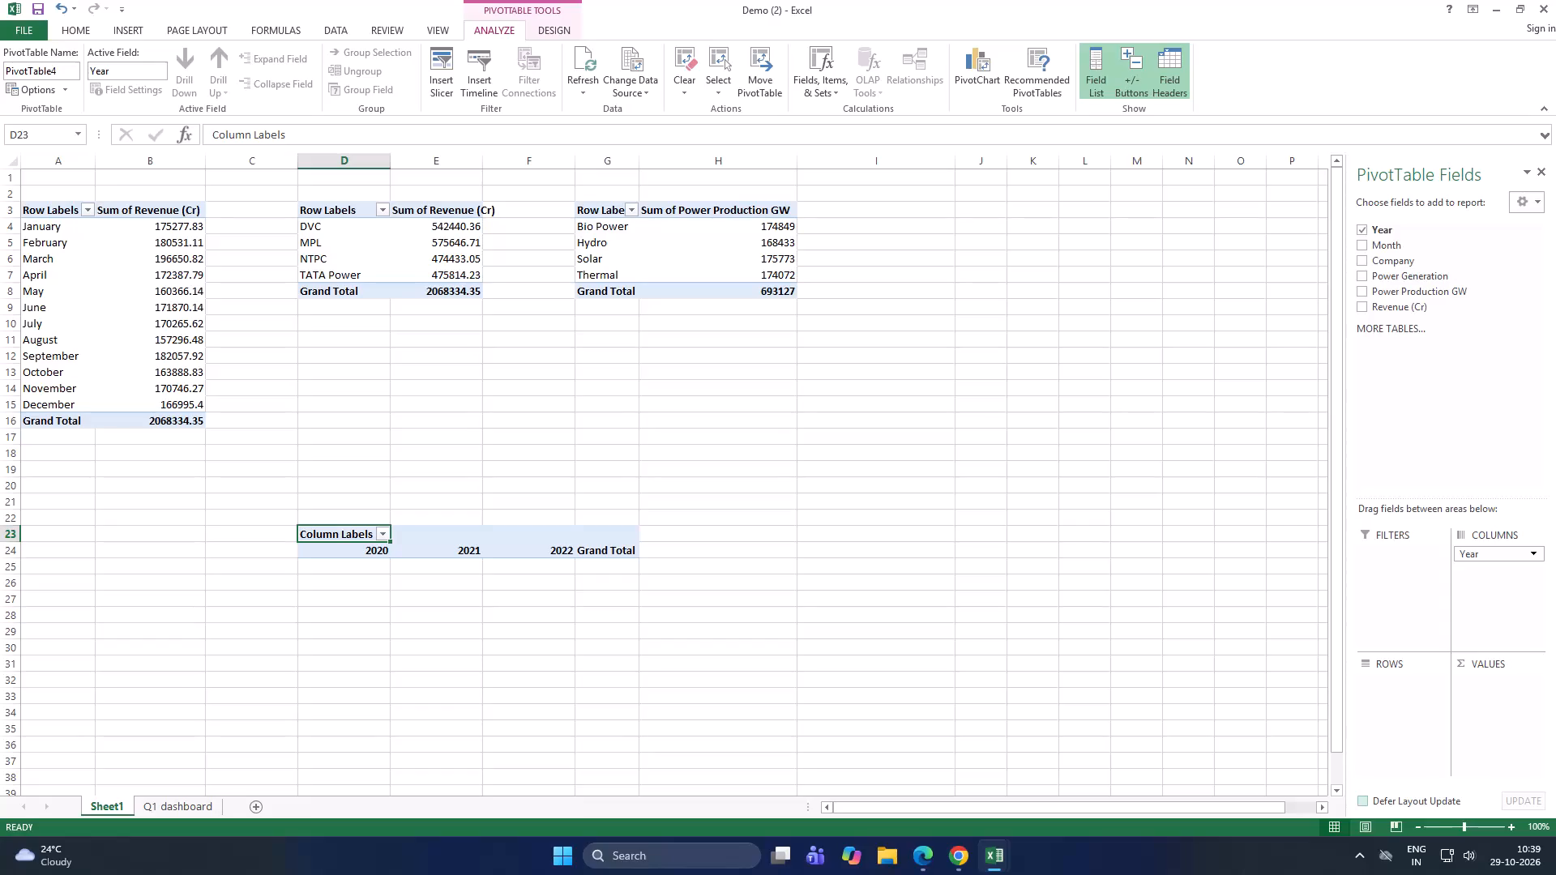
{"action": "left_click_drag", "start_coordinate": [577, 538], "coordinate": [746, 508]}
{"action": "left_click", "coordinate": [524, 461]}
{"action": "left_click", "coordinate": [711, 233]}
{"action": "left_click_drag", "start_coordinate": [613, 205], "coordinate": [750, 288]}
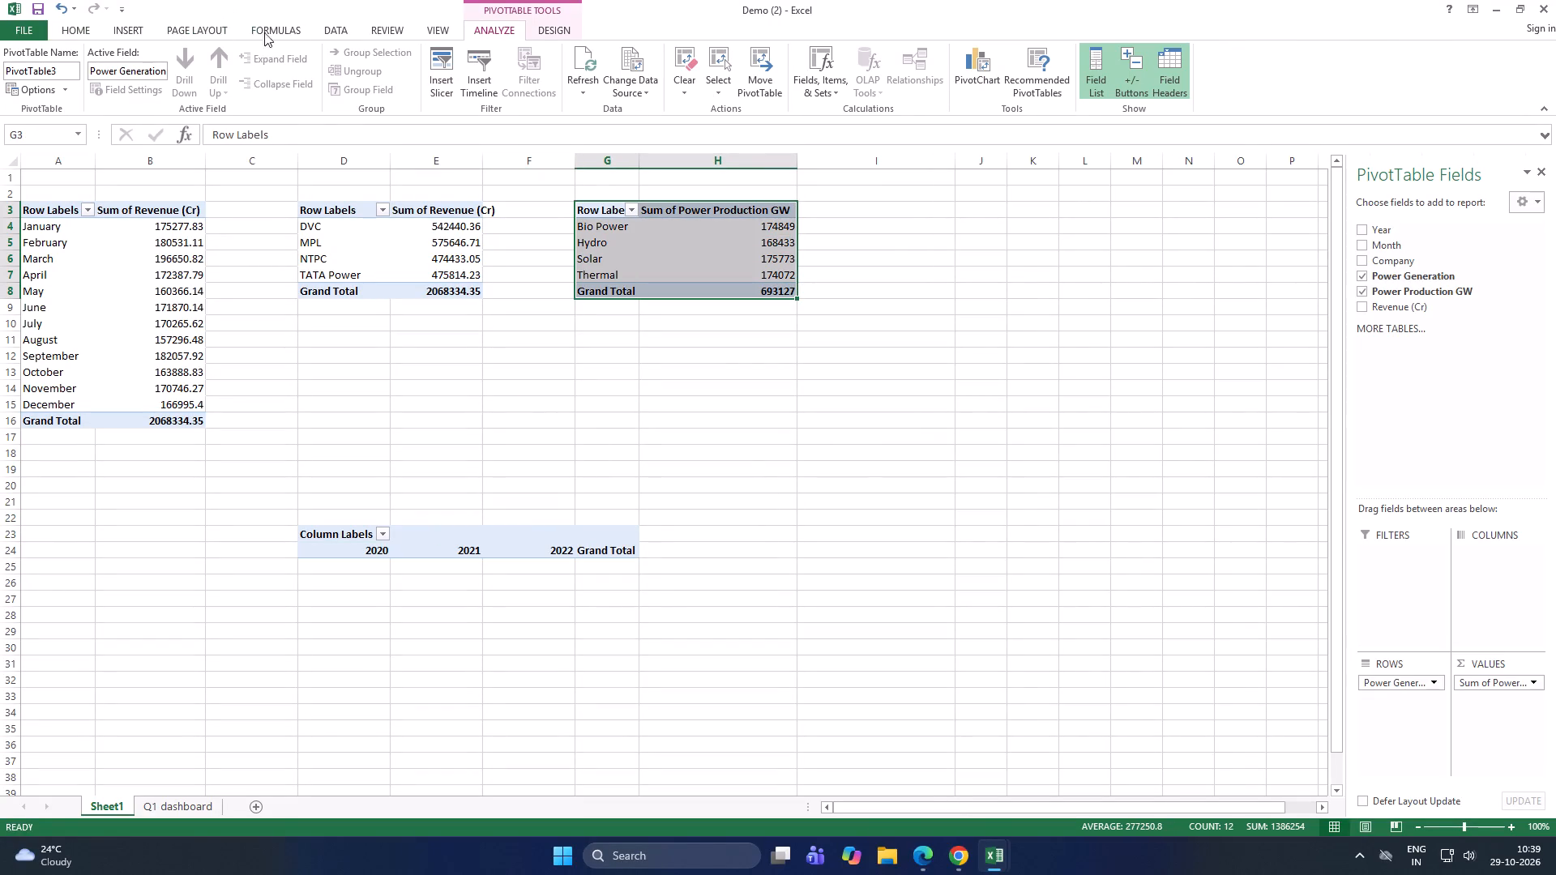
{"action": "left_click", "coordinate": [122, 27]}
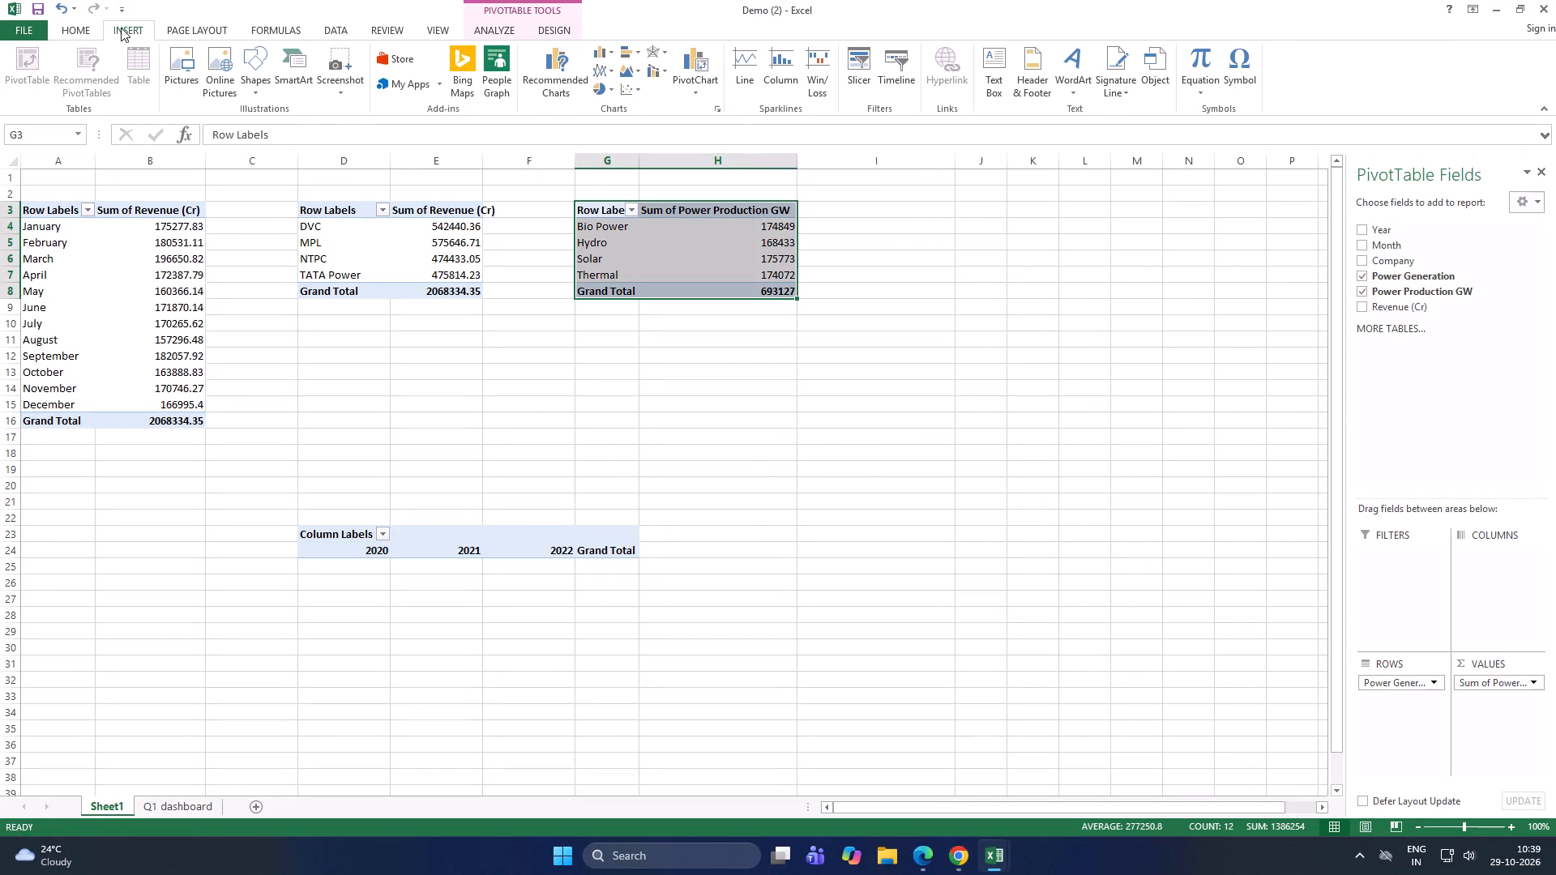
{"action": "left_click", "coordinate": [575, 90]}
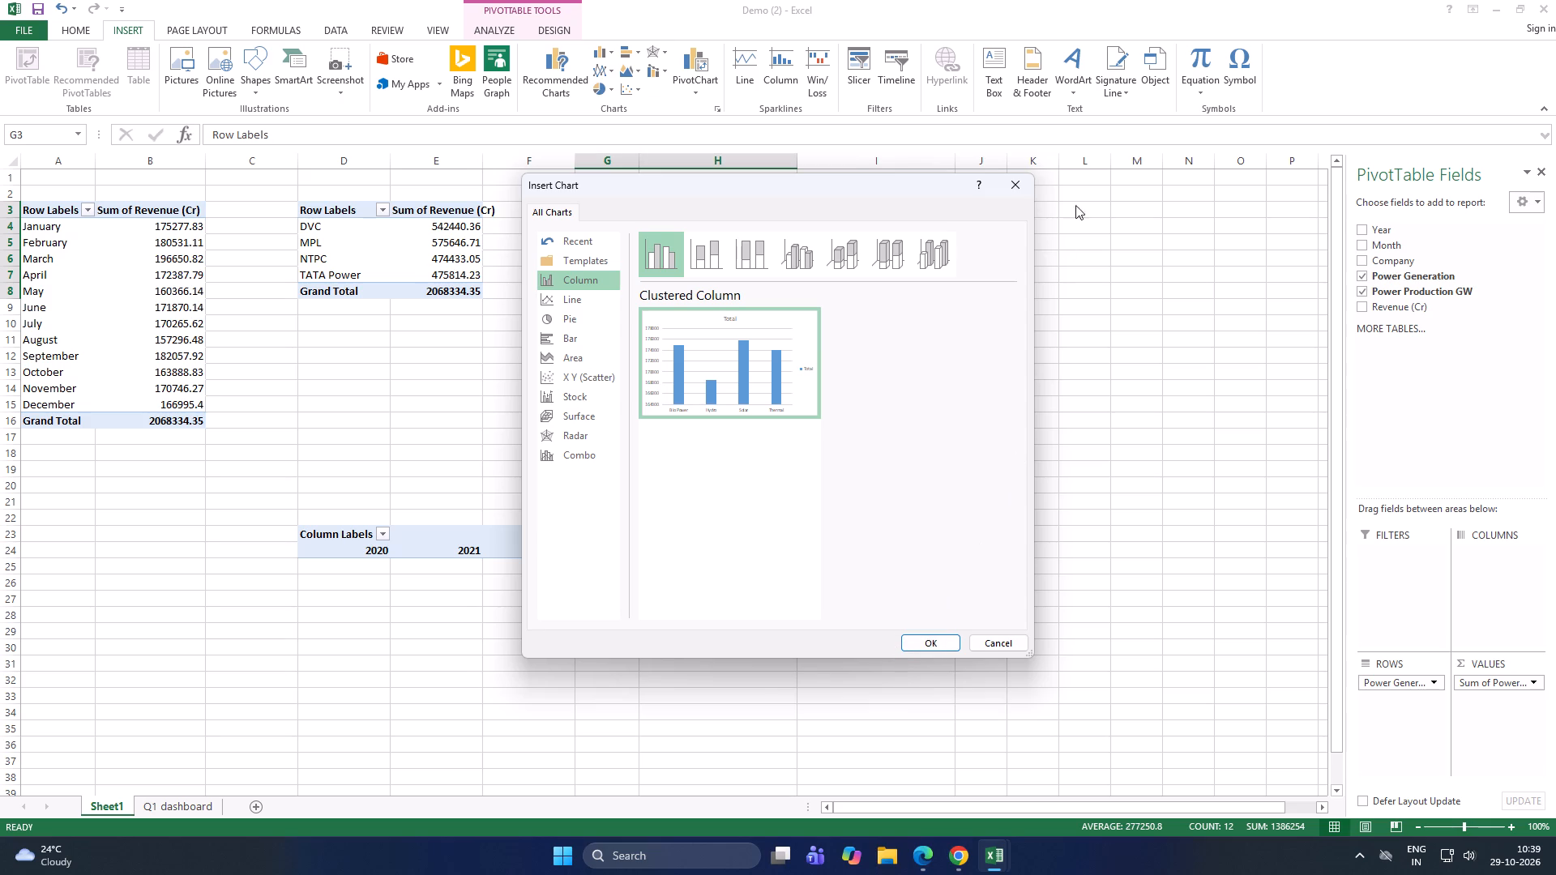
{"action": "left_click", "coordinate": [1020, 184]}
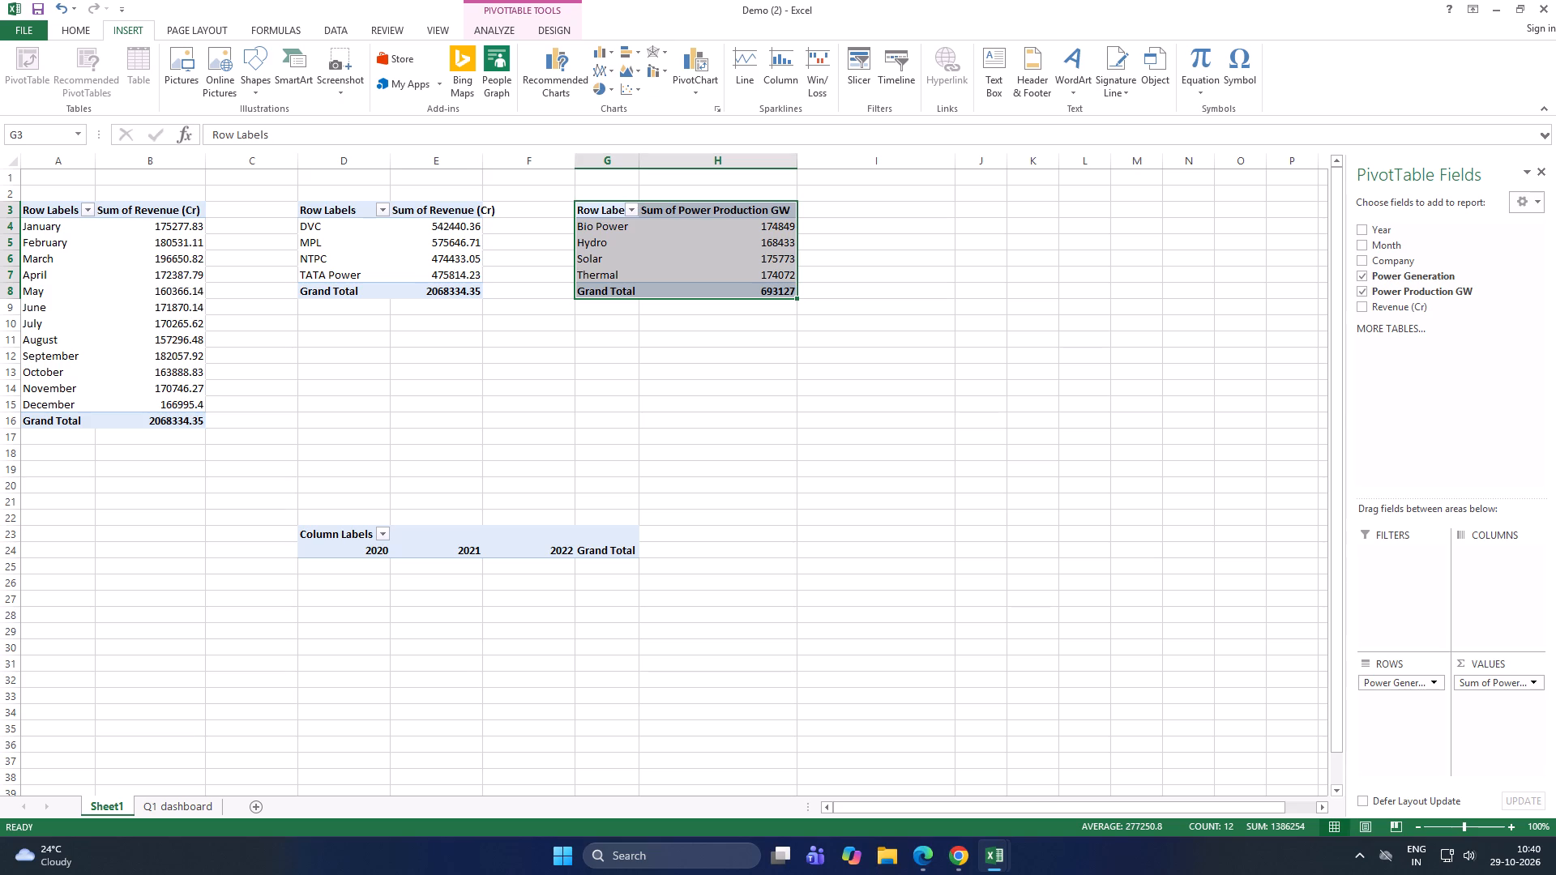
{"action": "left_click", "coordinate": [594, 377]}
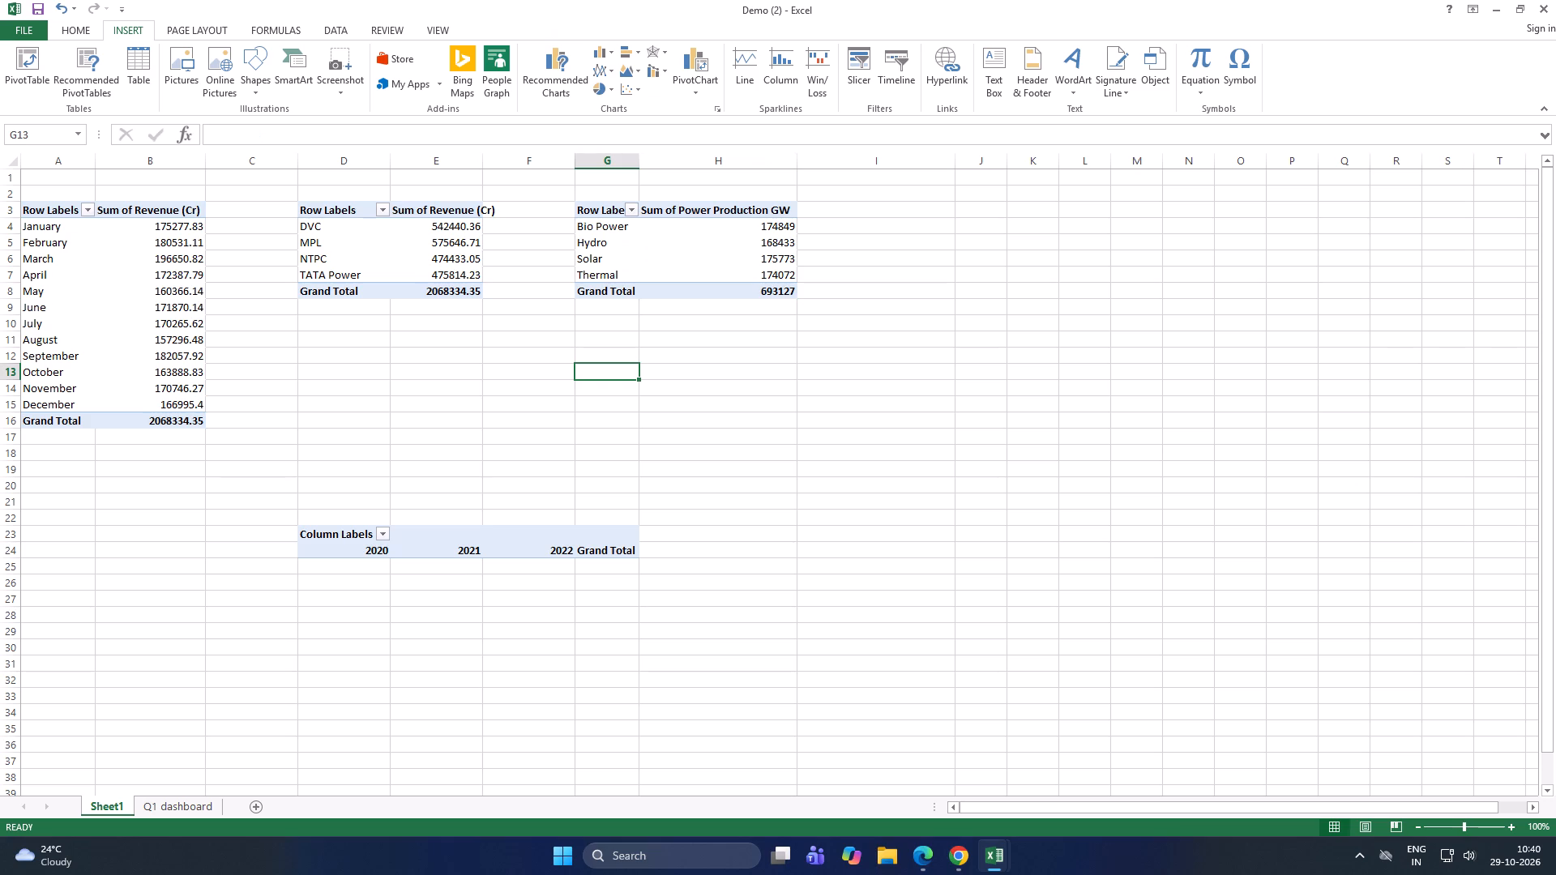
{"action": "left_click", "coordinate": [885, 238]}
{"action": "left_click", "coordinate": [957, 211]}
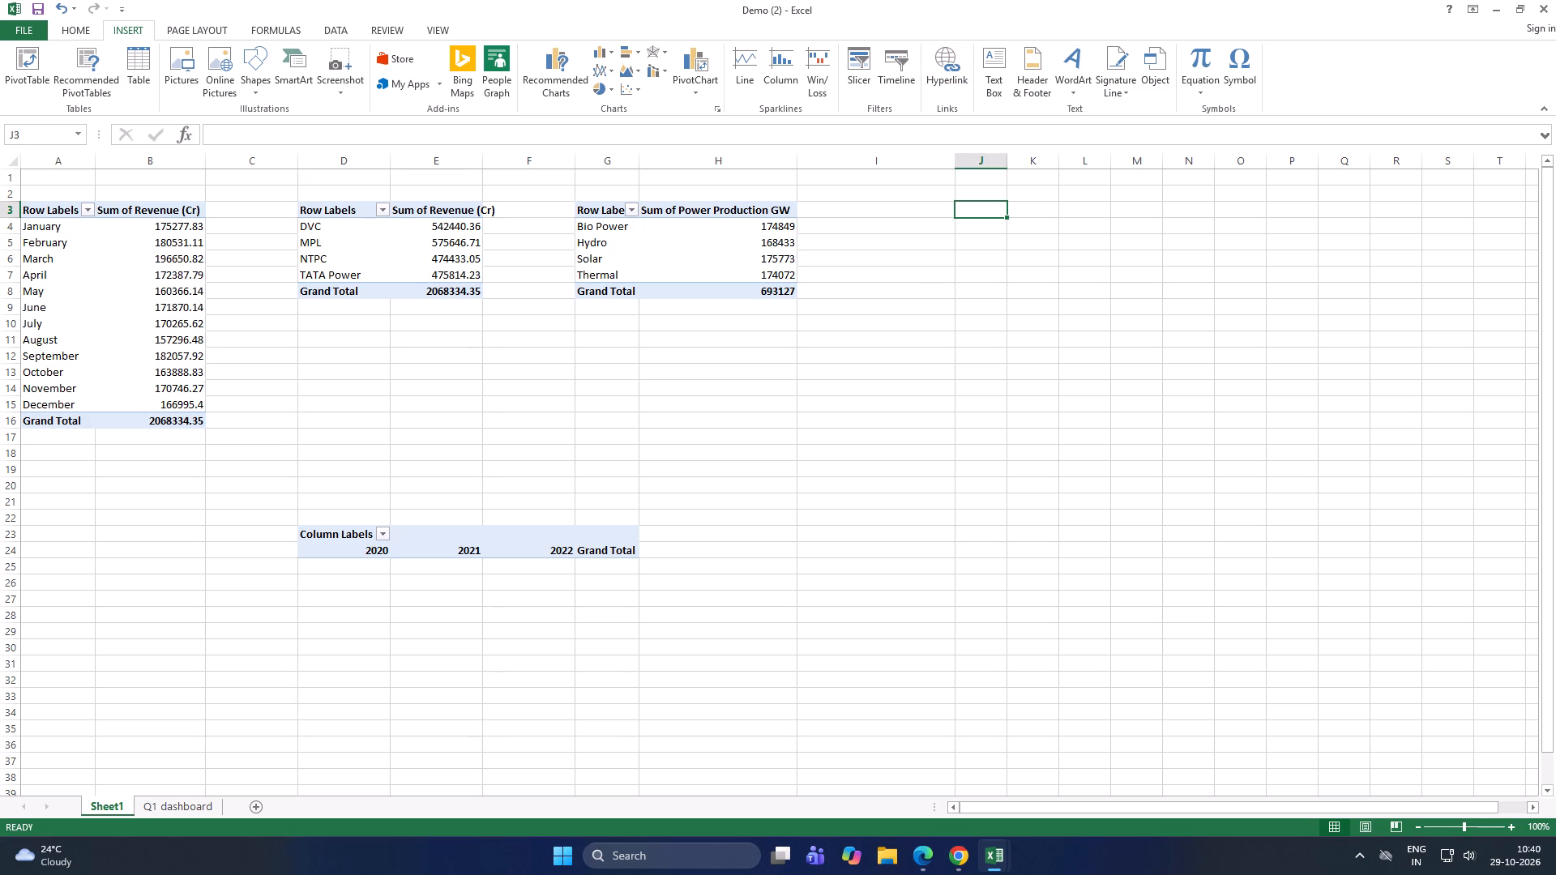
Delete the unfinished fourth PivotTable in D23:G24 of Sheet1.
{"action": "left_click", "coordinate": [419, 550]}
{"action": "left_click_drag", "start_coordinate": [365, 531], "coordinate": [562, 546]}
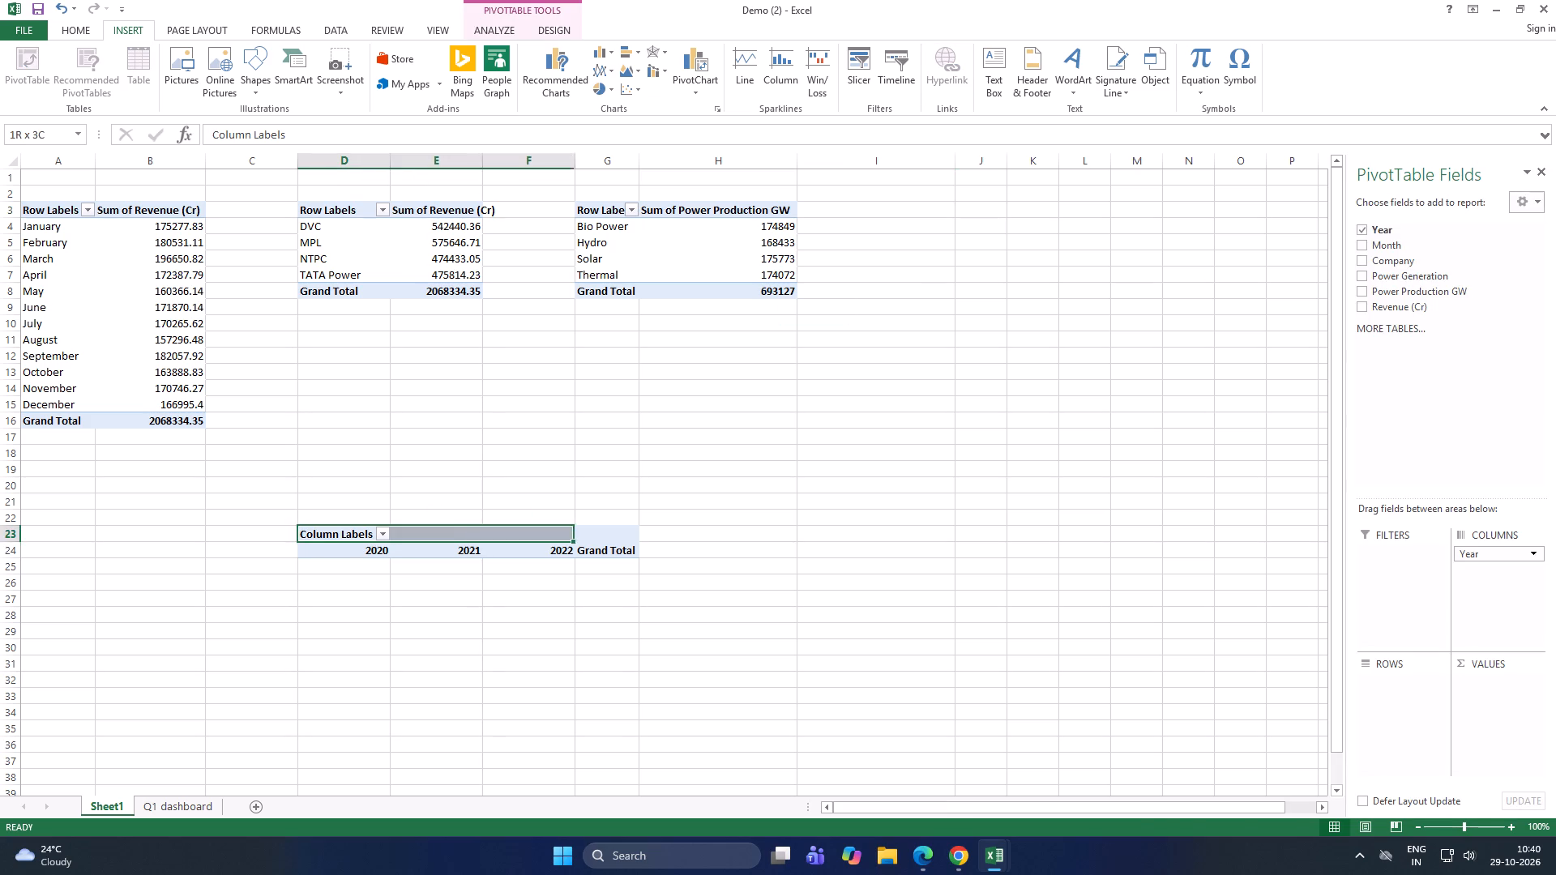
{"action": "left_click_drag", "start_coordinate": [562, 546], "coordinate": [621, 551]}
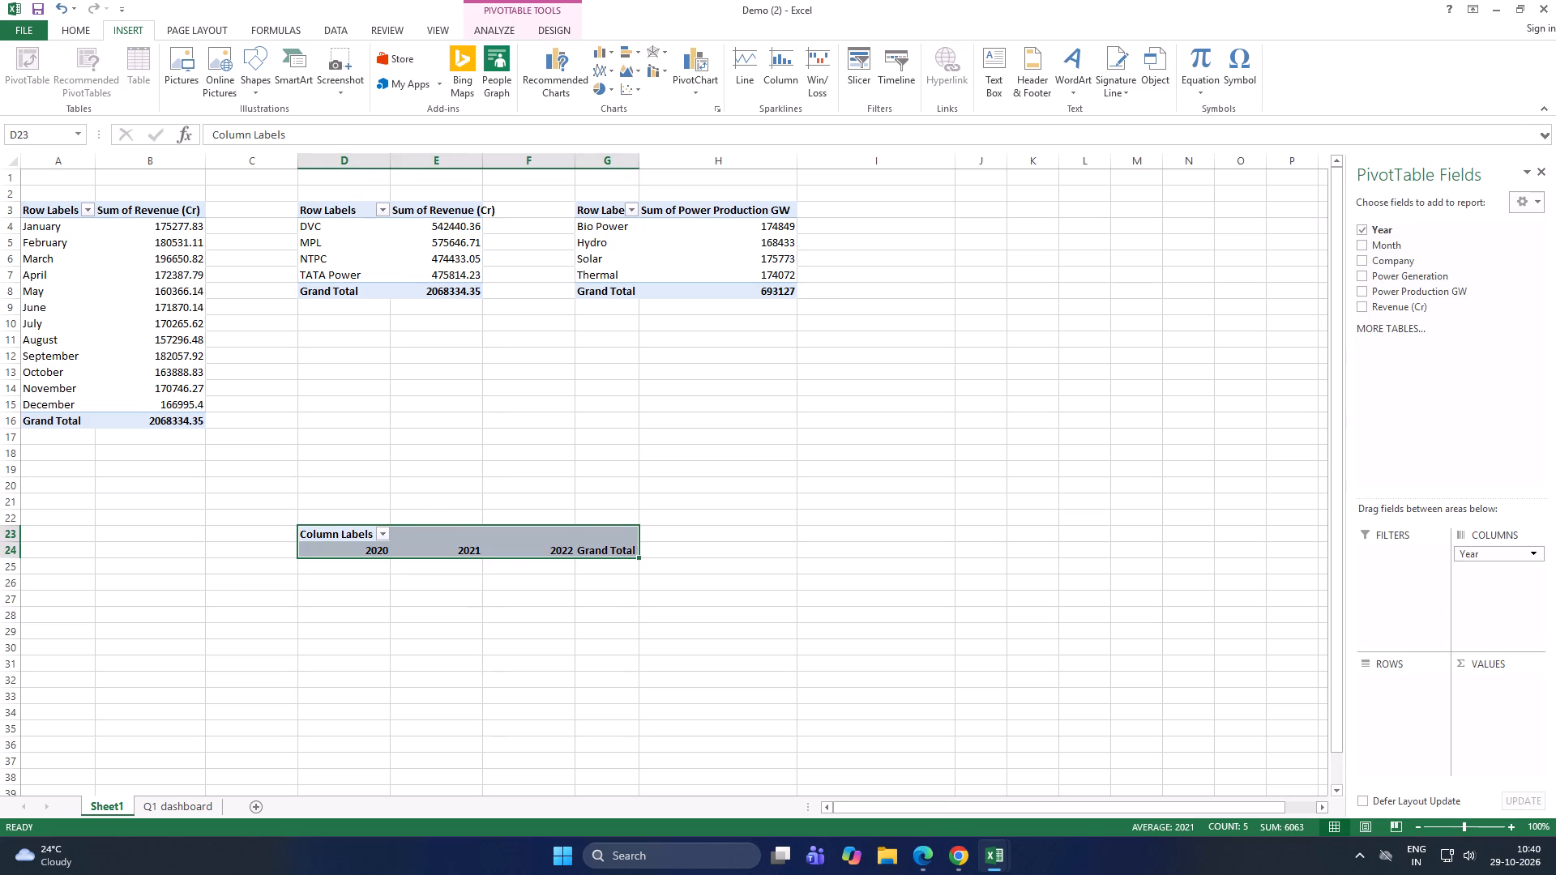
{"action": "key", "text": "Delete"}
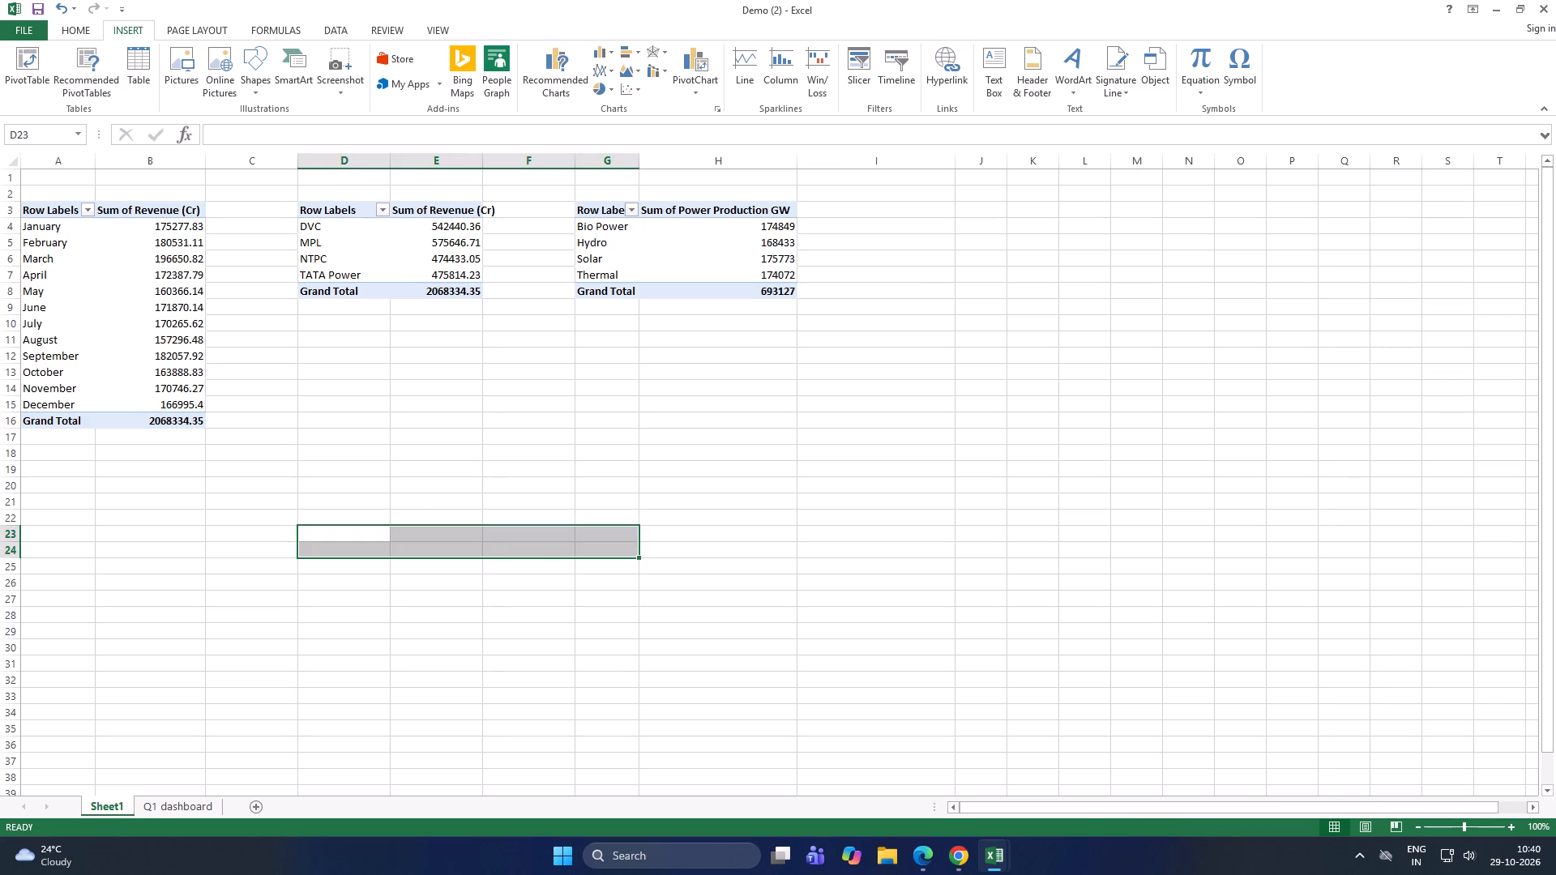
{"action": "left_click", "coordinate": [904, 214]}
{"action": "left_click", "coordinate": [348, 372]}
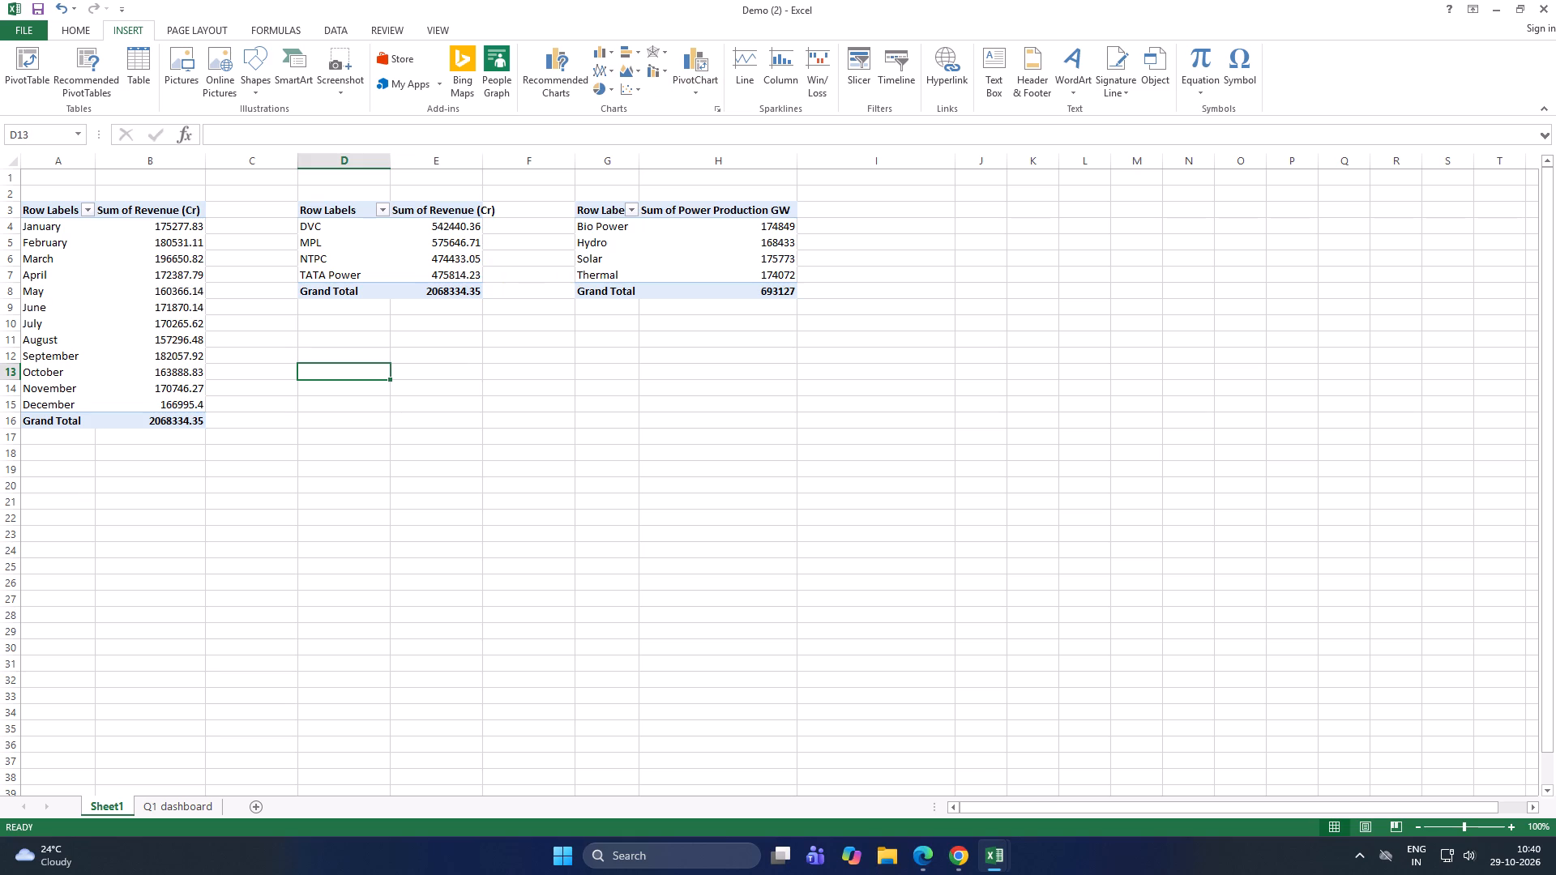
Insert a clustered column PivotChart from the monthly revenue PivotTable and place it below that table around rows 22 to 35.
{"action": "left_click_drag", "start_coordinate": [66, 210], "coordinate": [150, 419]}
{"action": "left_click", "coordinate": [557, 70]}
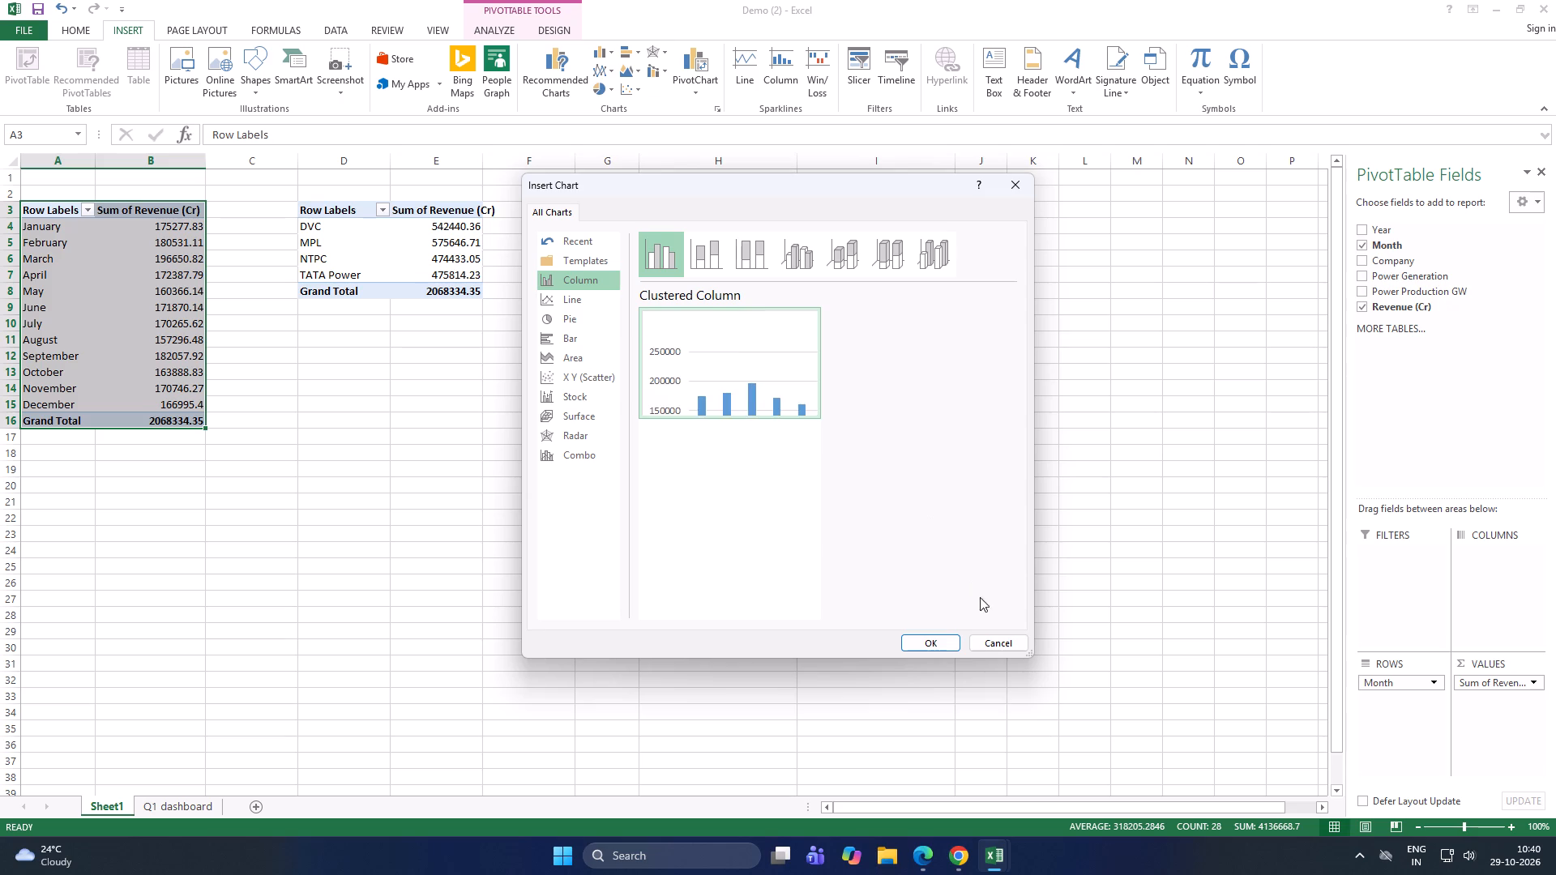
{"action": "left_click", "coordinate": [947, 642]}
{"action": "left_click_drag", "start_coordinate": [639, 387], "coordinate": [510, 488]}
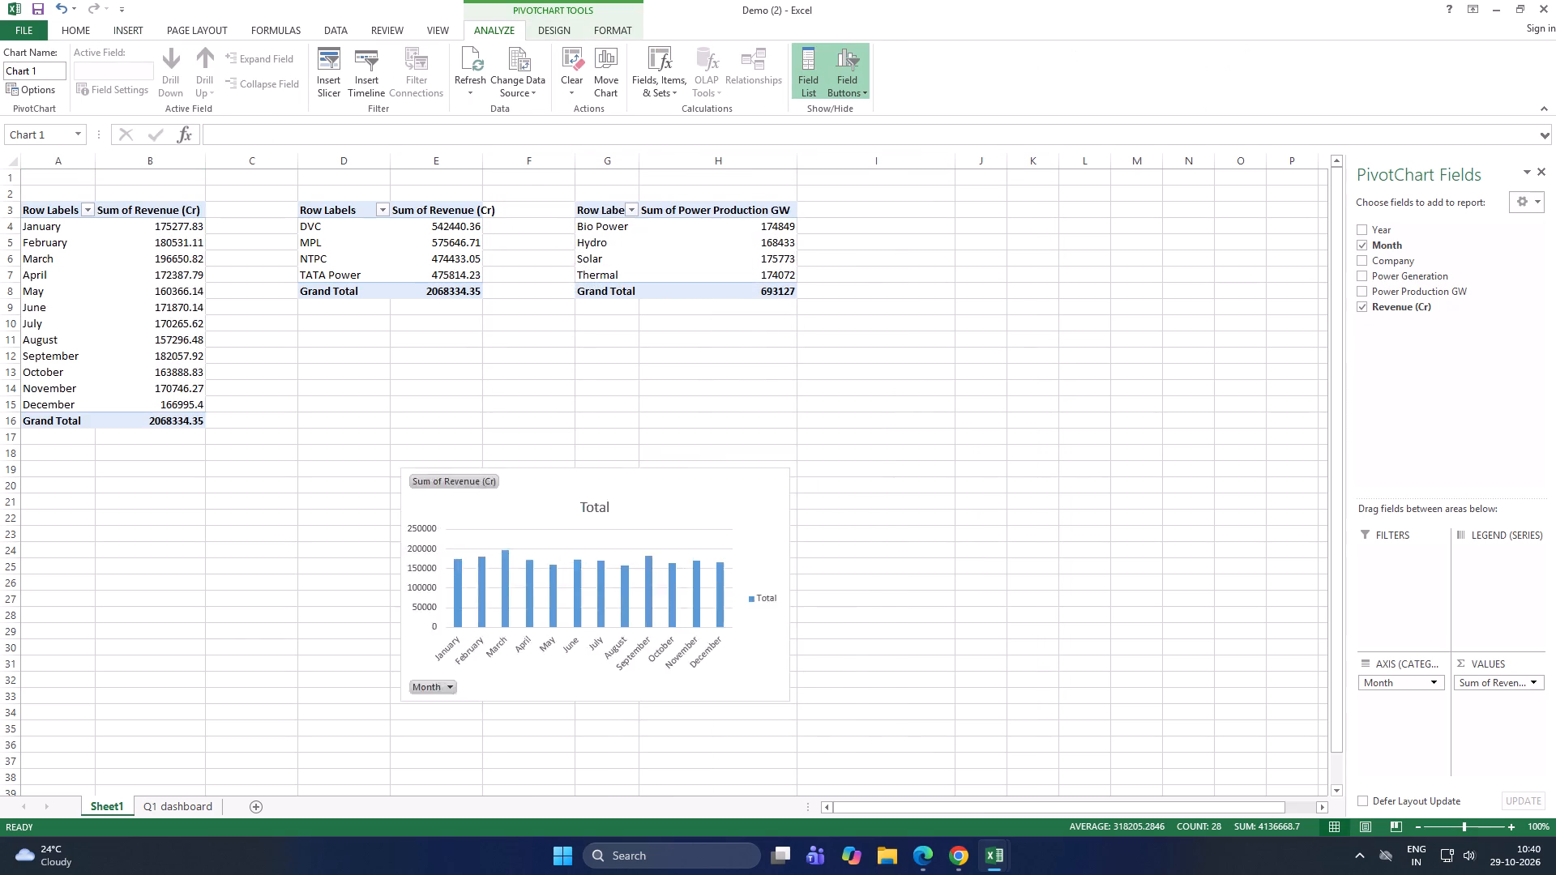
{"action": "left_click_drag", "start_coordinate": [510, 488], "coordinate": [178, 521]}
Insert a clustered bar PivotChart from the company revenue PivotTable and place it beside the monthly column chart.
{"action": "left_click_drag", "start_coordinate": [331, 212], "coordinate": [382, 234]}
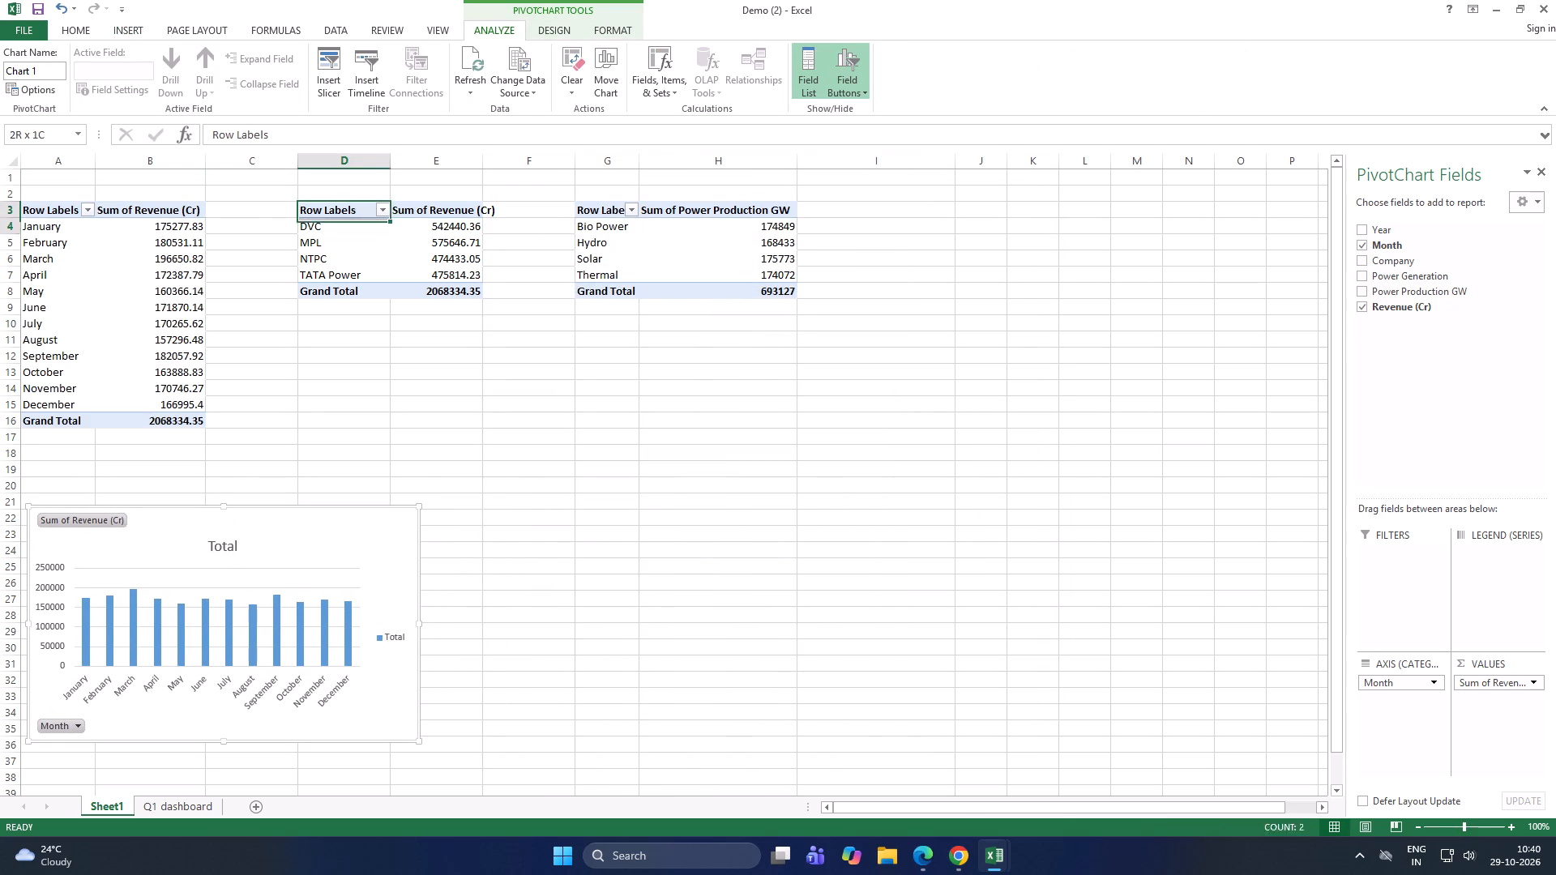
{"action": "left_click_drag", "start_coordinate": [382, 234], "coordinate": [454, 287]}
{"action": "left_click", "coordinate": [133, 30]}
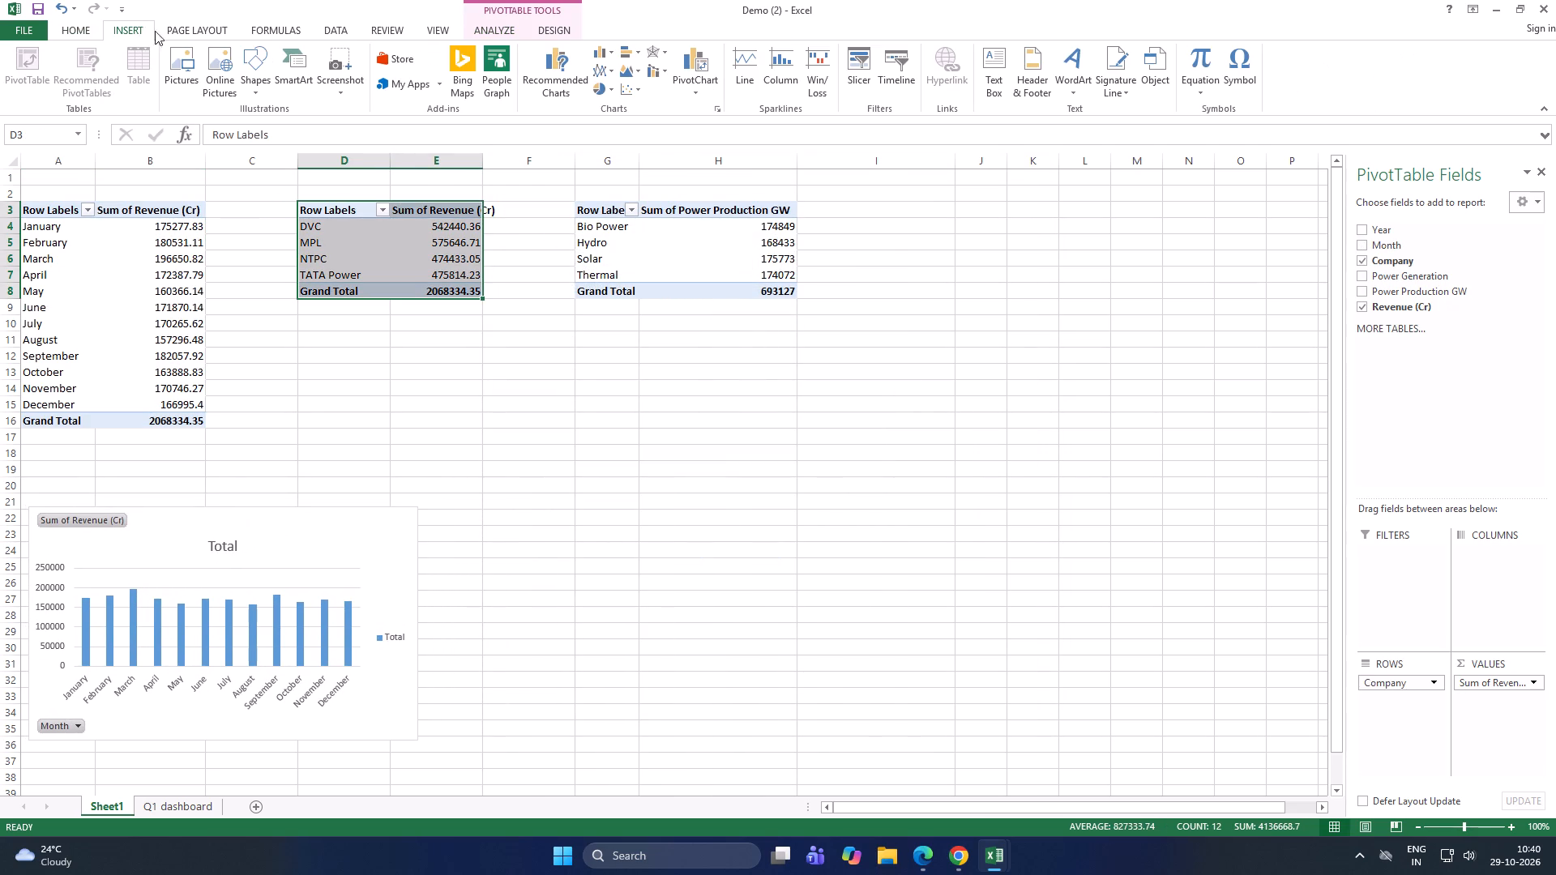
{"action": "left_click", "coordinate": [551, 70]}
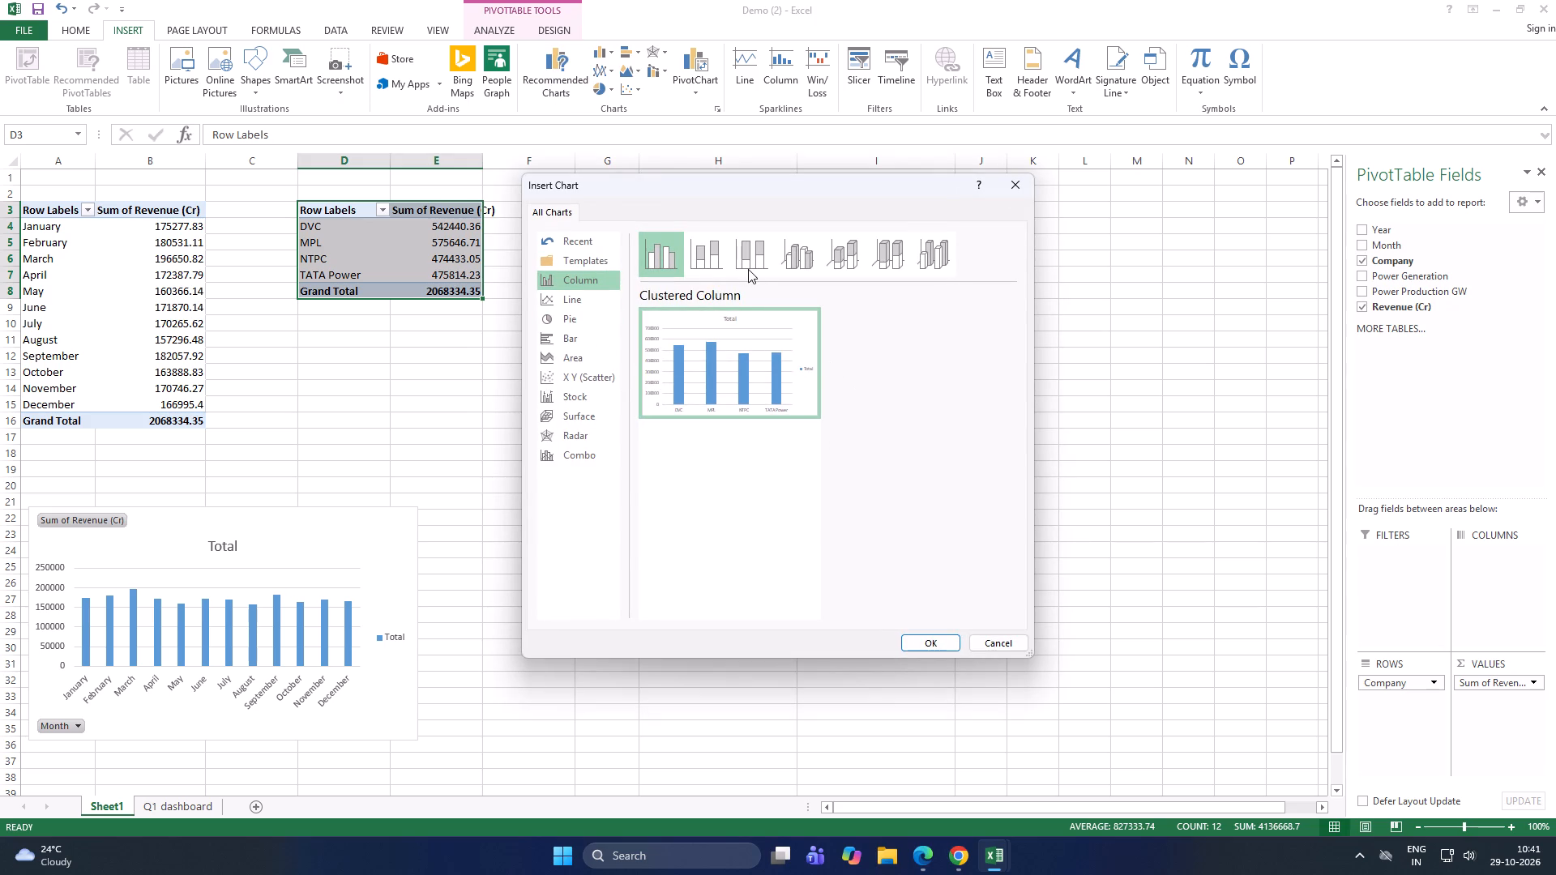
{"action": "left_click", "coordinate": [572, 331]}
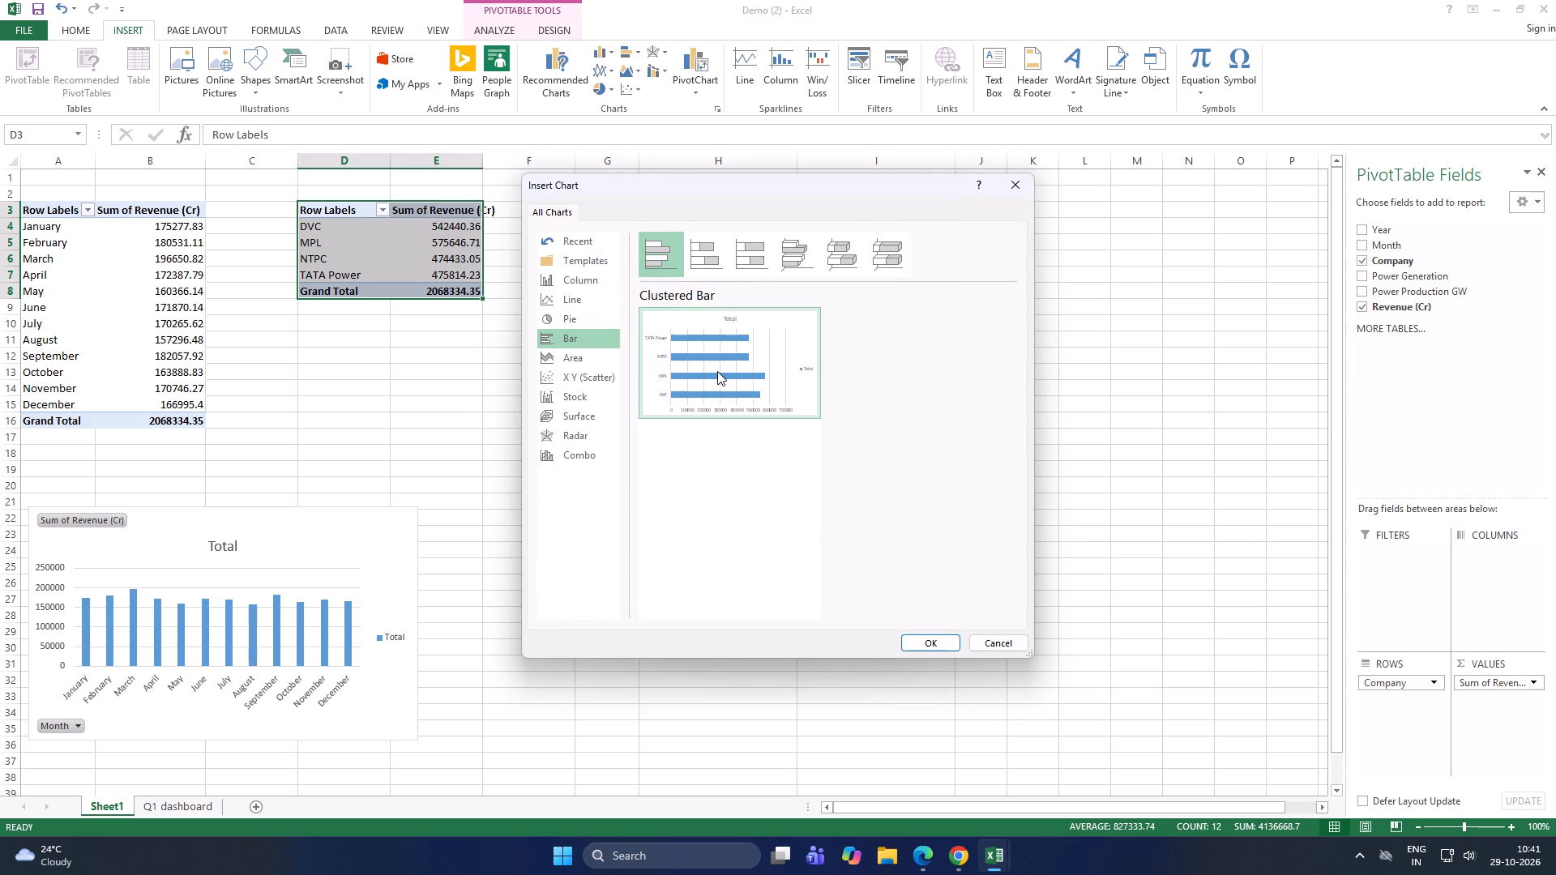
{"action": "left_click", "coordinate": [942, 647]}
{"action": "left_click_drag", "start_coordinate": [709, 448], "coordinate": [689, 498]}
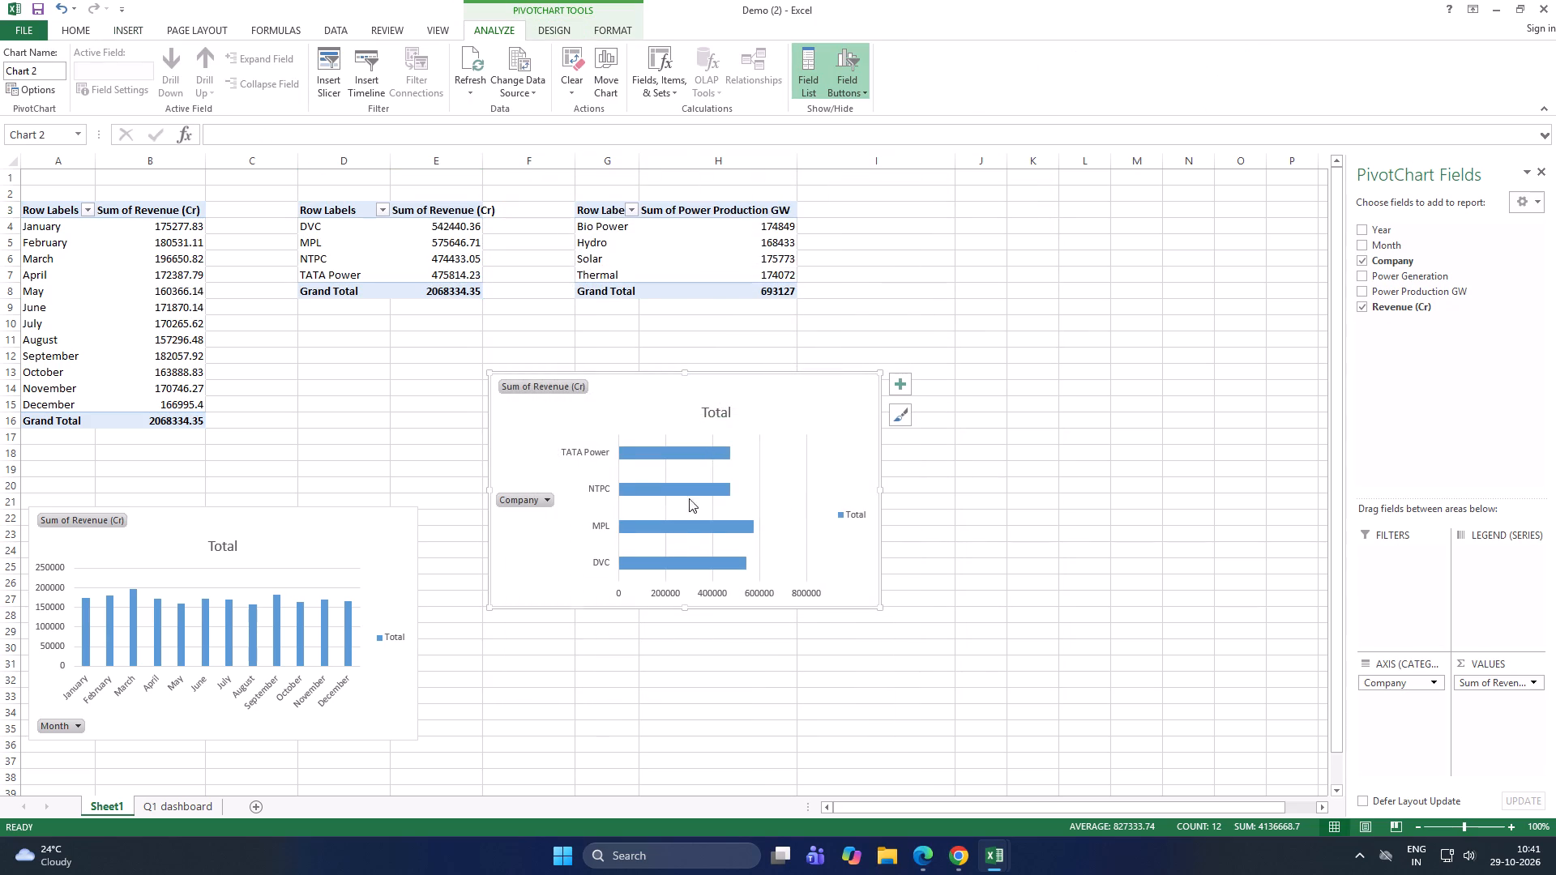
{"action": "left_click_drag", "start_coordinate": [689, 498], "coordinate": [658, 592]}
{"action": "left_click_drag", "start_coordinate": [677, 414], "coordinate": [667, 536]}
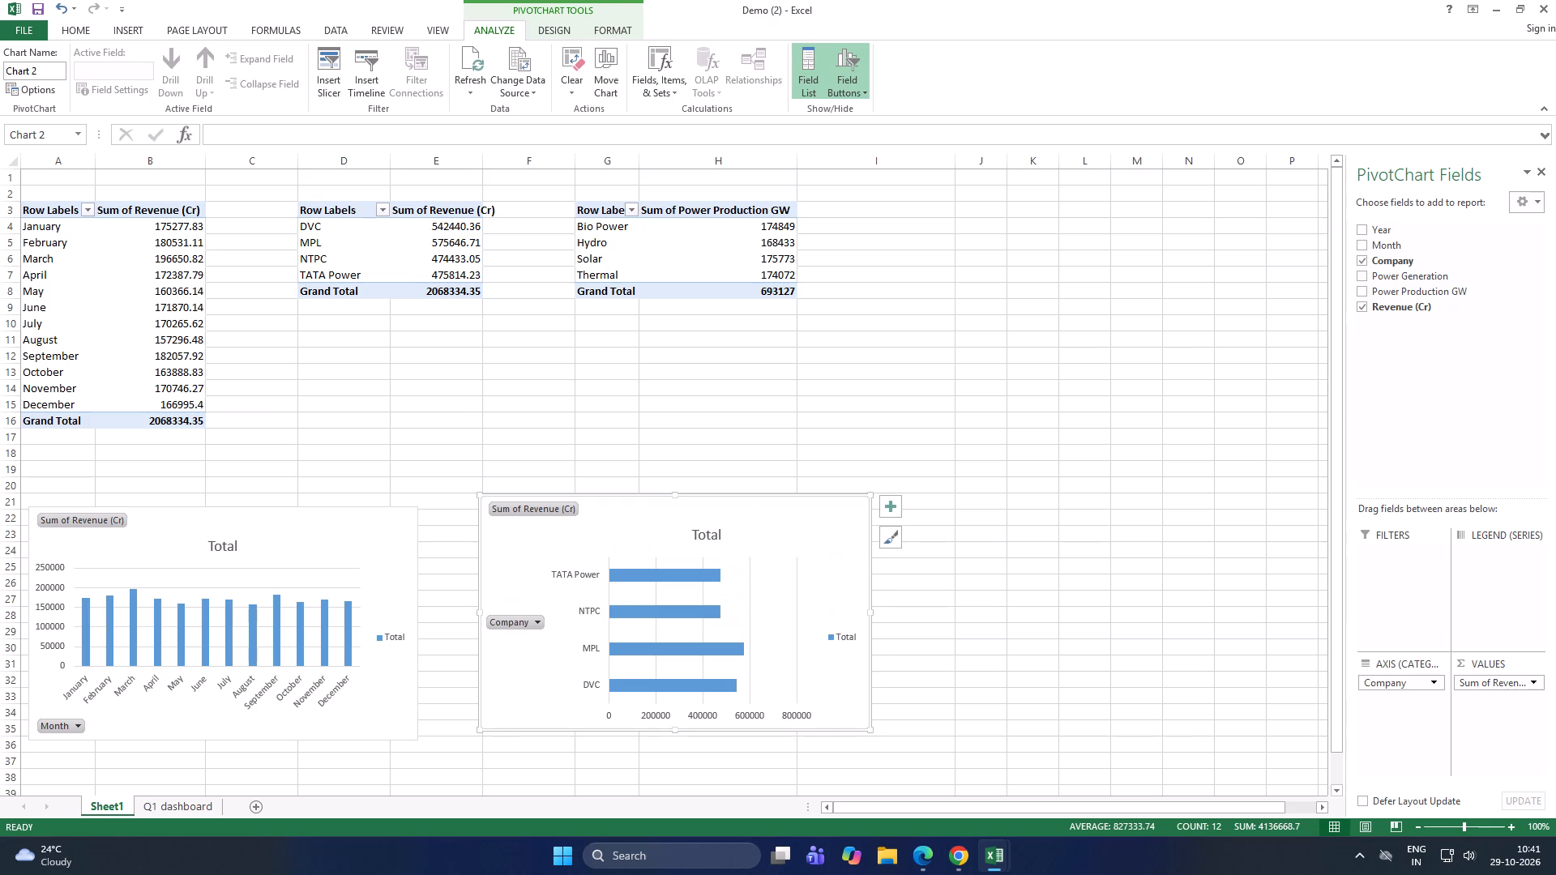
Insert a pie PivotChart from the Power Generation PivotTable and place it beside the company bar chart.
{"action": "left_click", "coordinate": [695, 249]}
{"action": "left_click_drag", "start_coordinate": [611, 210], "coordinate": [729, 284]}
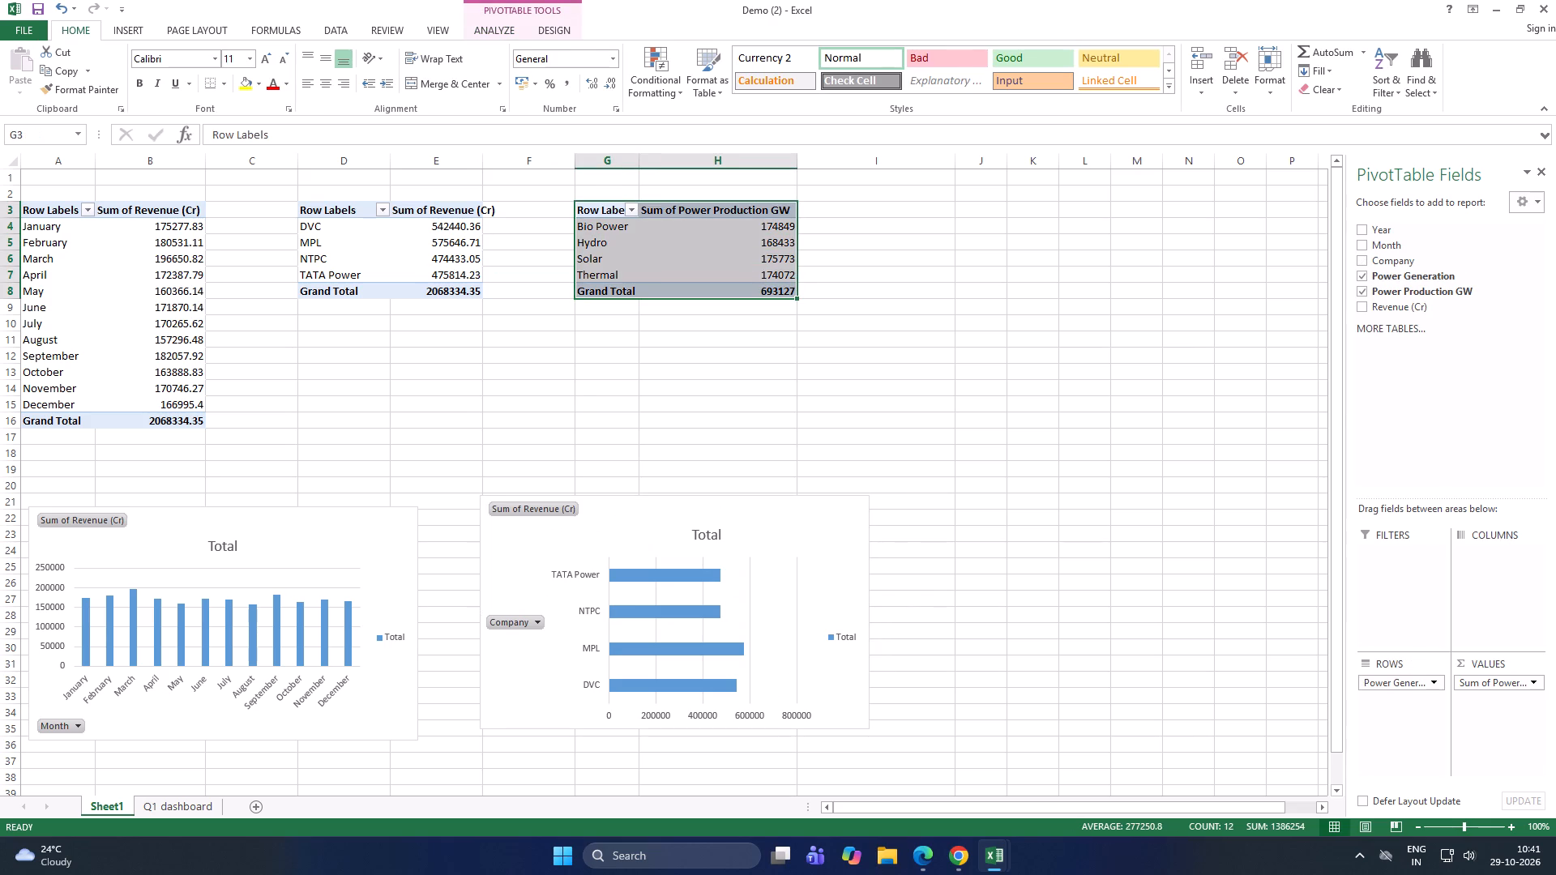
{"action": "left_click", "coordinate": [124, 22]}
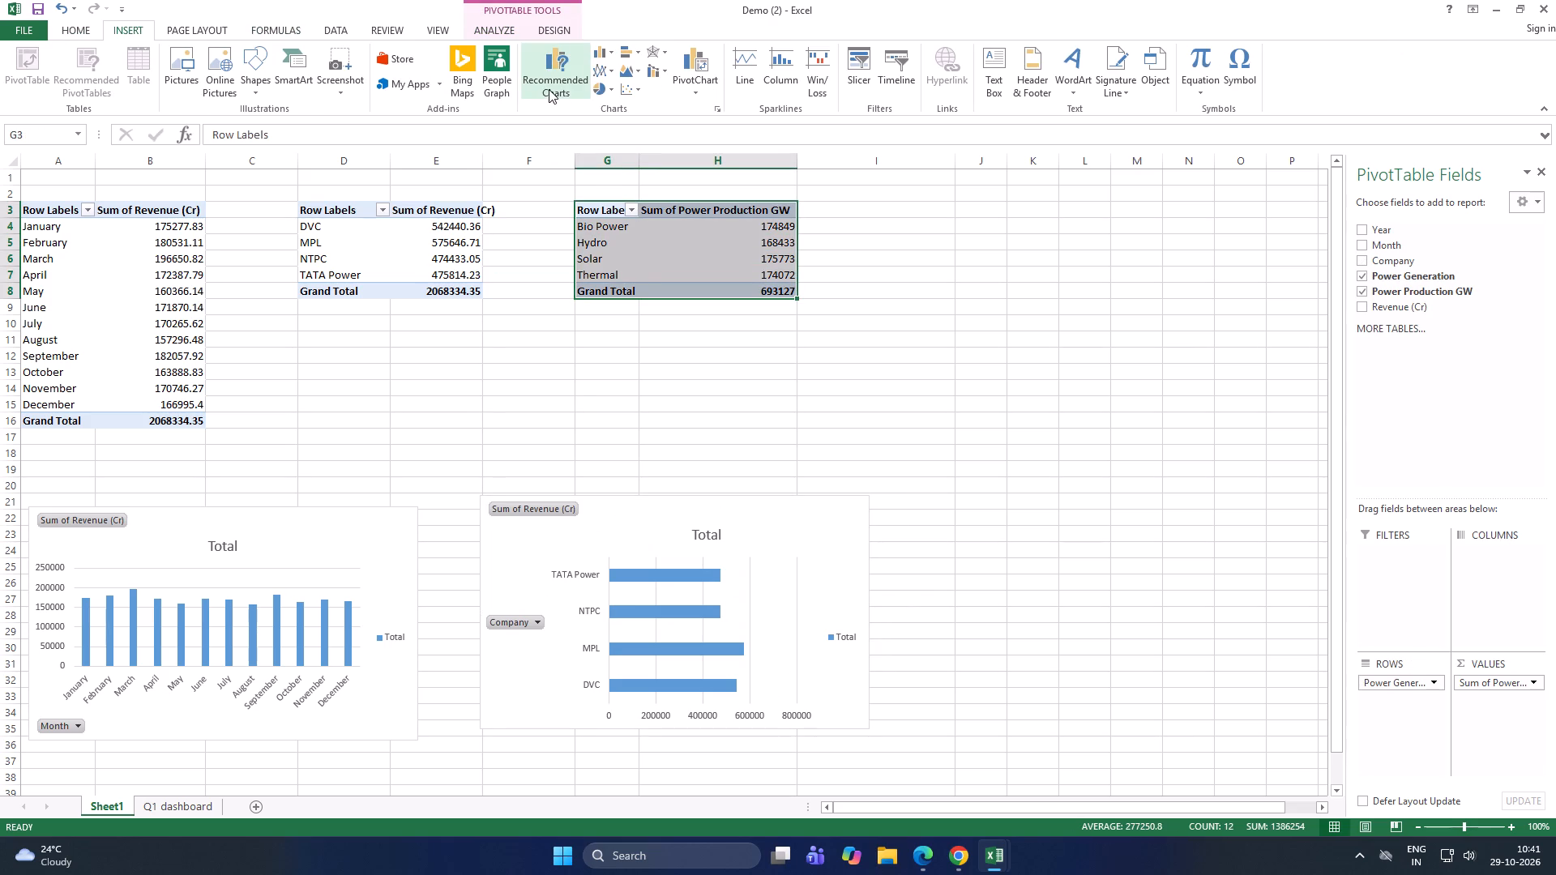
{"action": "left_click", "coordinate": [571, 86]}
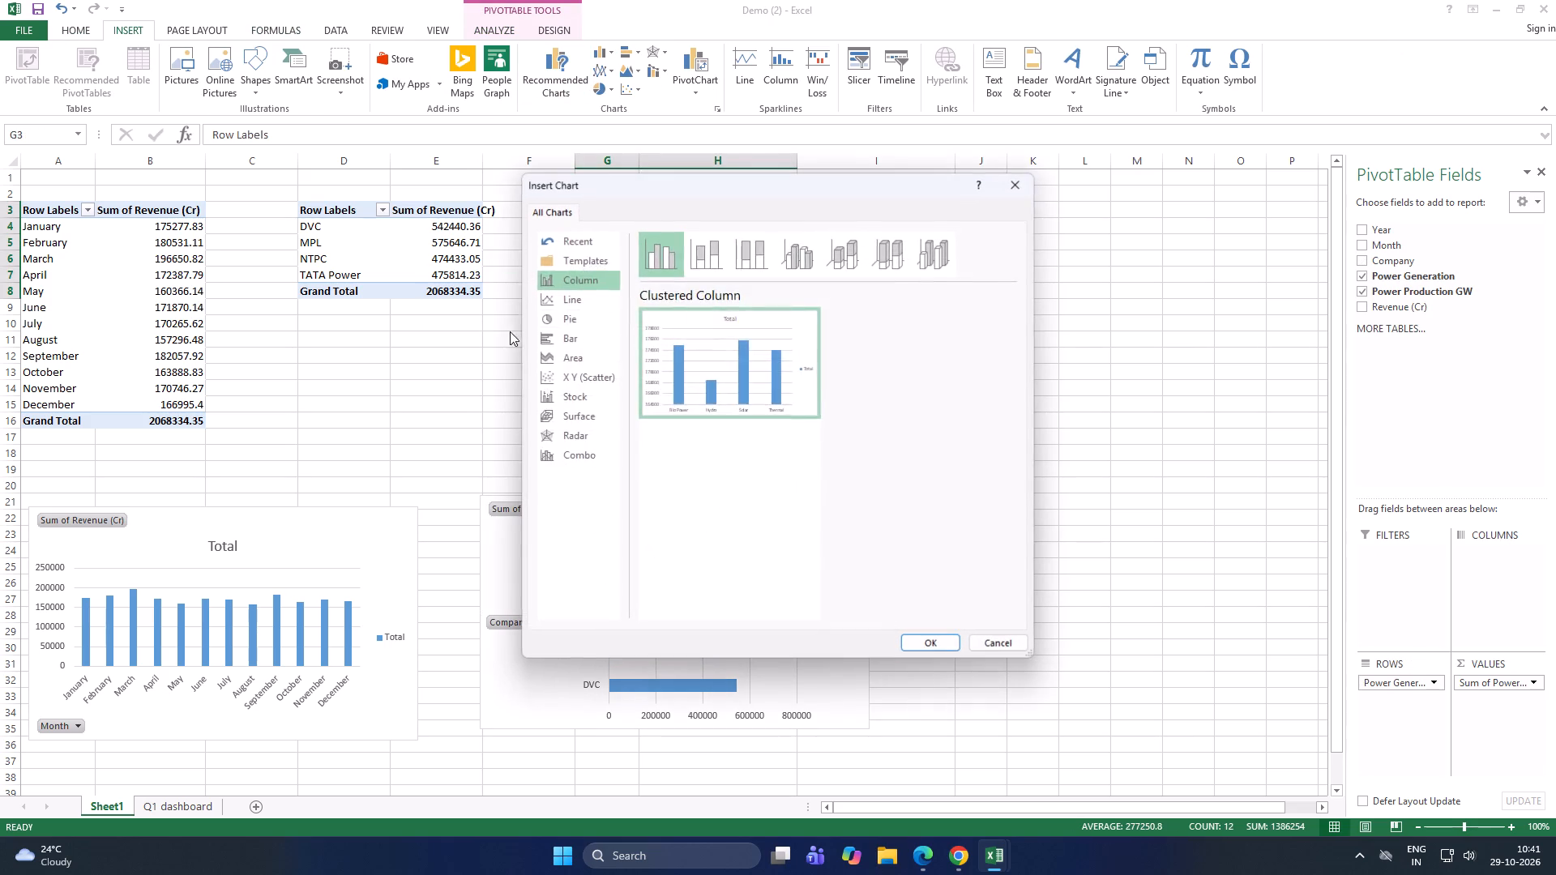
{"action": "left_click", "coordinate": [581, 322]}
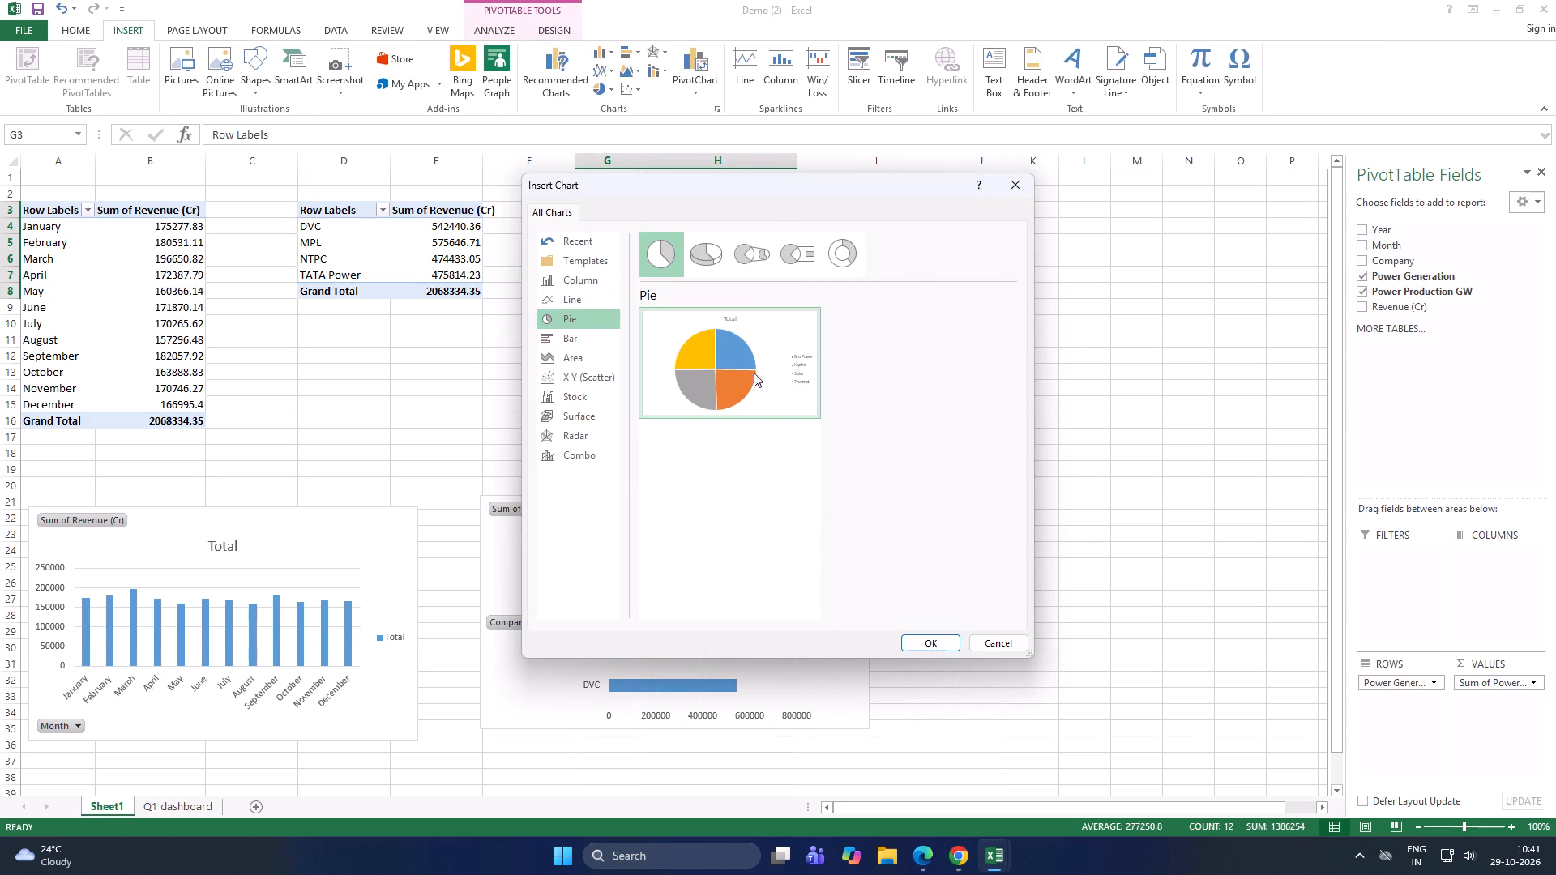
{"action": "left_click", "coordinate": [926, 642]}
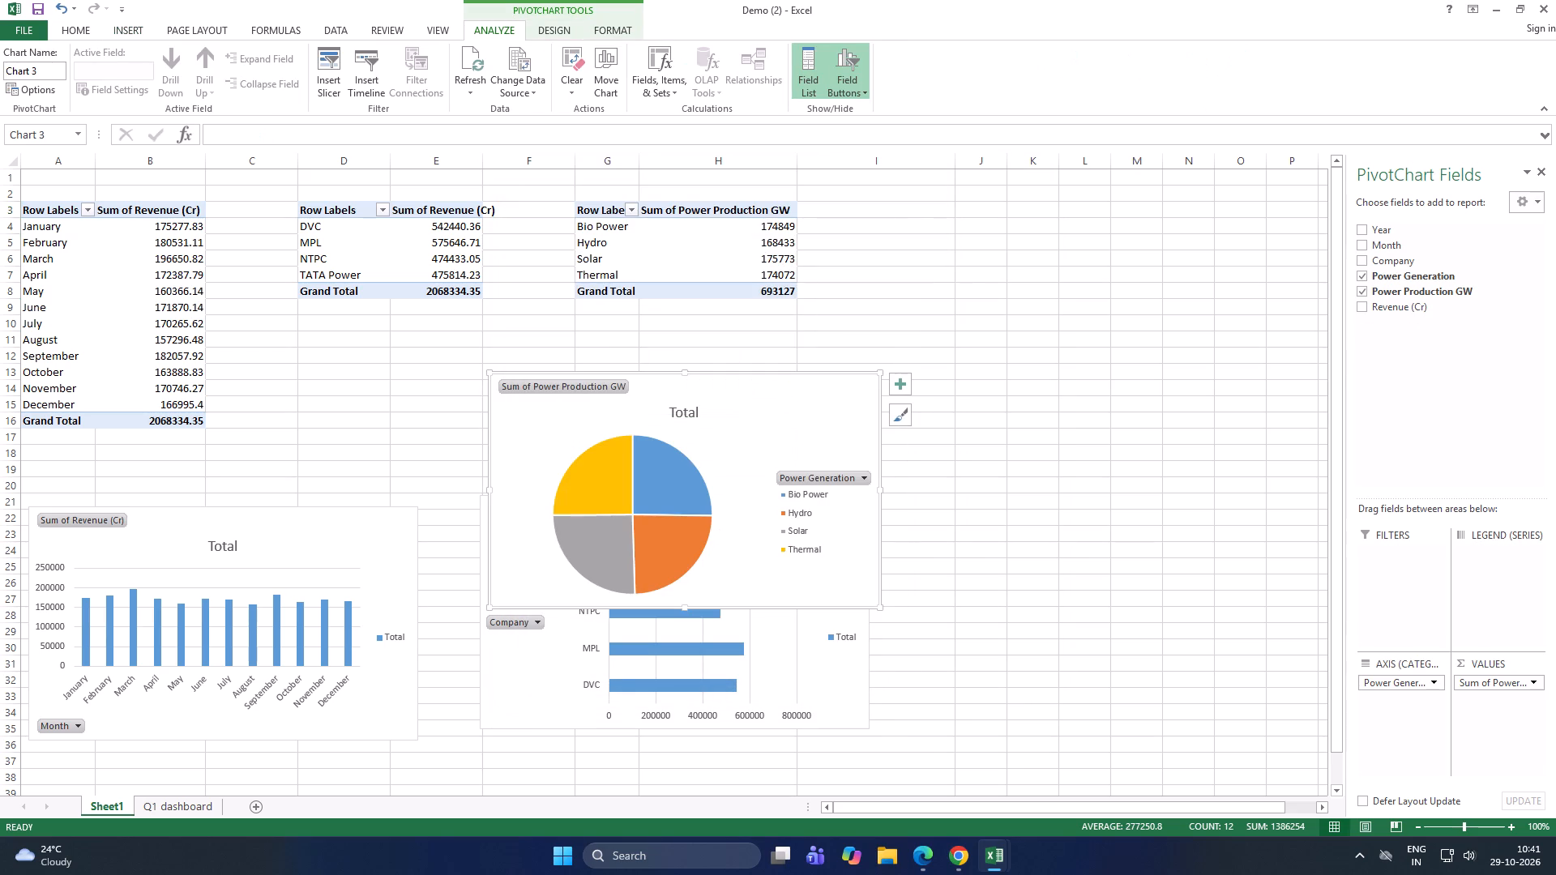
{"action": "left_click_drag", "start_coordinate": [751, 435], "coordinate": [1143, 540]}
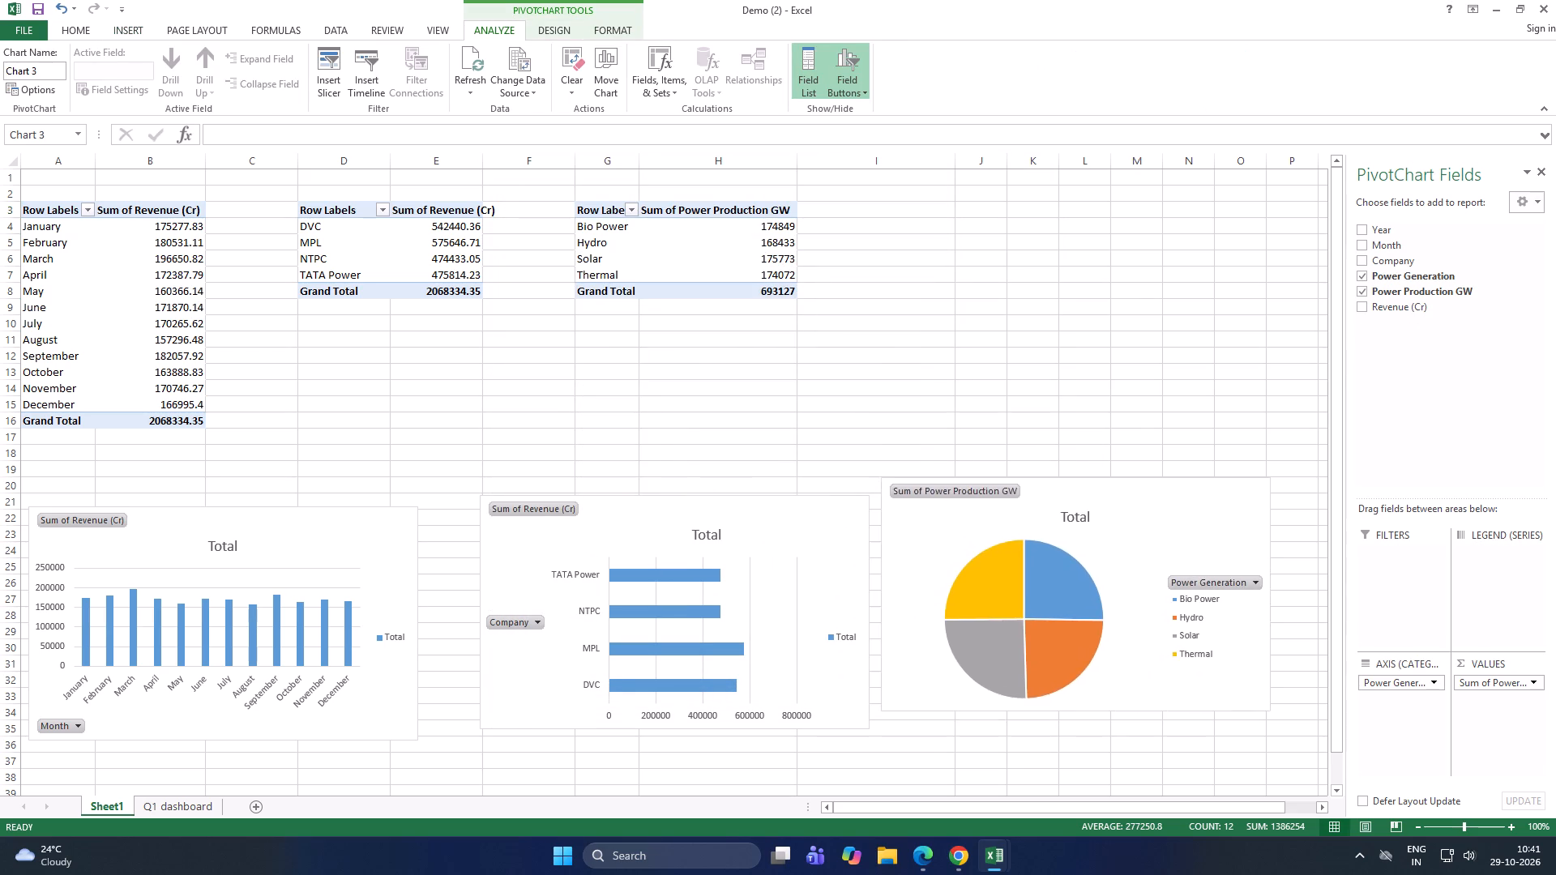
{"action": "left_click_drag", "start_coordinate": [1143, 540], "coordinate": [1161, 553]}
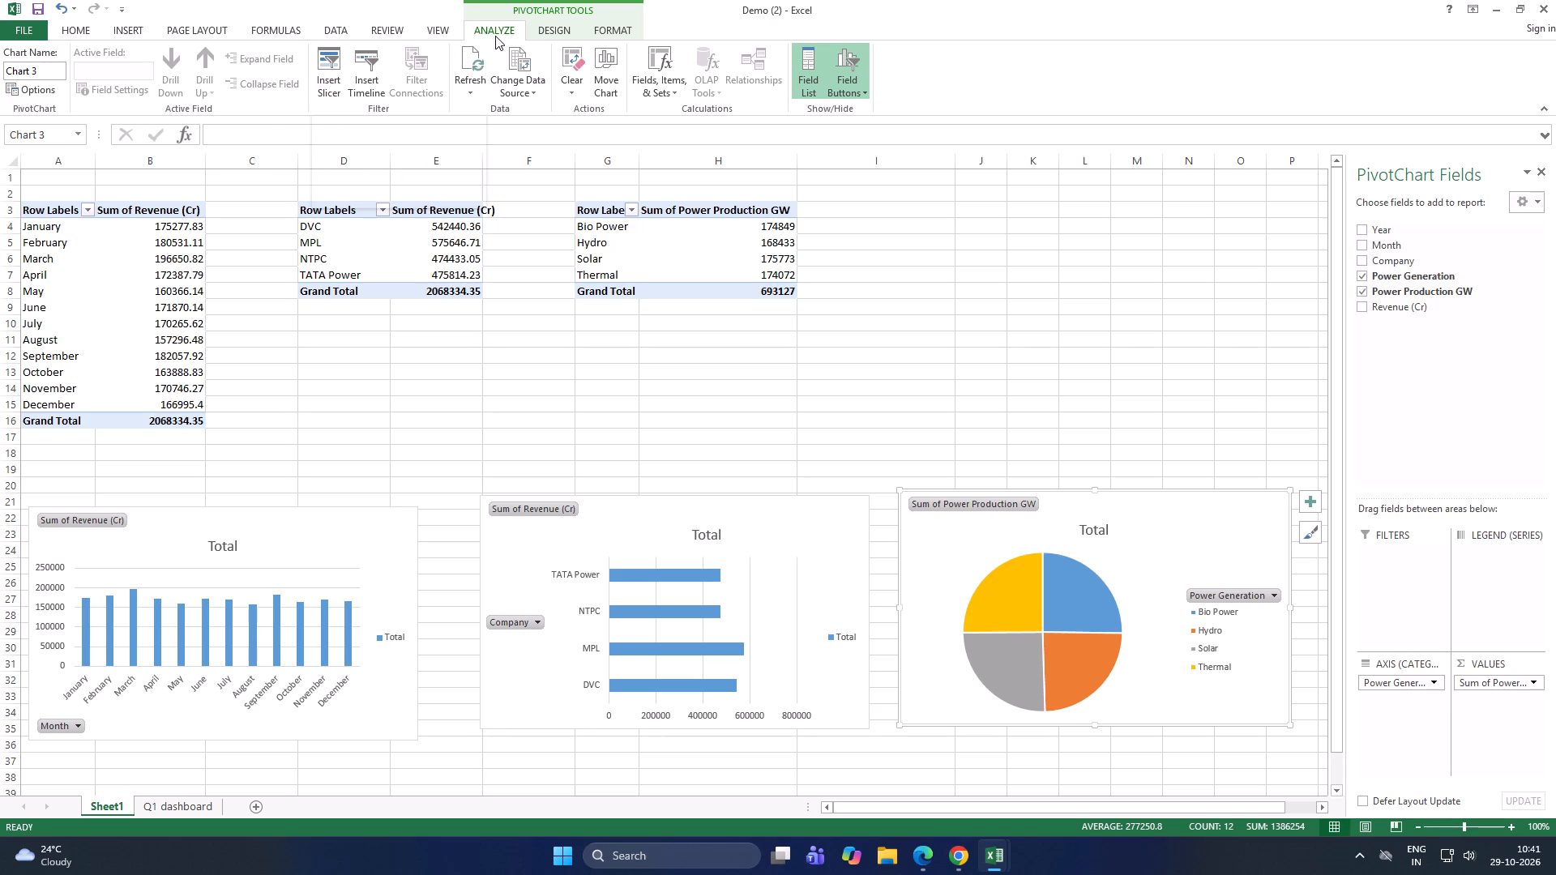
Insert Year, Month and Company slicers for the power generation pie chart.
{"action": "left_click", "coordinate": [327, 85]}
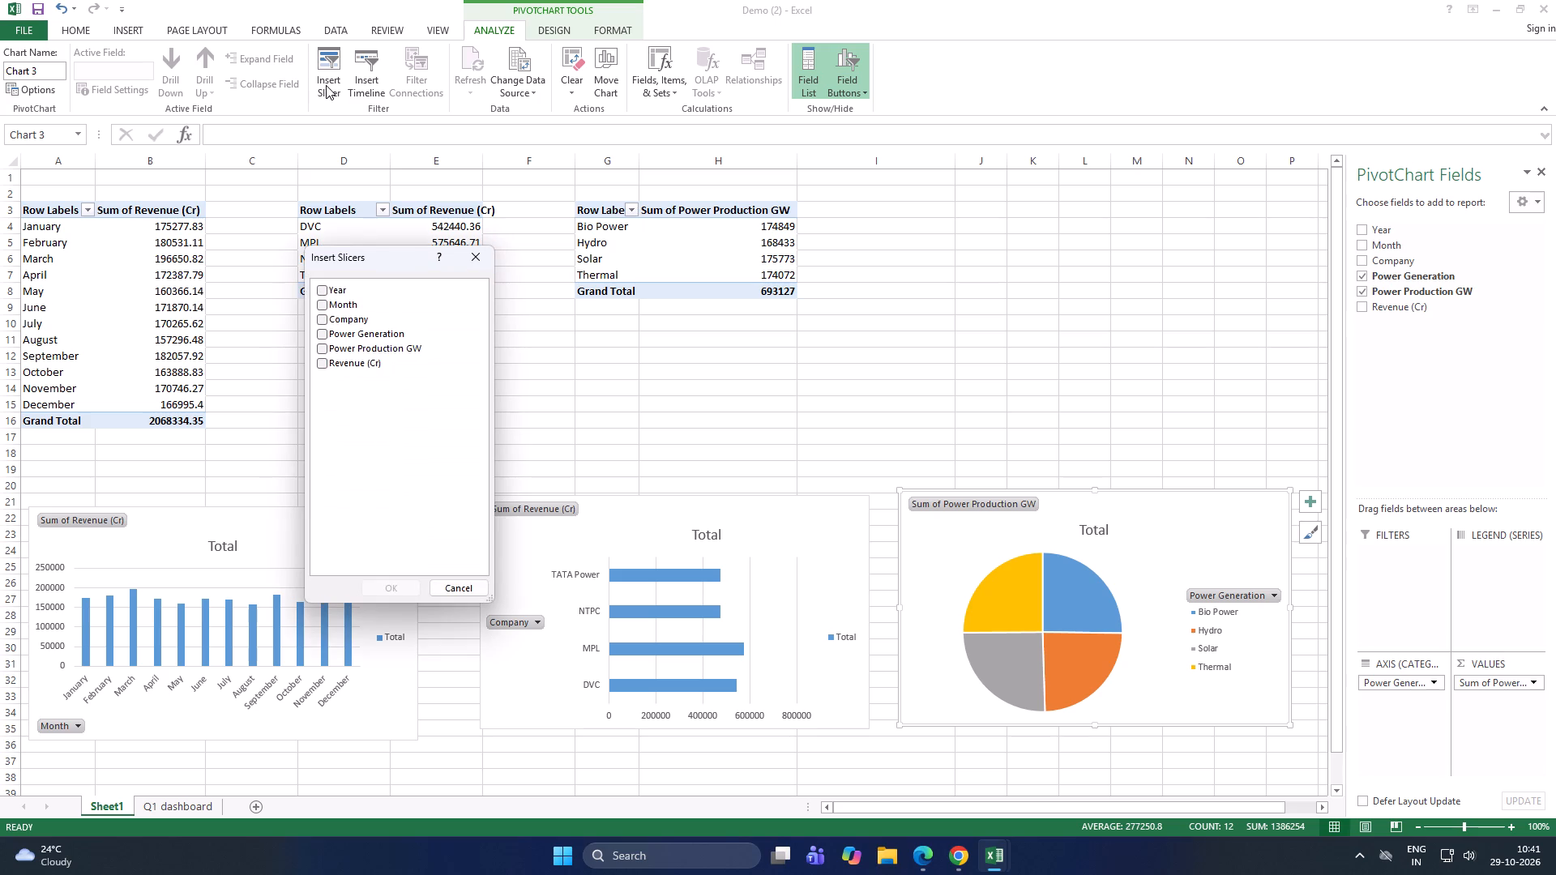
{"action": "left_click", "coordinate": [317, 293]}
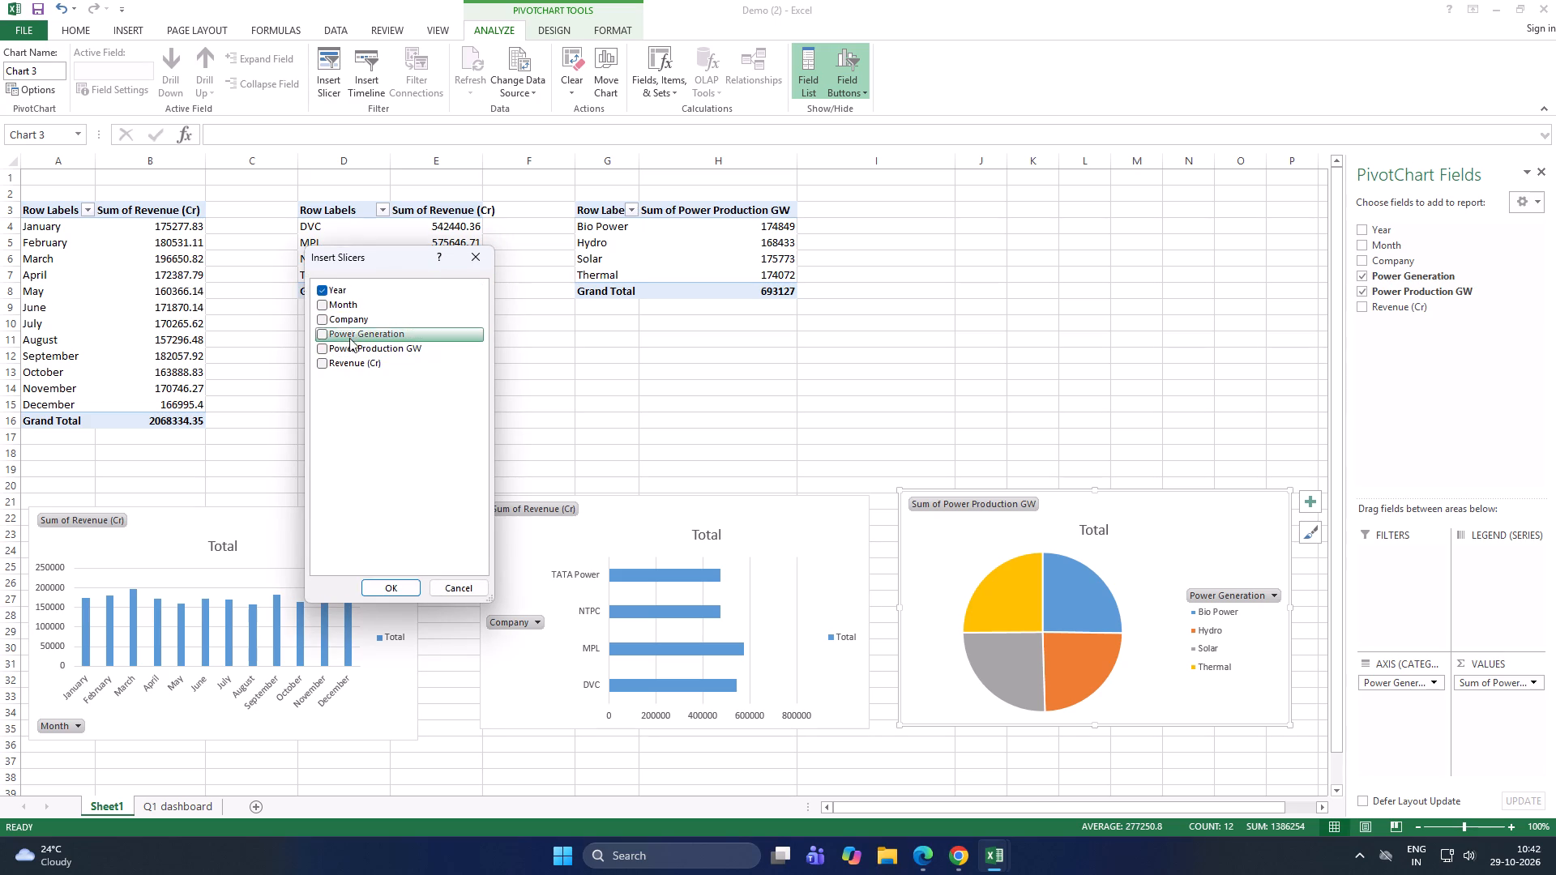
{"action": "left_click", "coordinate": [328, 303]}
{"action": "left_click", "coordinate": [321, 302]}
{"action": "left_click", "coordinate": [320, 313]}
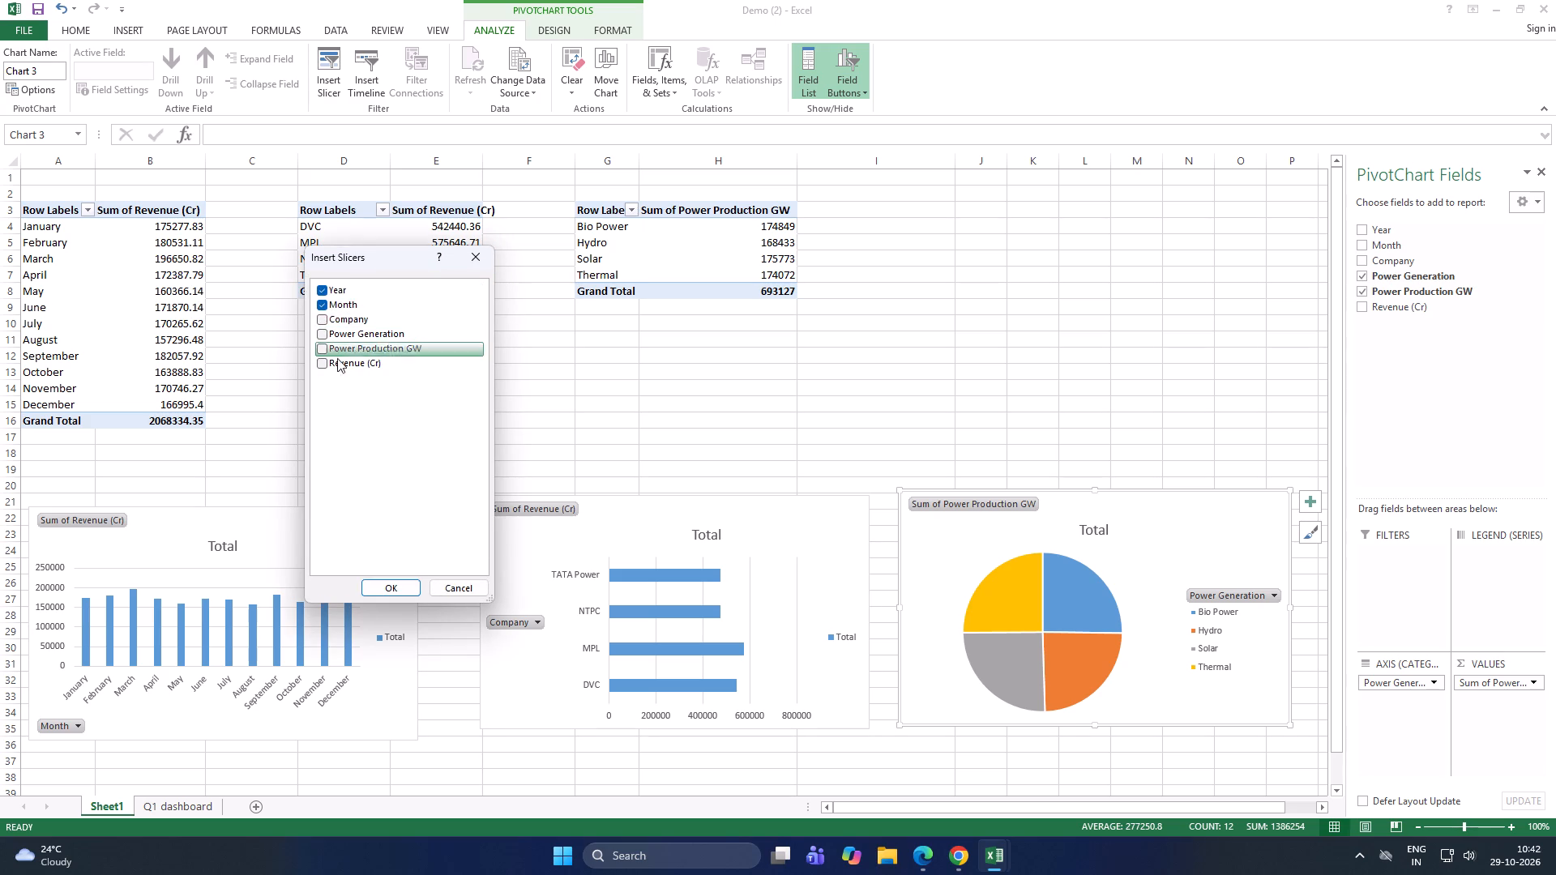
{"action": "left_click", "coordinate": [322, 320]}
{"action": "left_click", "coordinate": [387, 582]}
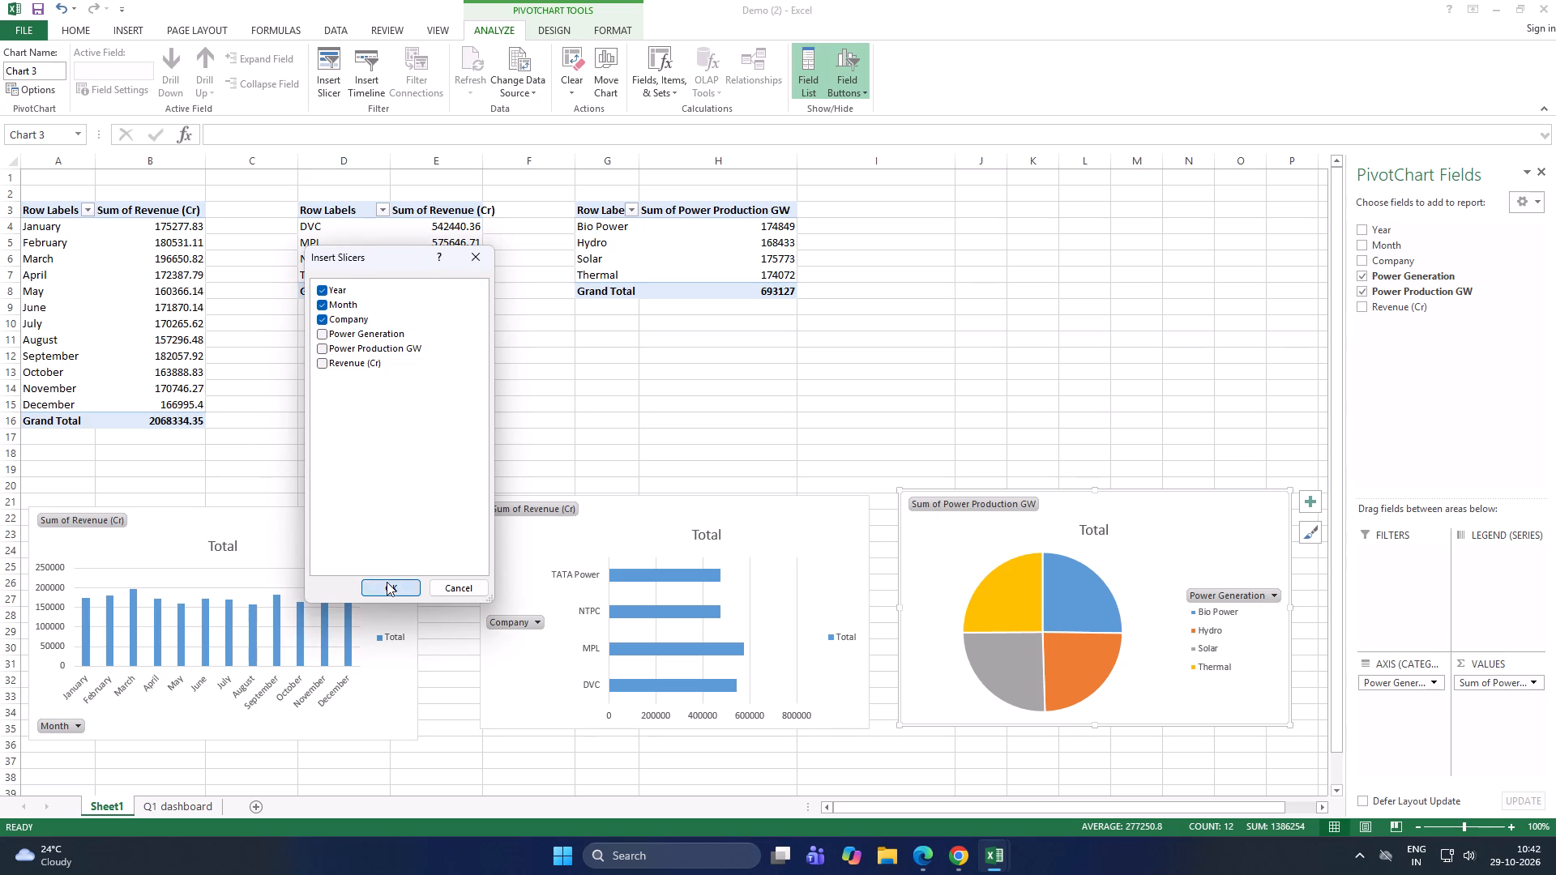
Arrange the Year, Month and Company slicers side by side in that order, beside the PivotTables and above the pie chart.
{"action": "left_click_drag", "start_coordinate": [741, 433], "coordinate": [742, 433]}
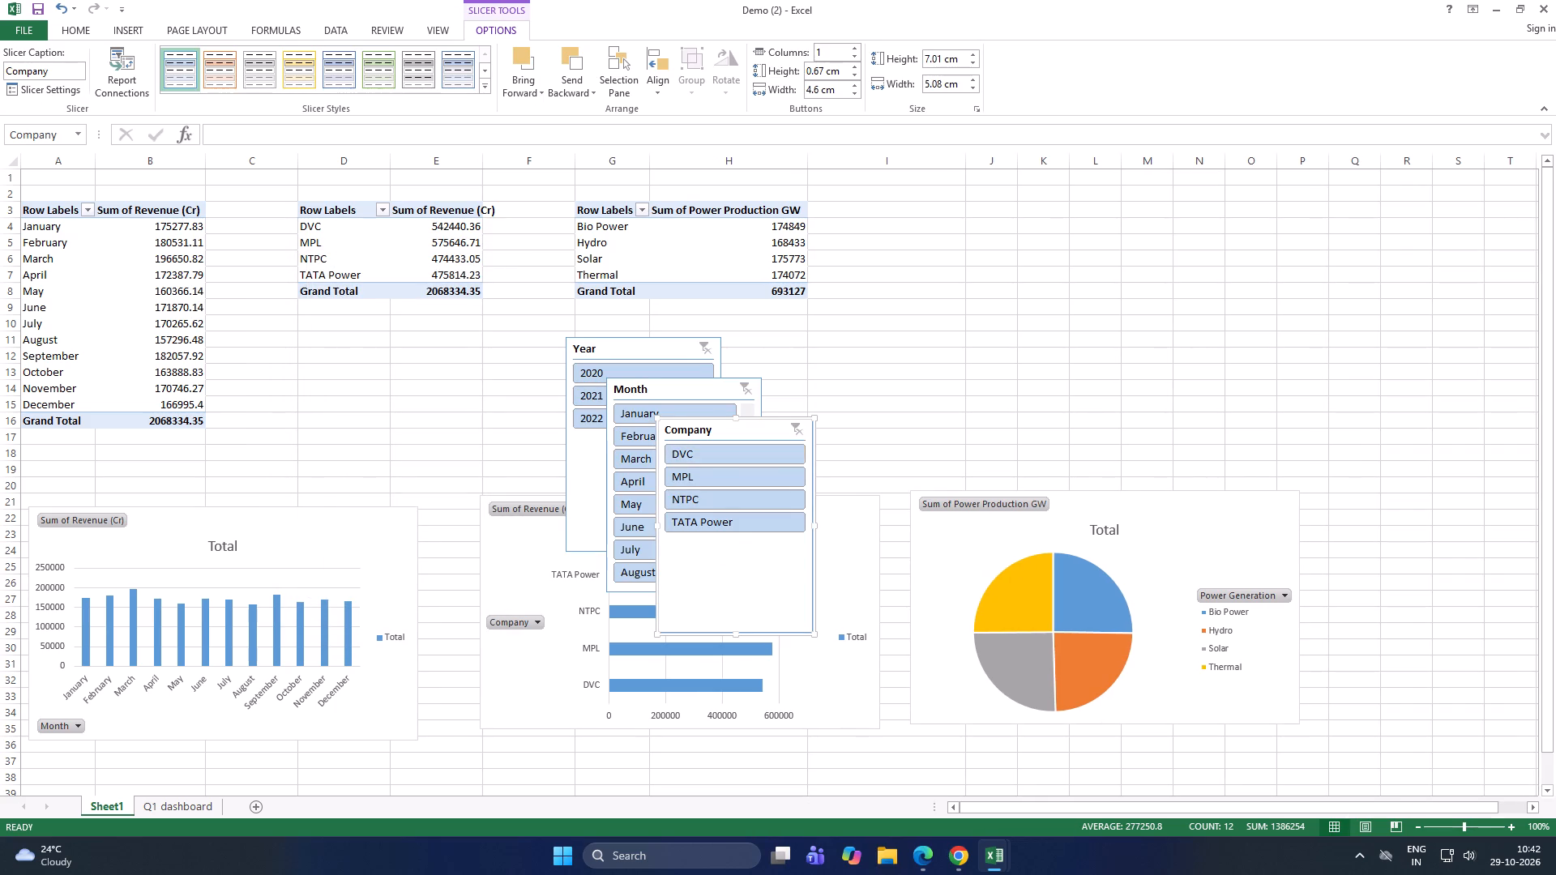
{"action": "left_click_drag", "start_coordinate": [742, 433], "coordinate": [1265, 203]}
{"action": "left_click_drag", "start_coordinate": [700, 391], "coordinate": [1106, 195]}
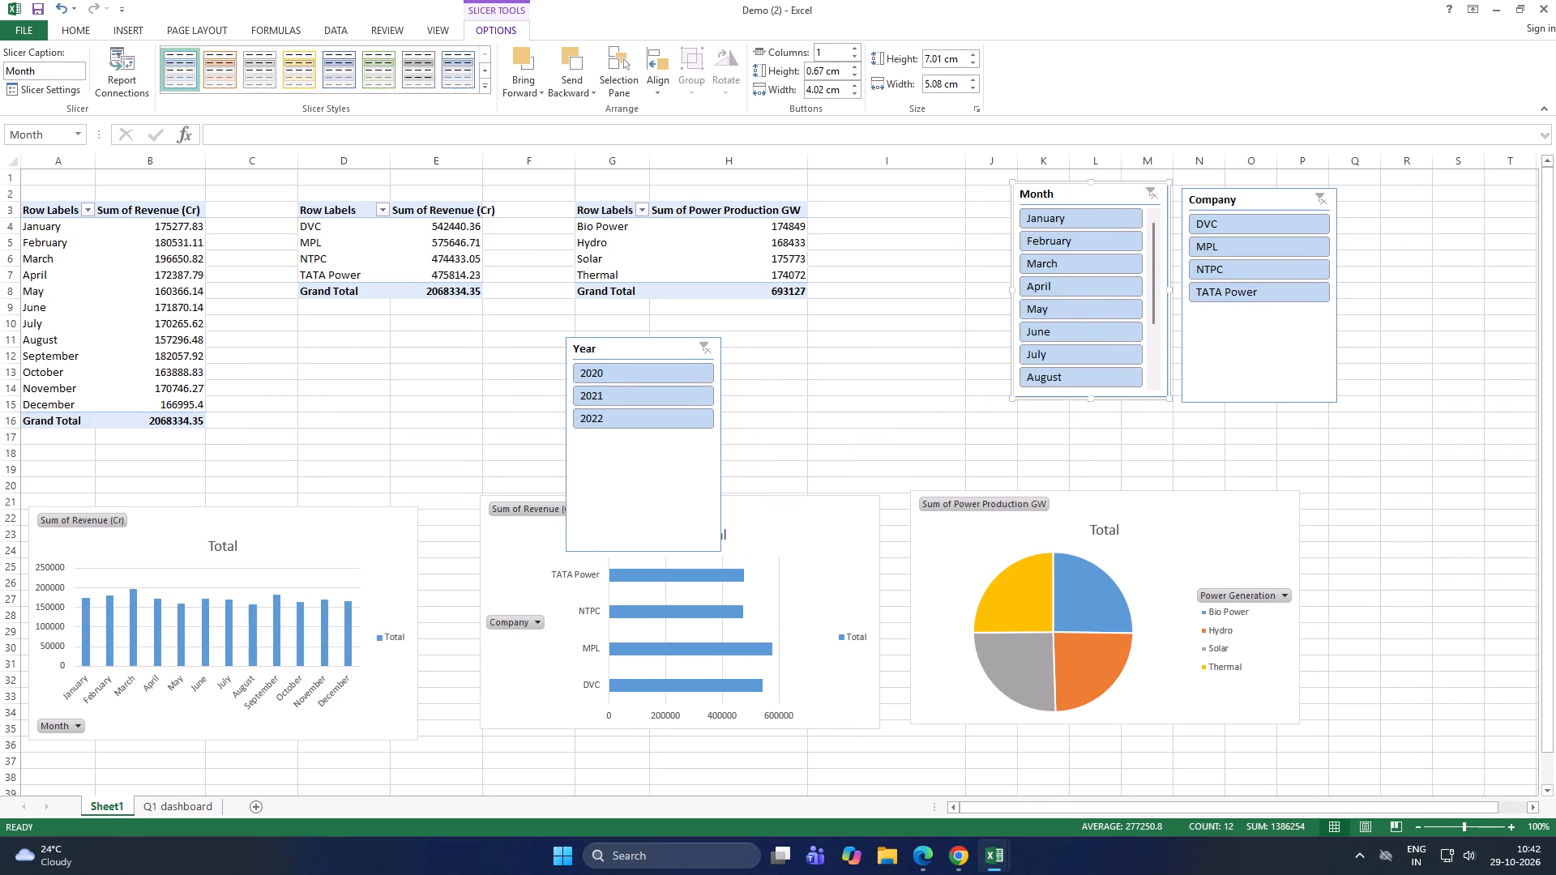
{"action": "left_click_drag", "start_coordinate": [665, 353], "coordinate": [939, 202]}
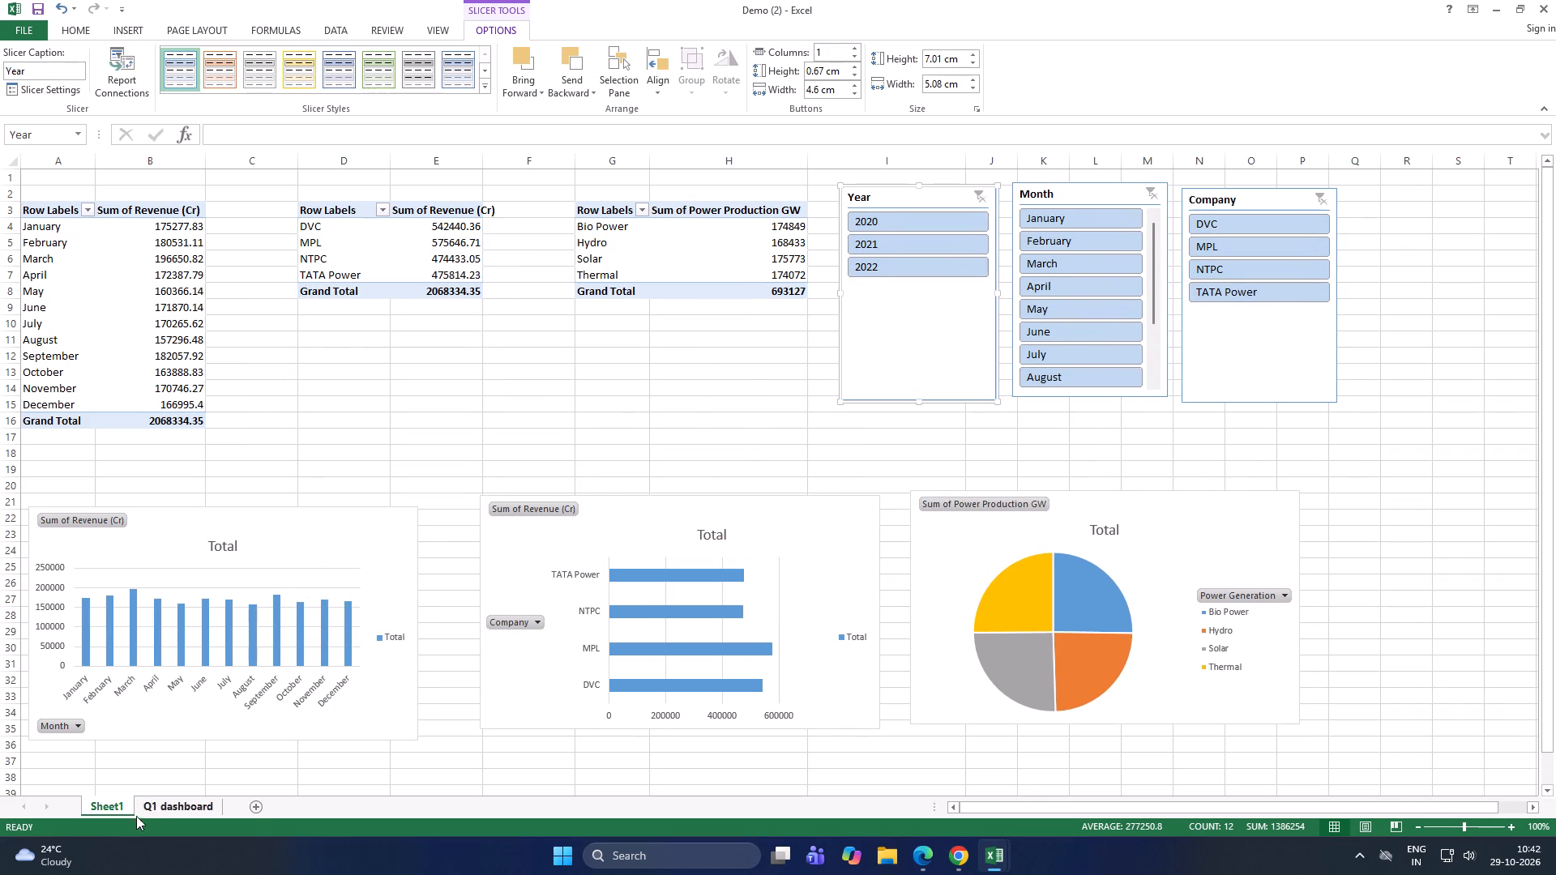
Add a new blank worksheet after Sheet1 and turn off its gridlines.
{"action": "left_click", "coordinate": [254, 809]}
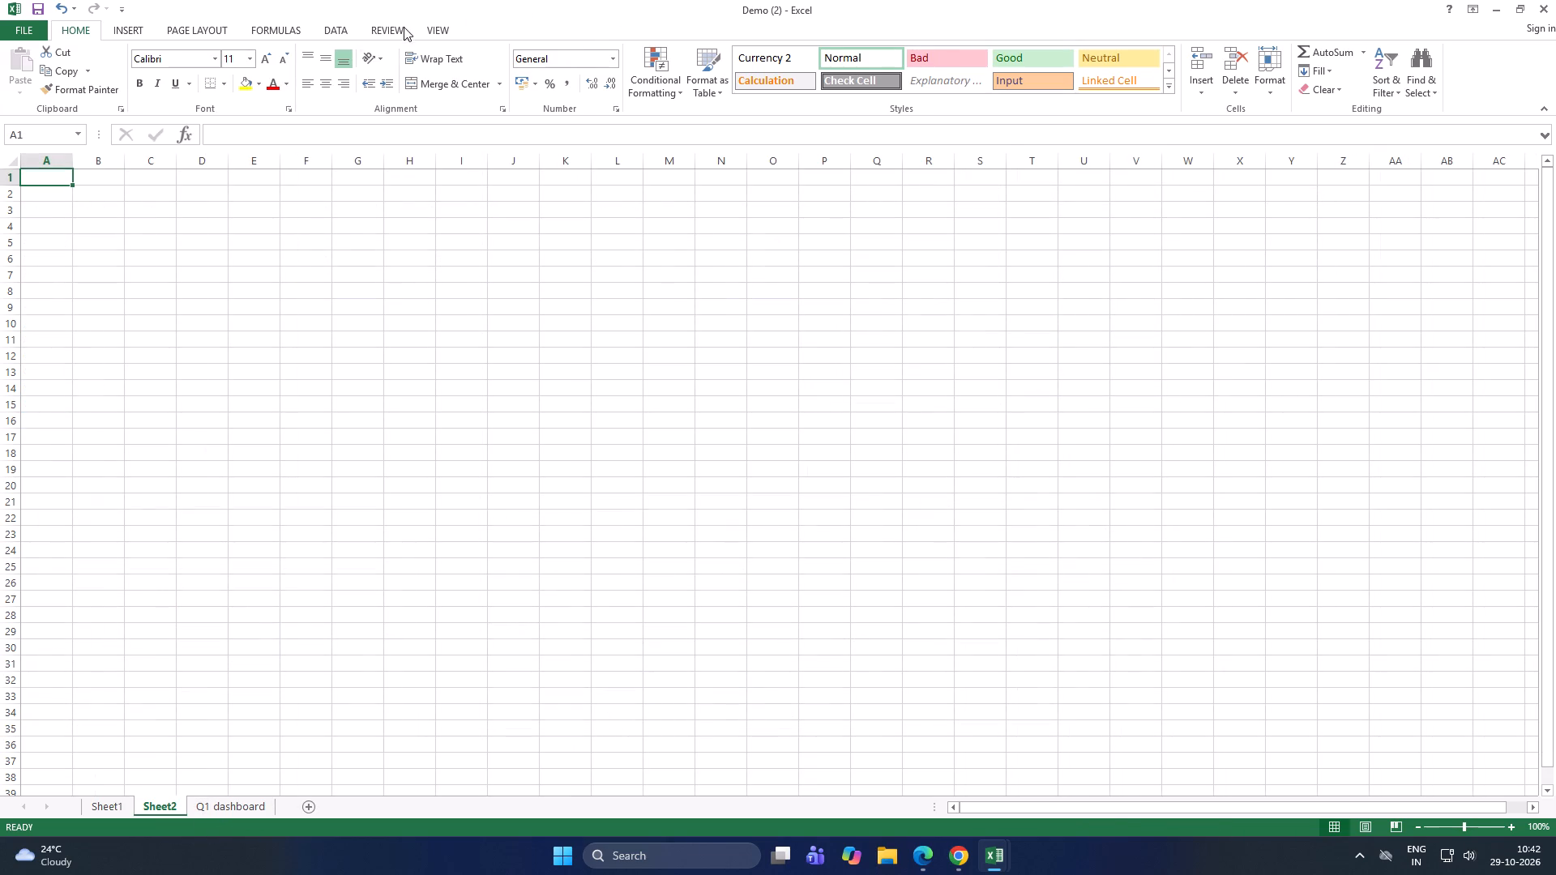
{"action": "left_click", "coordinate": [426, 29]}
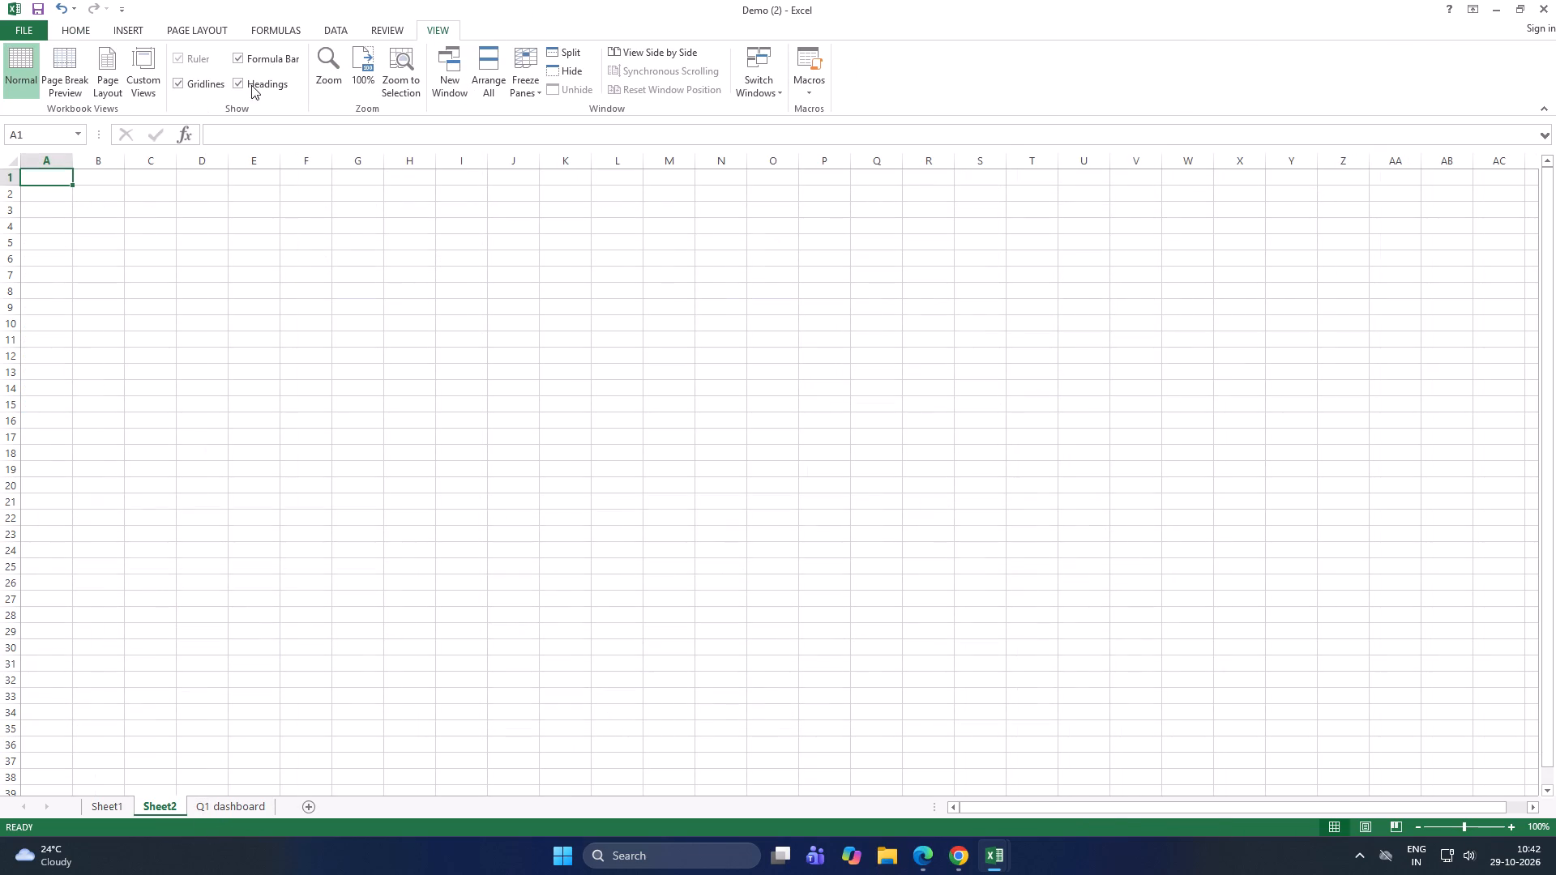
{"action": "left_click", "coordinate": [183, 85]}
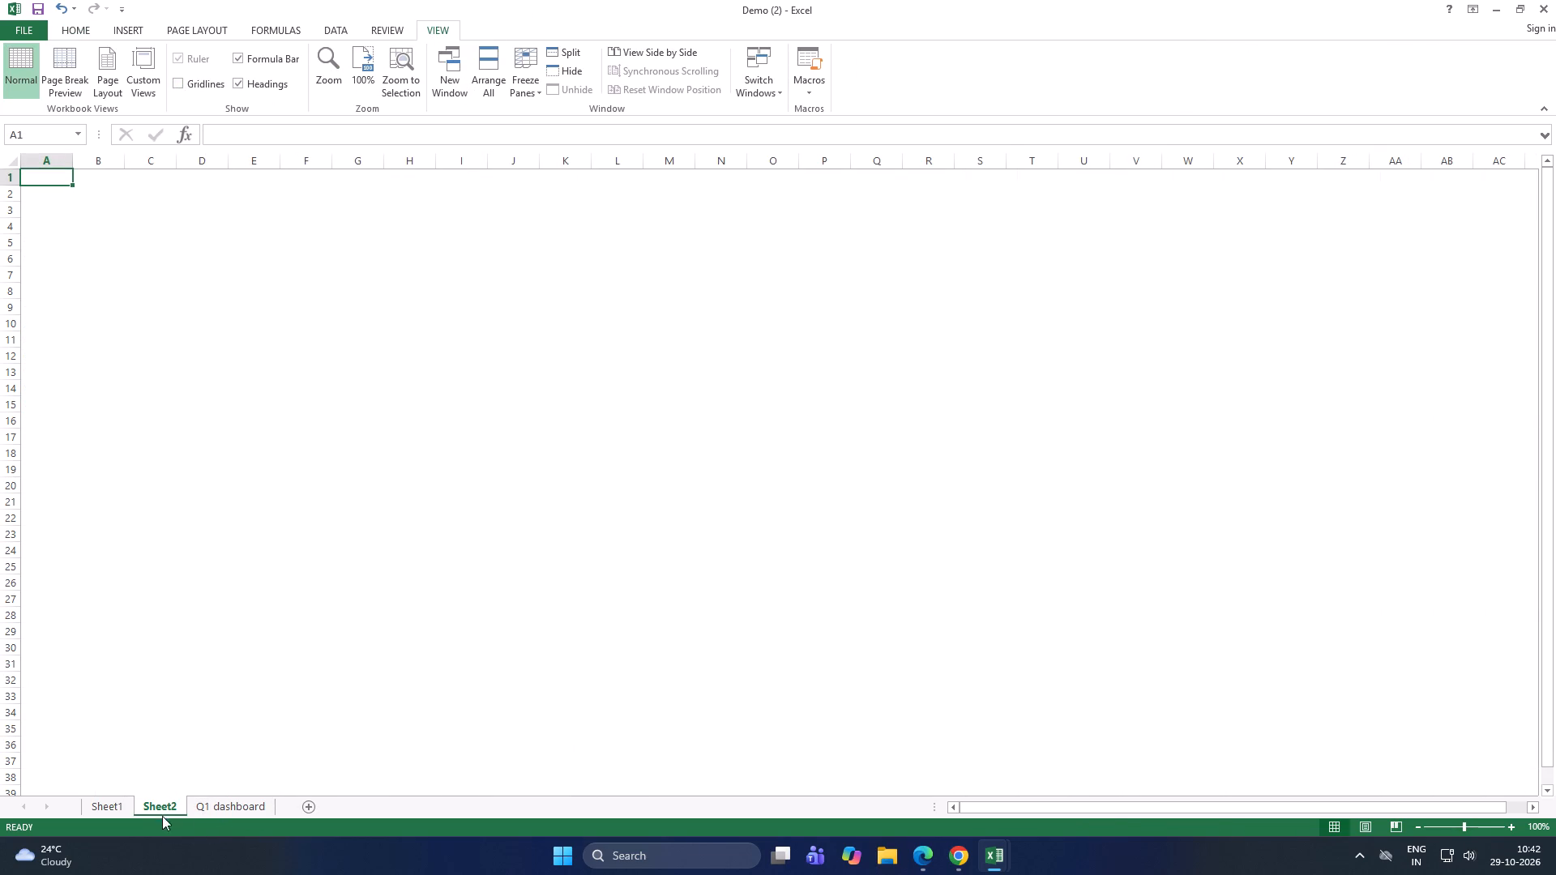
Copy the Year slicer from Sheet1 and paste it at cell A1 of Sheet2.
{"action": "left_click", "coordinate": [113, 813]}
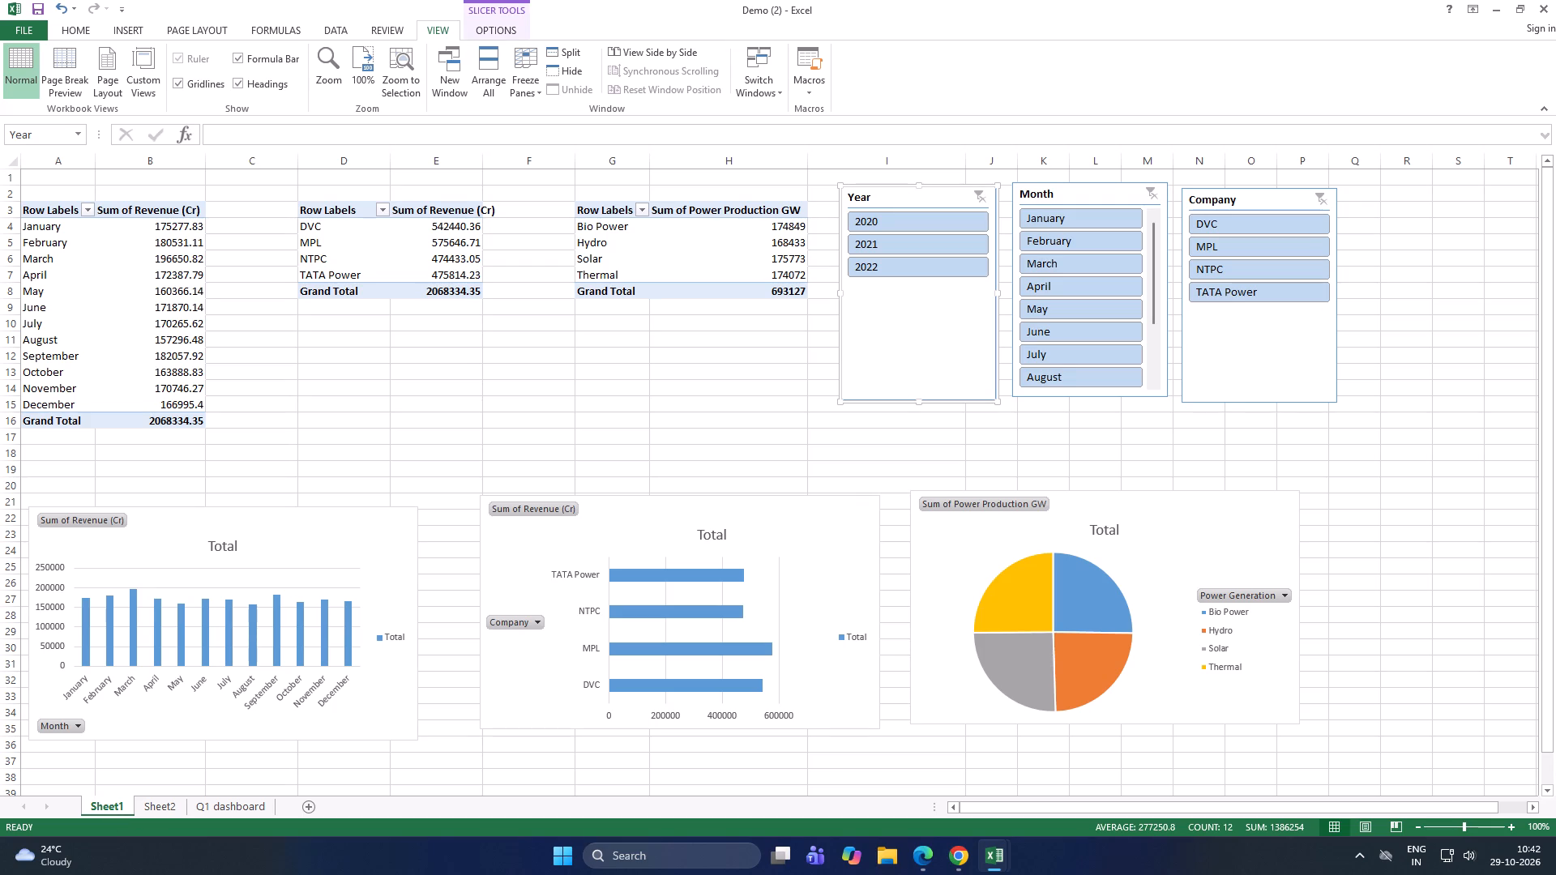
{"action": "left_click_drag", "start_coordinate": [906, 286], "coordinate": [885, 280]}
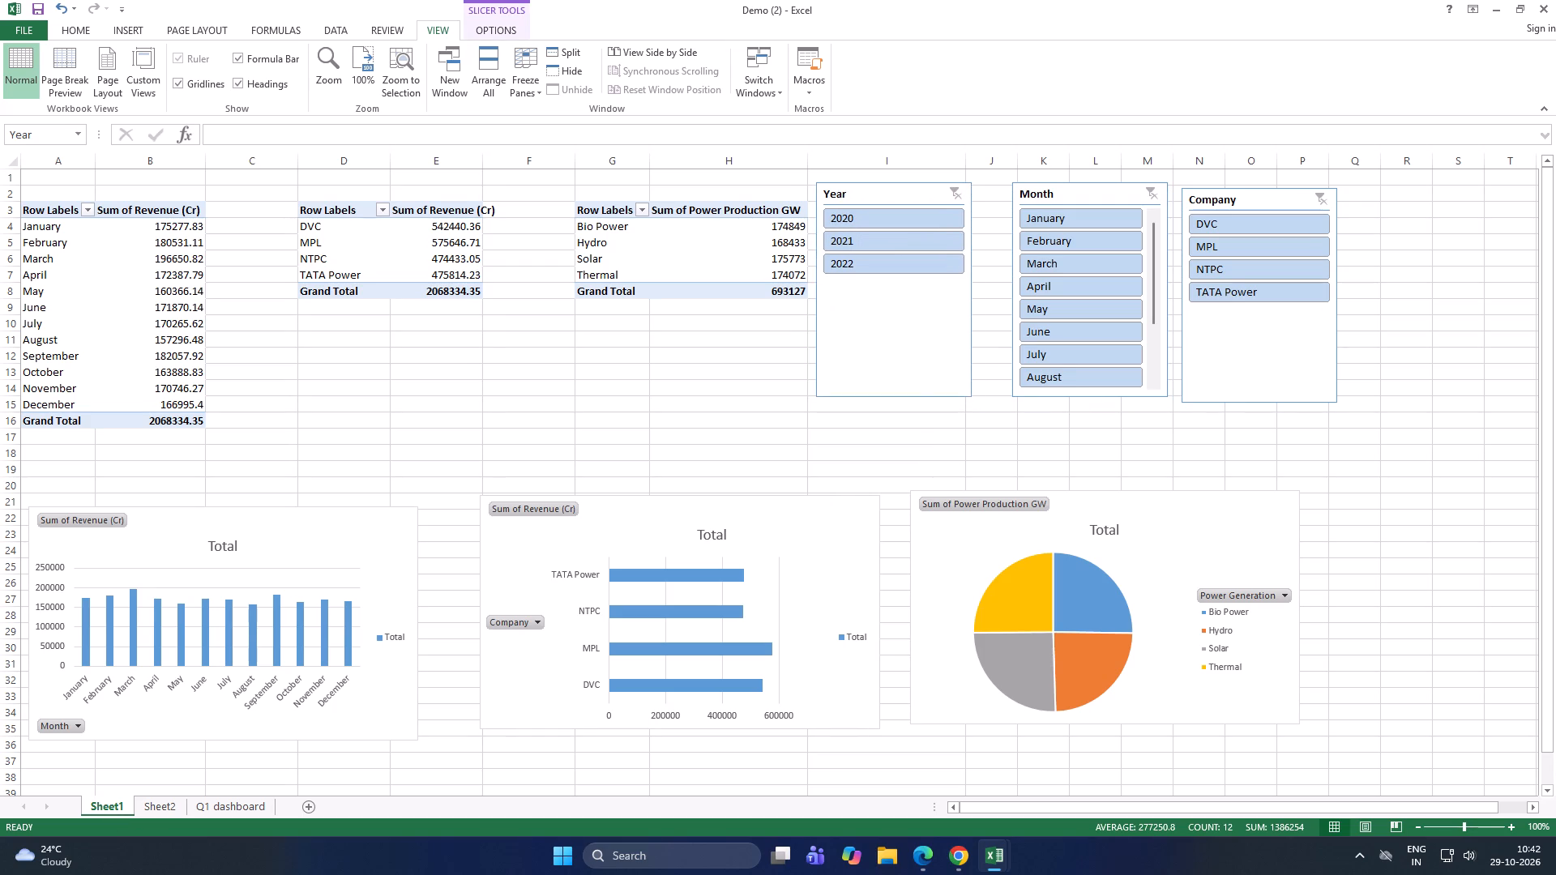
{"action": "left_click_drag", "start_coordinate": [885, 280], "coordinate": [887, 280]}
{"action": "key", "text": "ctrl+c"}
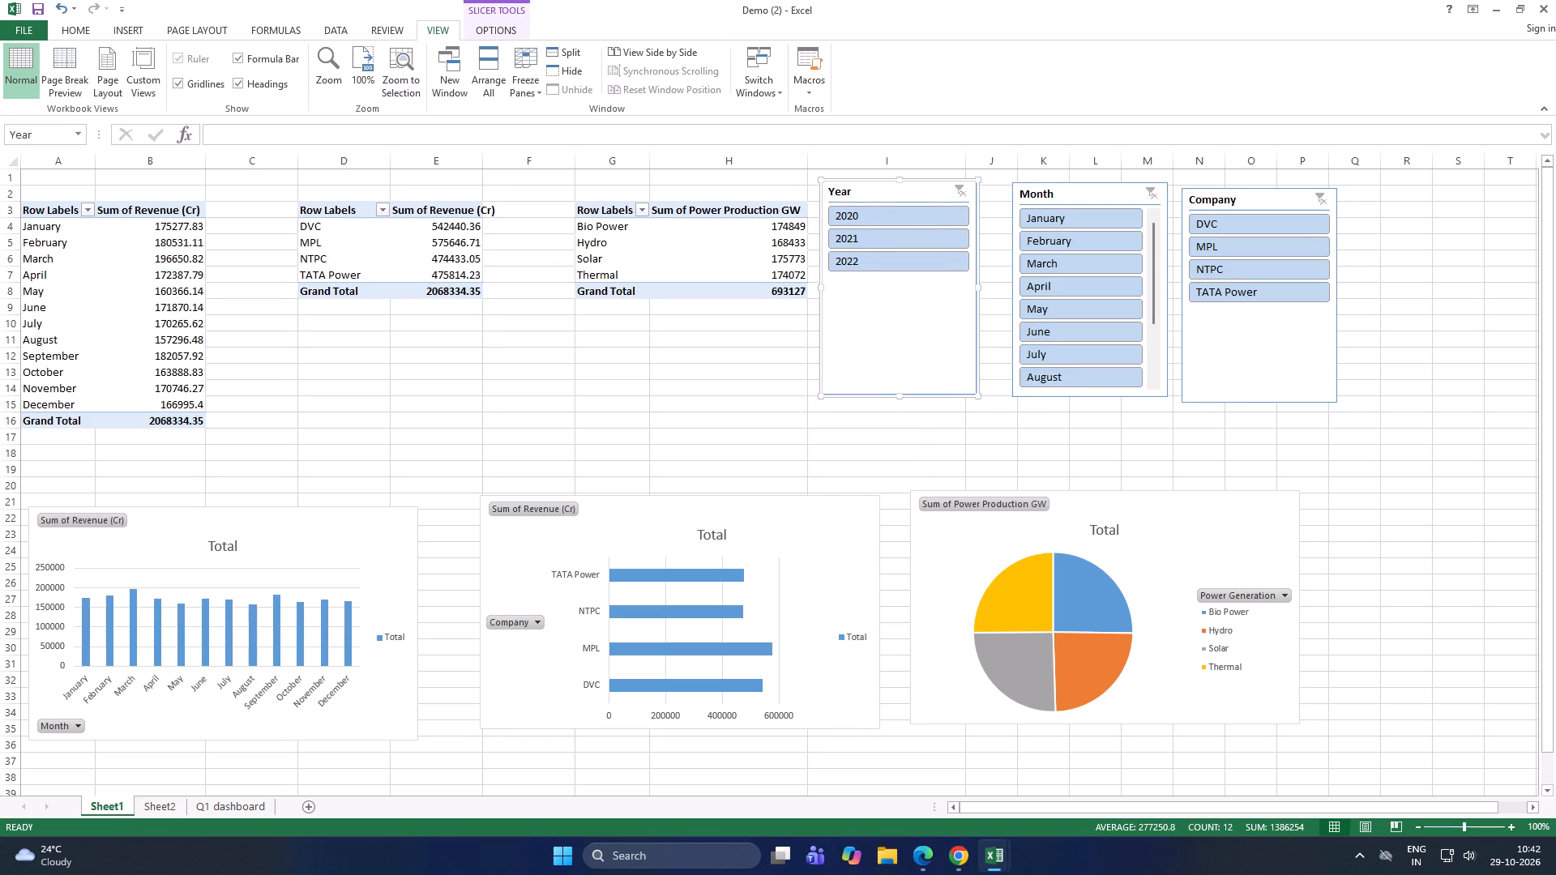
{"action": "left_click", "coordinate": [152, 798]}
{"action": "key", "text": "ctrl+v"}
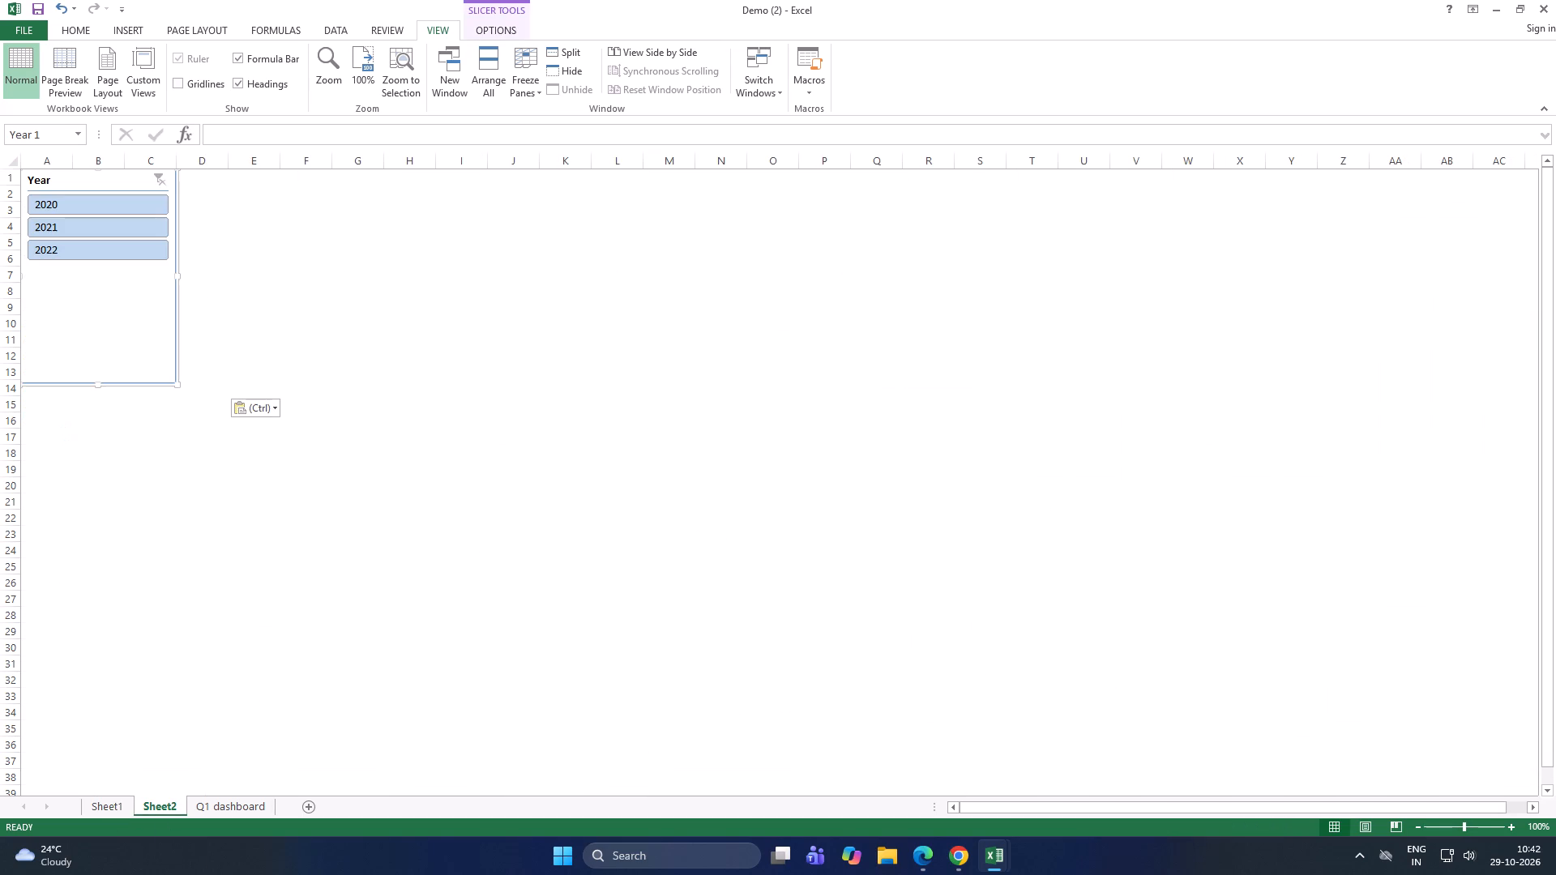
Copy the Month slicer from Sheet1 and paste it at cell E1 of Sheet2, beside the Year slicer.
{"action": "left_click", "coordinate": [214, 184]}
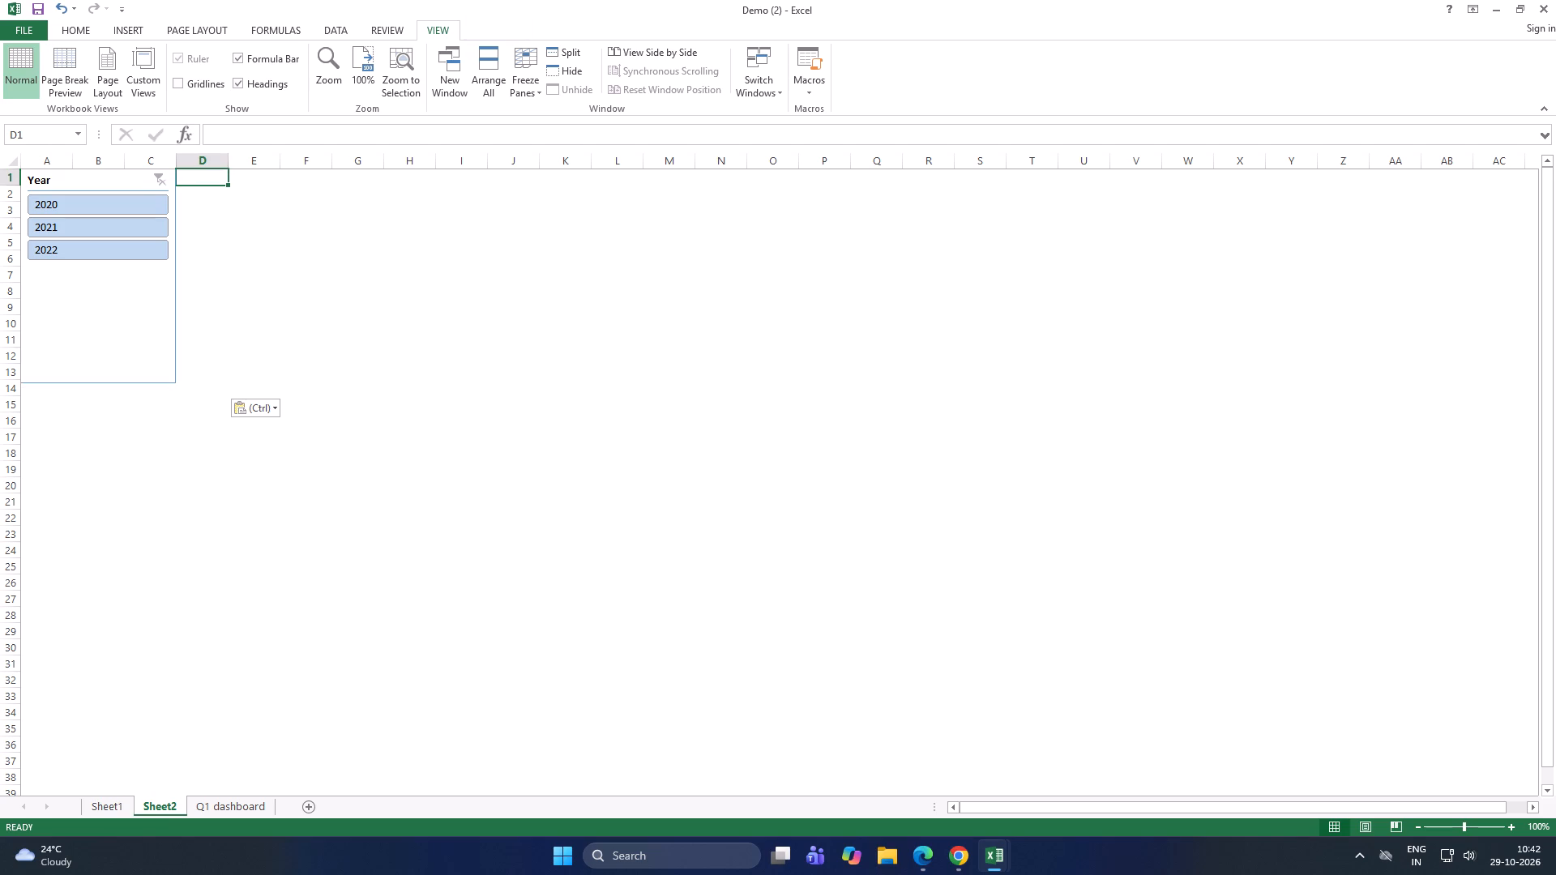
{"action": "left_click", "coordinate": [238, 181]}
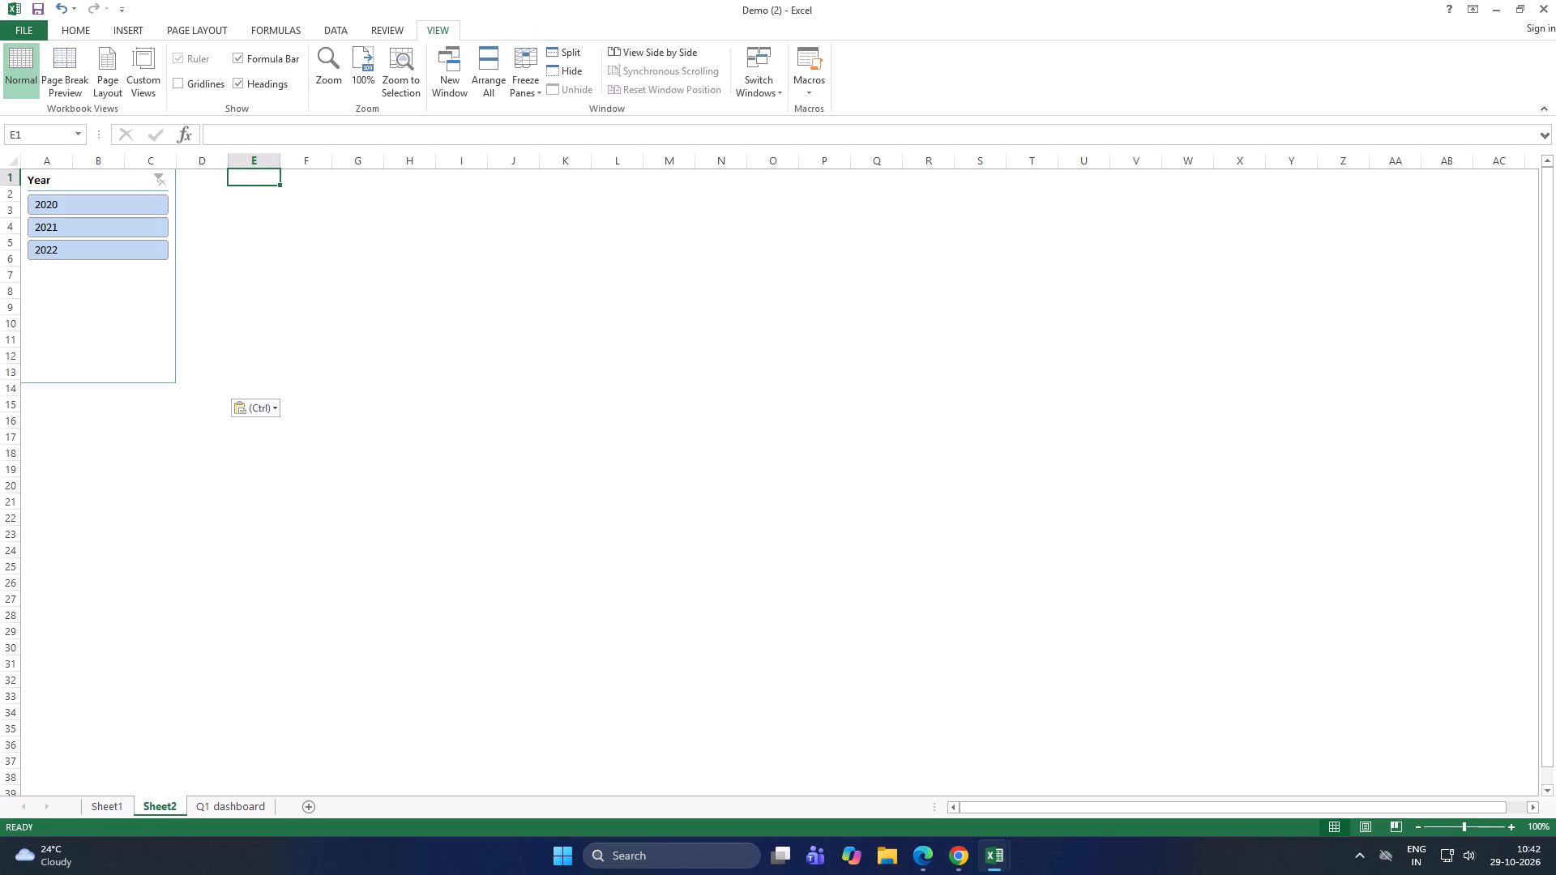
{"action": "left_click", "coordinate": [99, 800]}
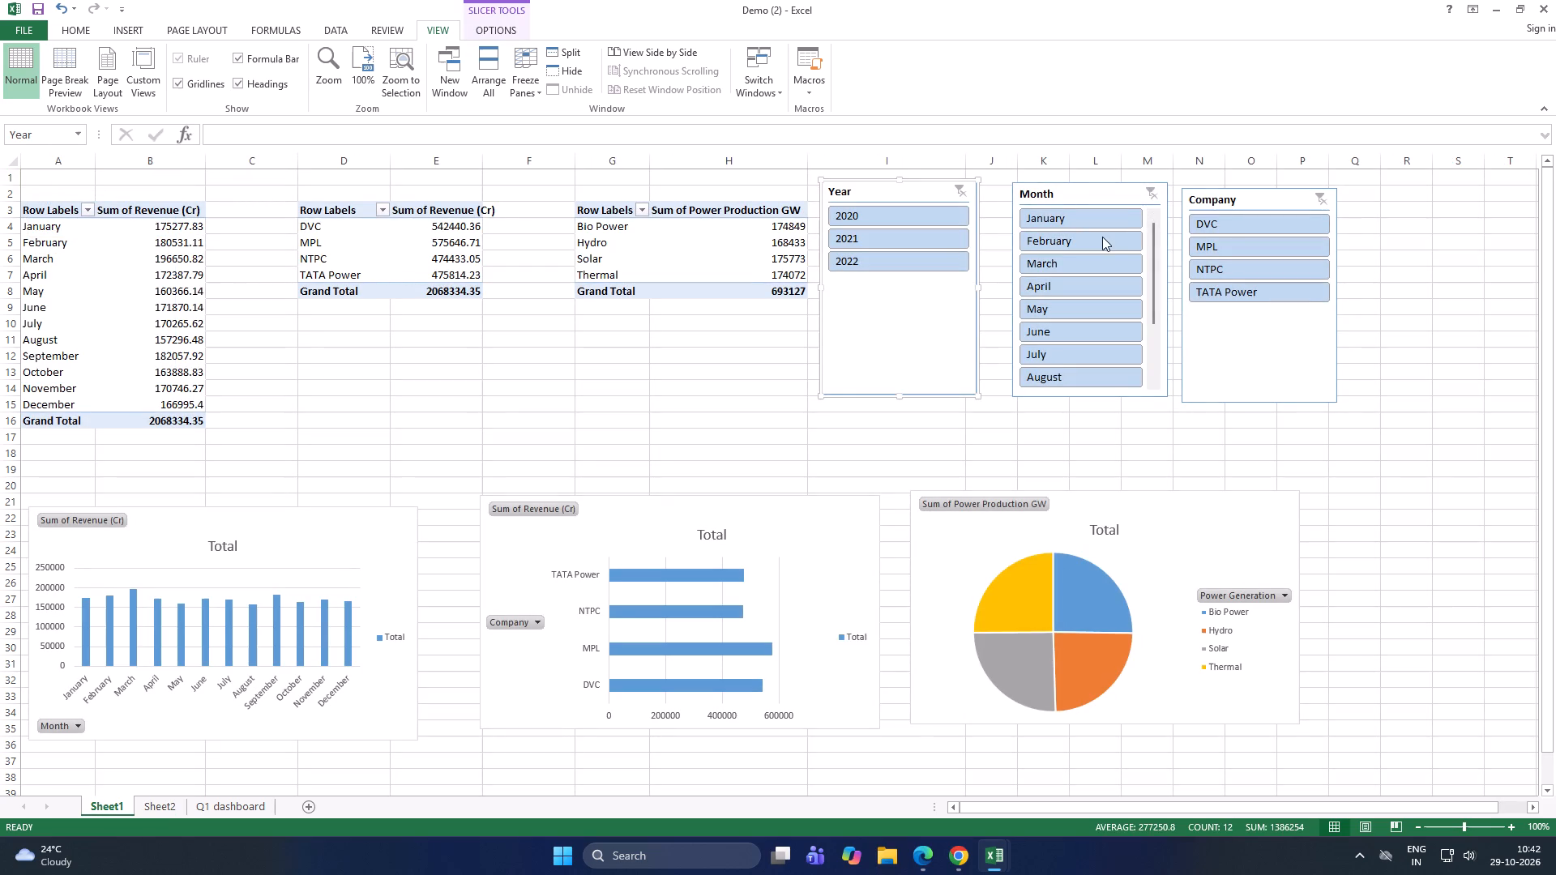
{"action": "left_click", "coordinate": [1115, 195]}
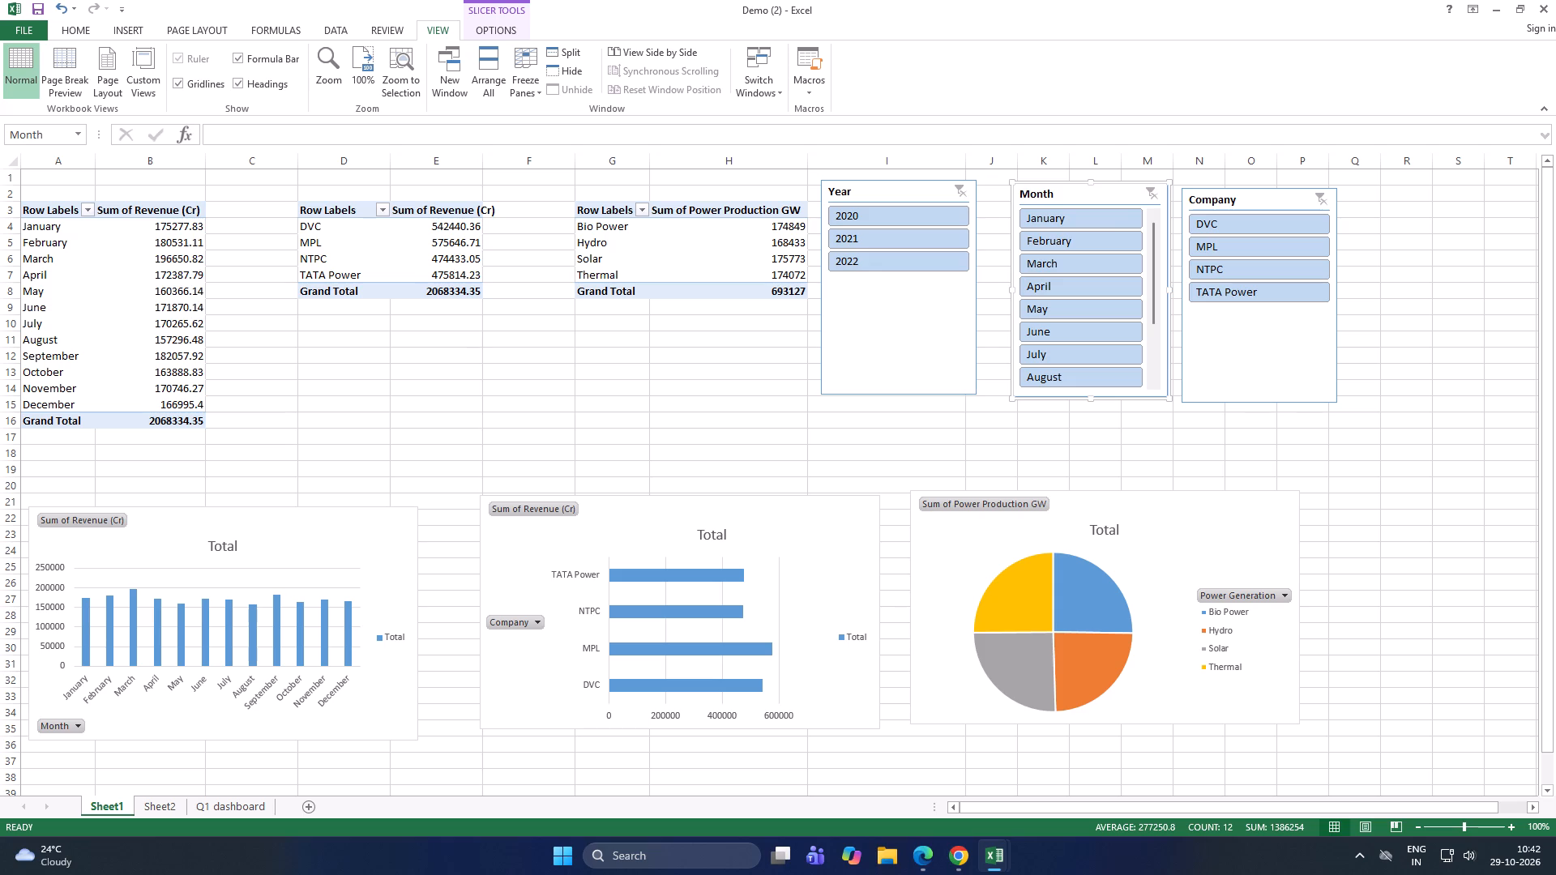
{"action": "key", "text": "ctrl+c"}
{"action": "left_click", "coordinate": [176, 809]}
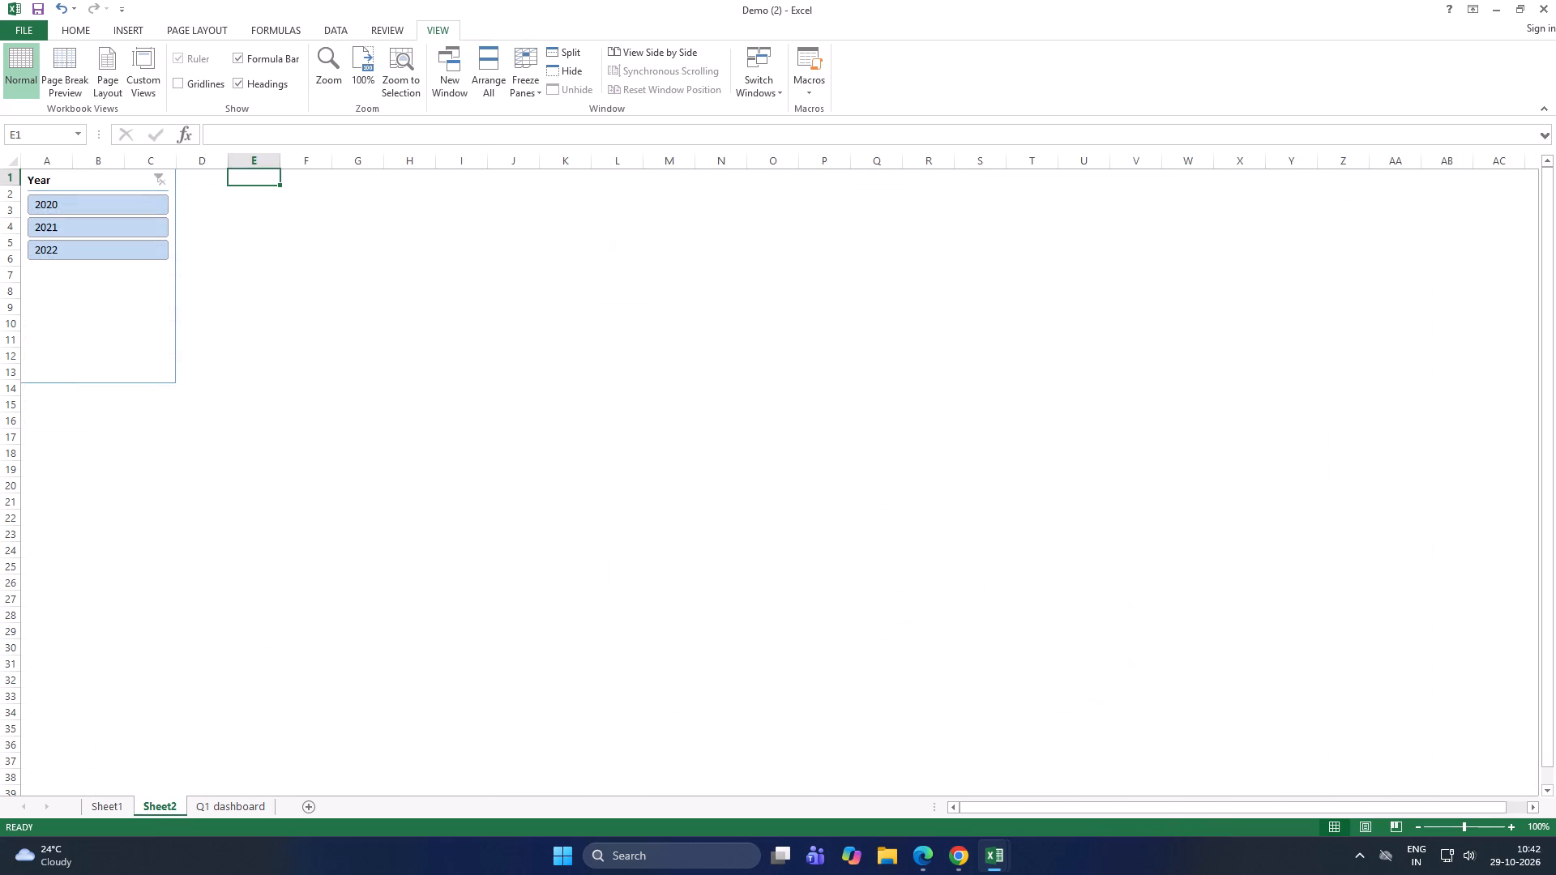
{"action": "key", "text": "ctrl+v"}
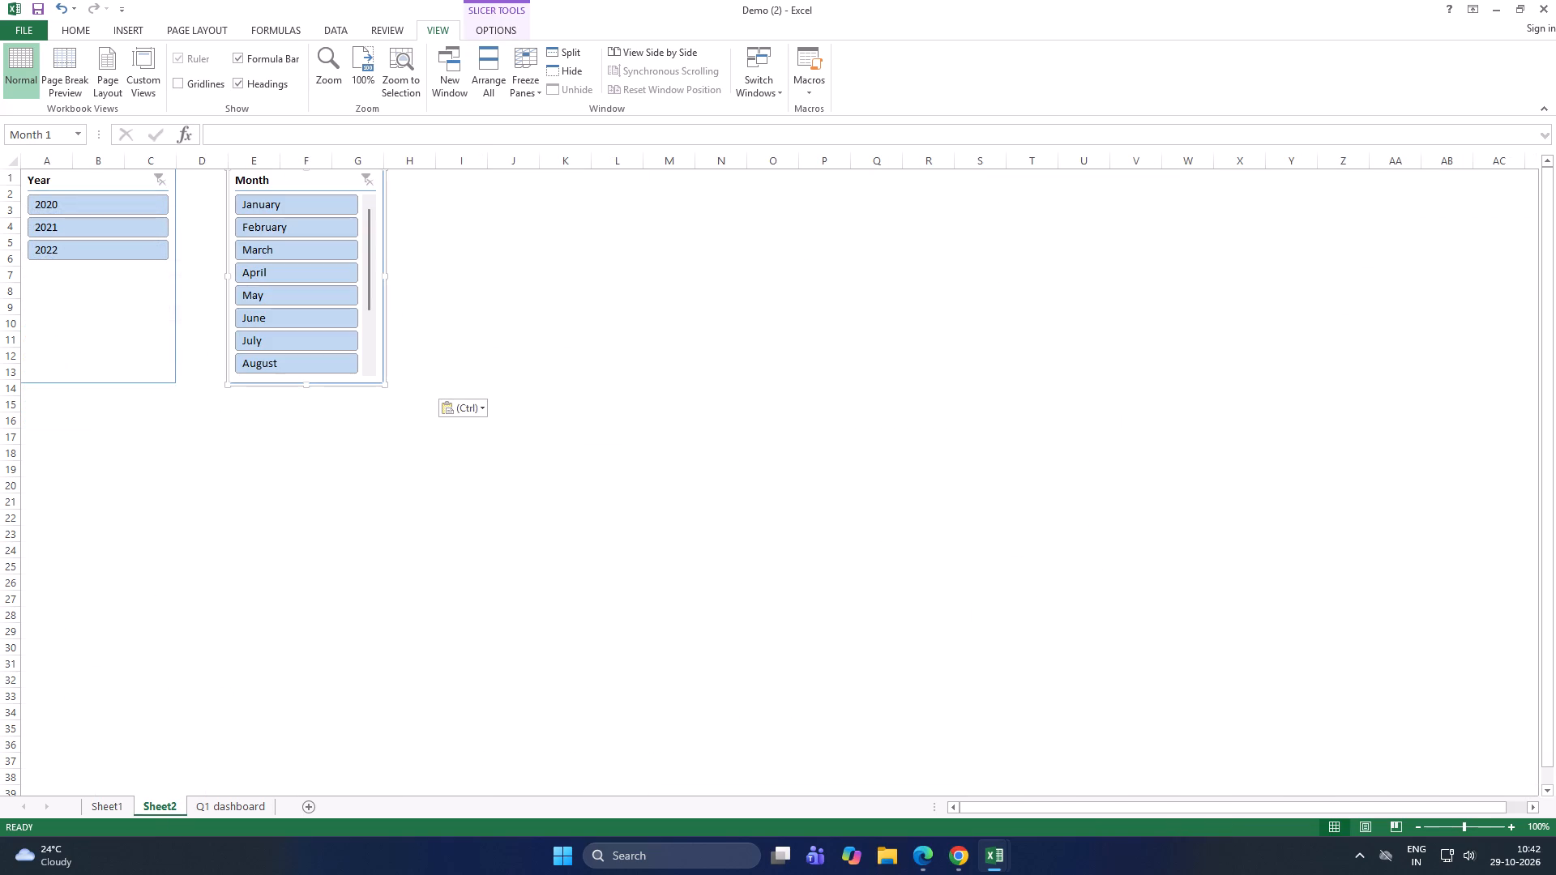
Copy the Company slicer from Sheet1 and paste it at cell I1 of Sheet2, beside the Month slicer.
{"action": "left_click", "coordinate": [483, 186]}
{"action": "left_click", "coordinate": [449, 181]}
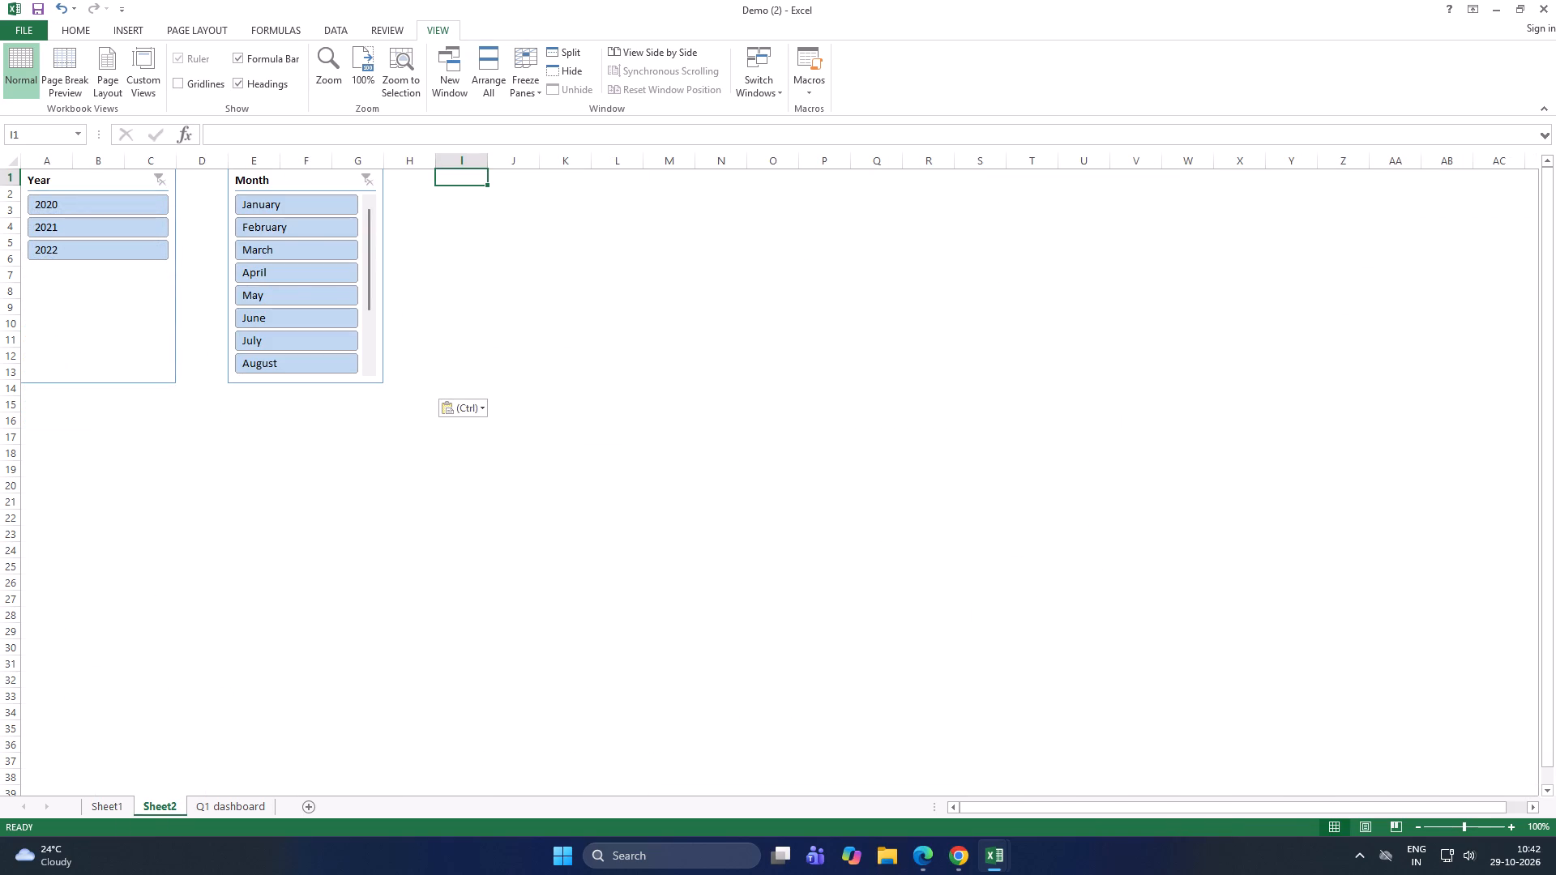
{"action": "left_click", "coordinate": [111, 804]}
{"action": "left_click", "coordinate": [1232, 341]}
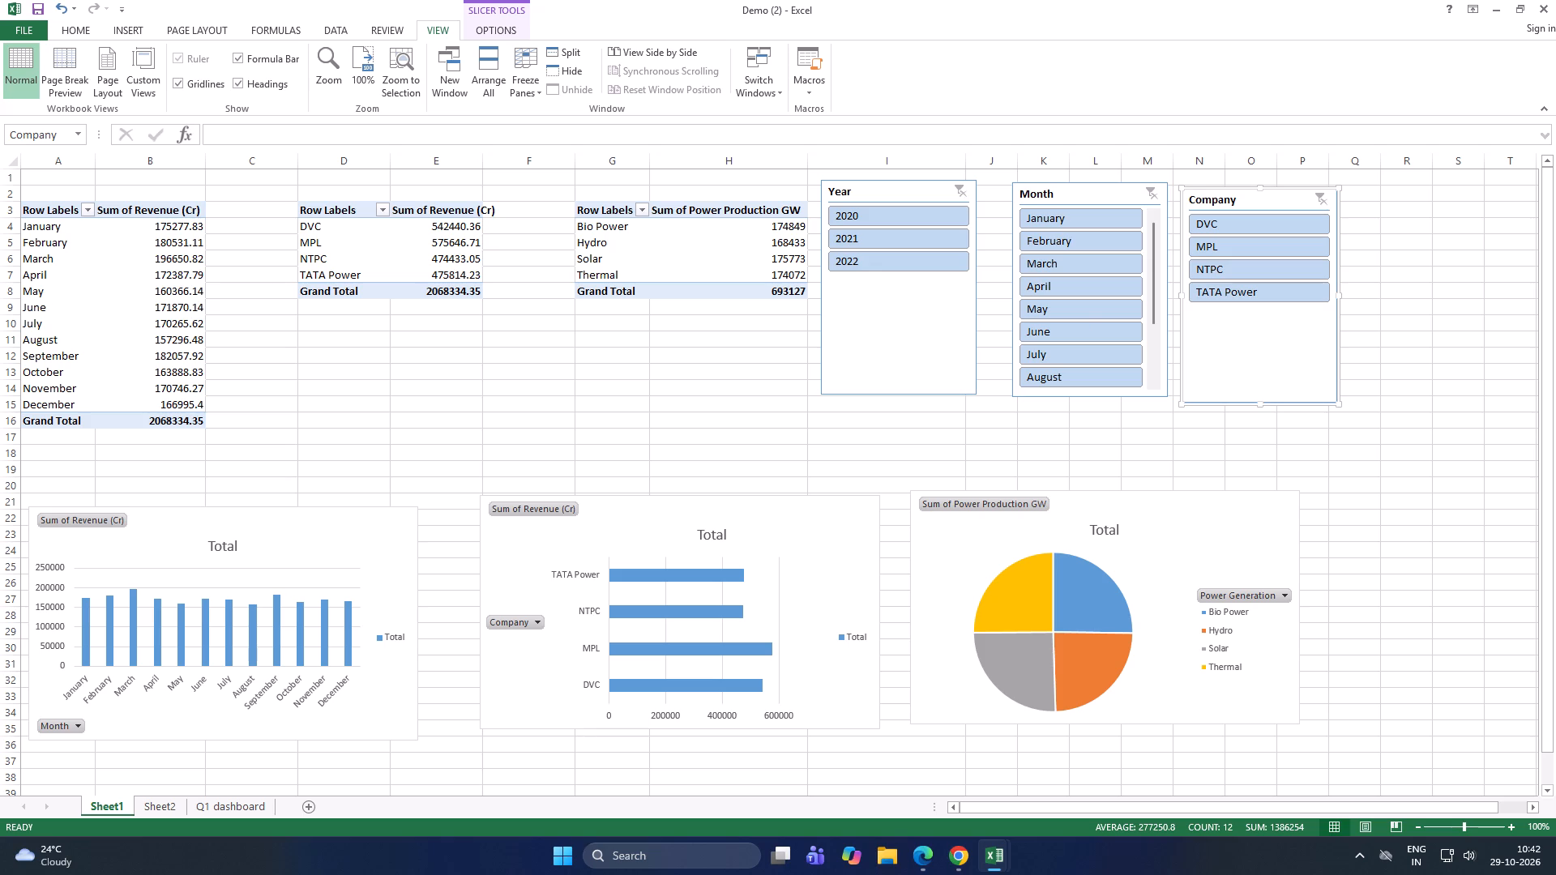
{"action": "key", "text": "ctrl+c"}
{"action": "left_click", "coordinate": [160, 806]}
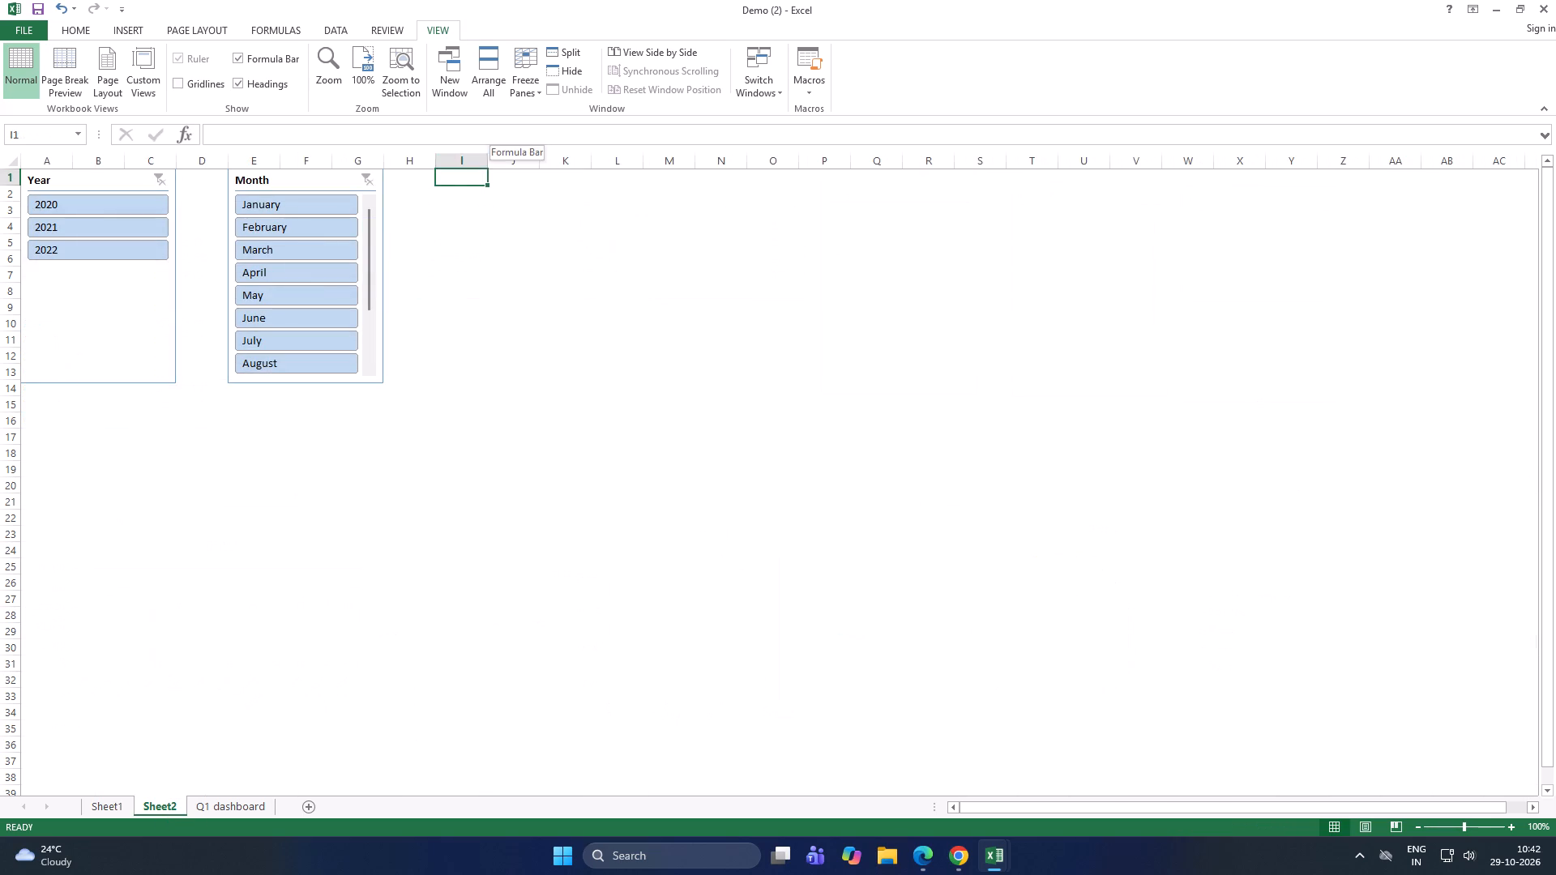
{"action": "key", "text": "ctrl+v"}
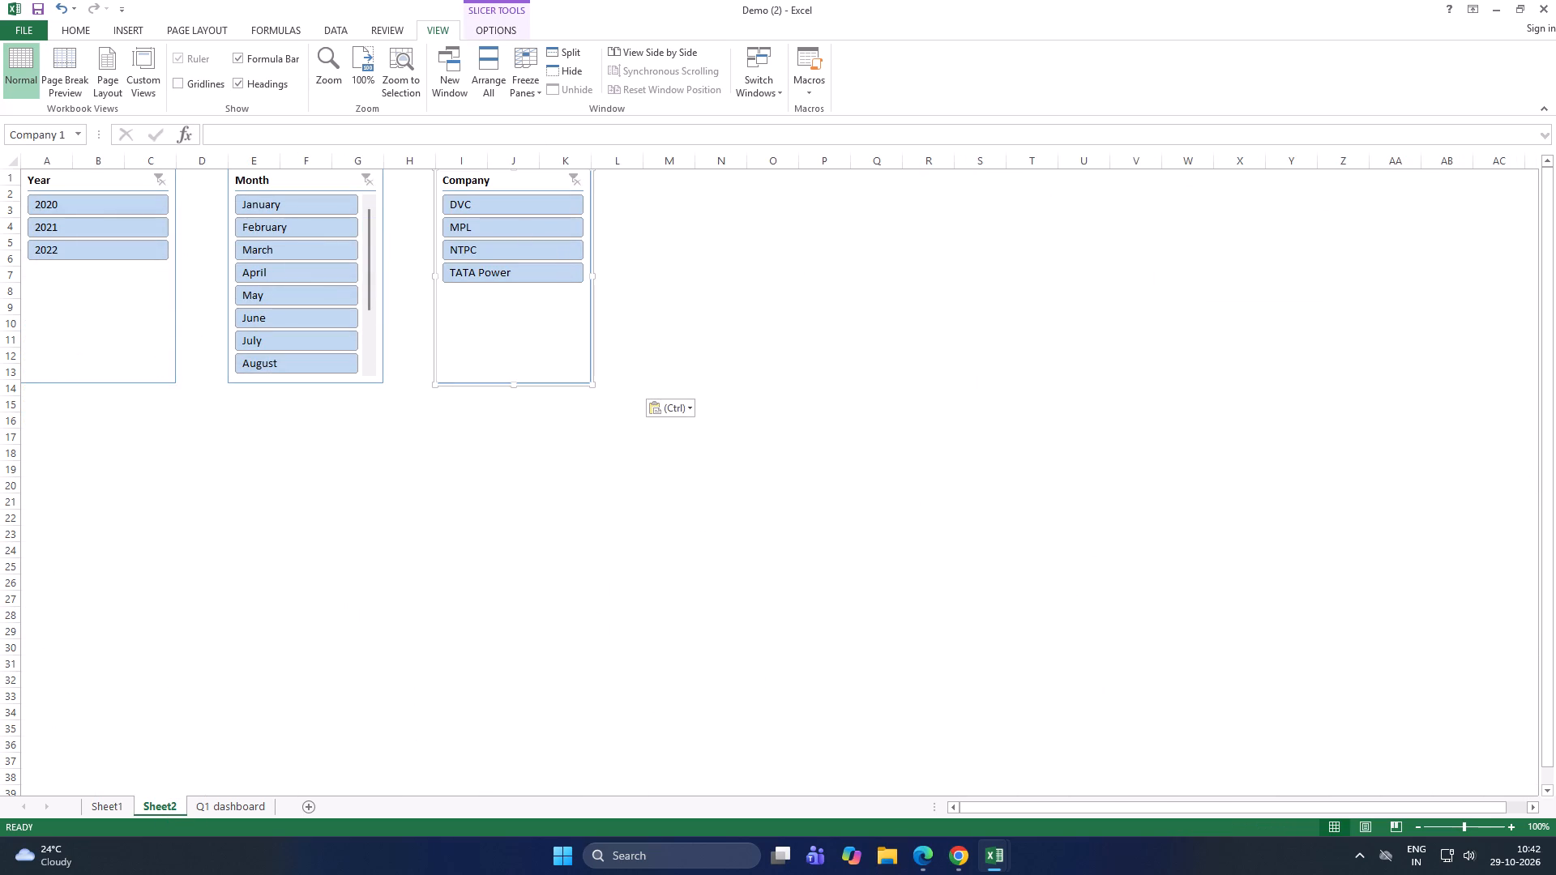
Copy the monthly revenue column chart from Sheet1 and paste it at cell B16 of Sheet2, below the slicers.
{"action": "left_click", "coordinate": [74, 423]}
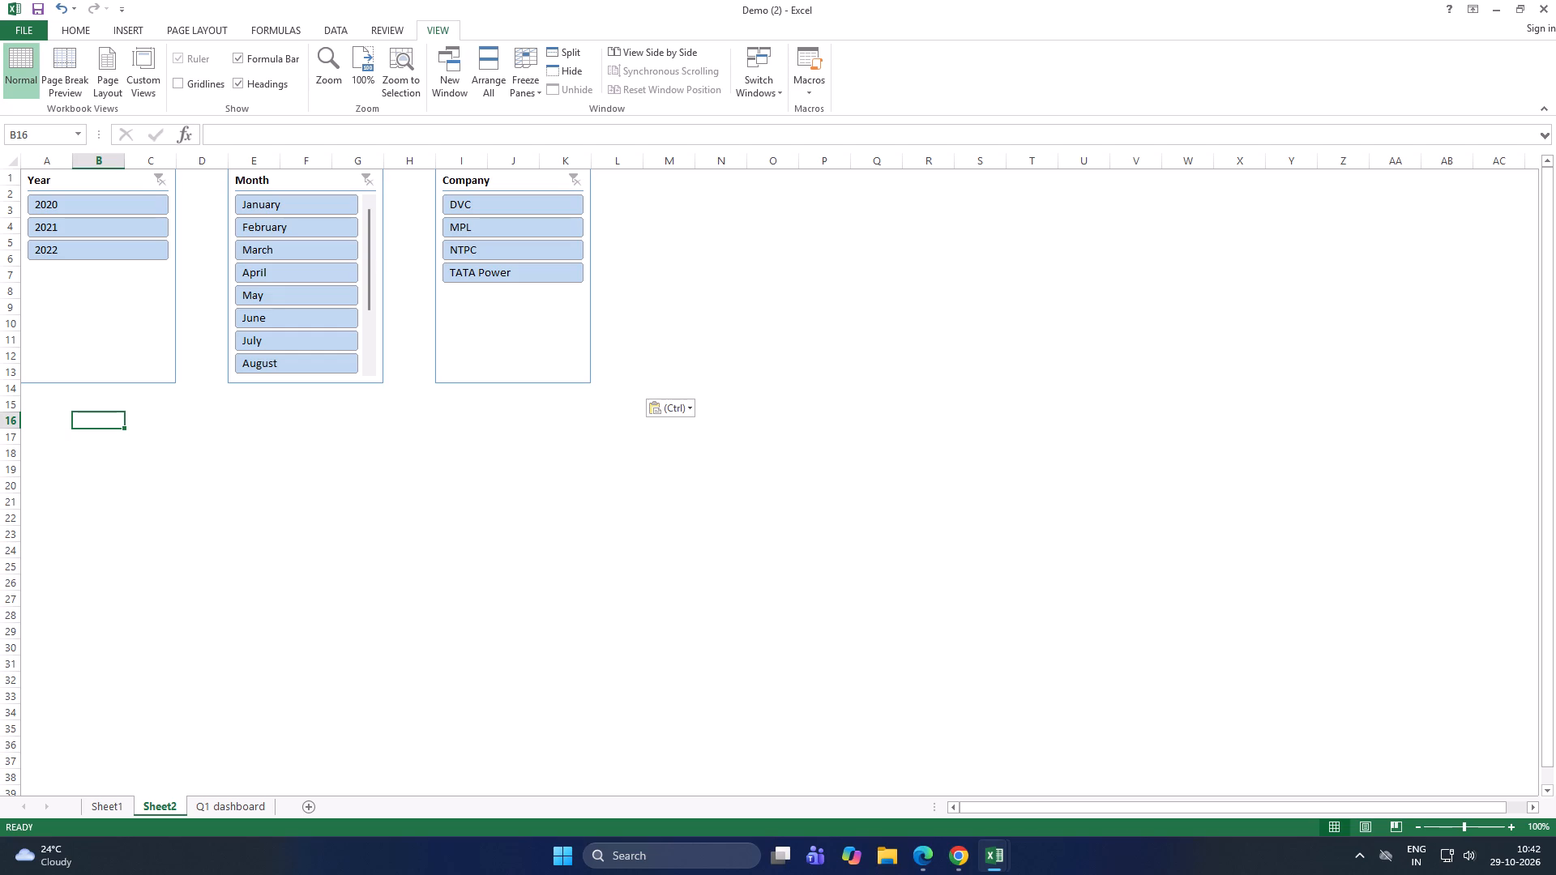
{"action": "key", "text": "ctrl+Tab"}
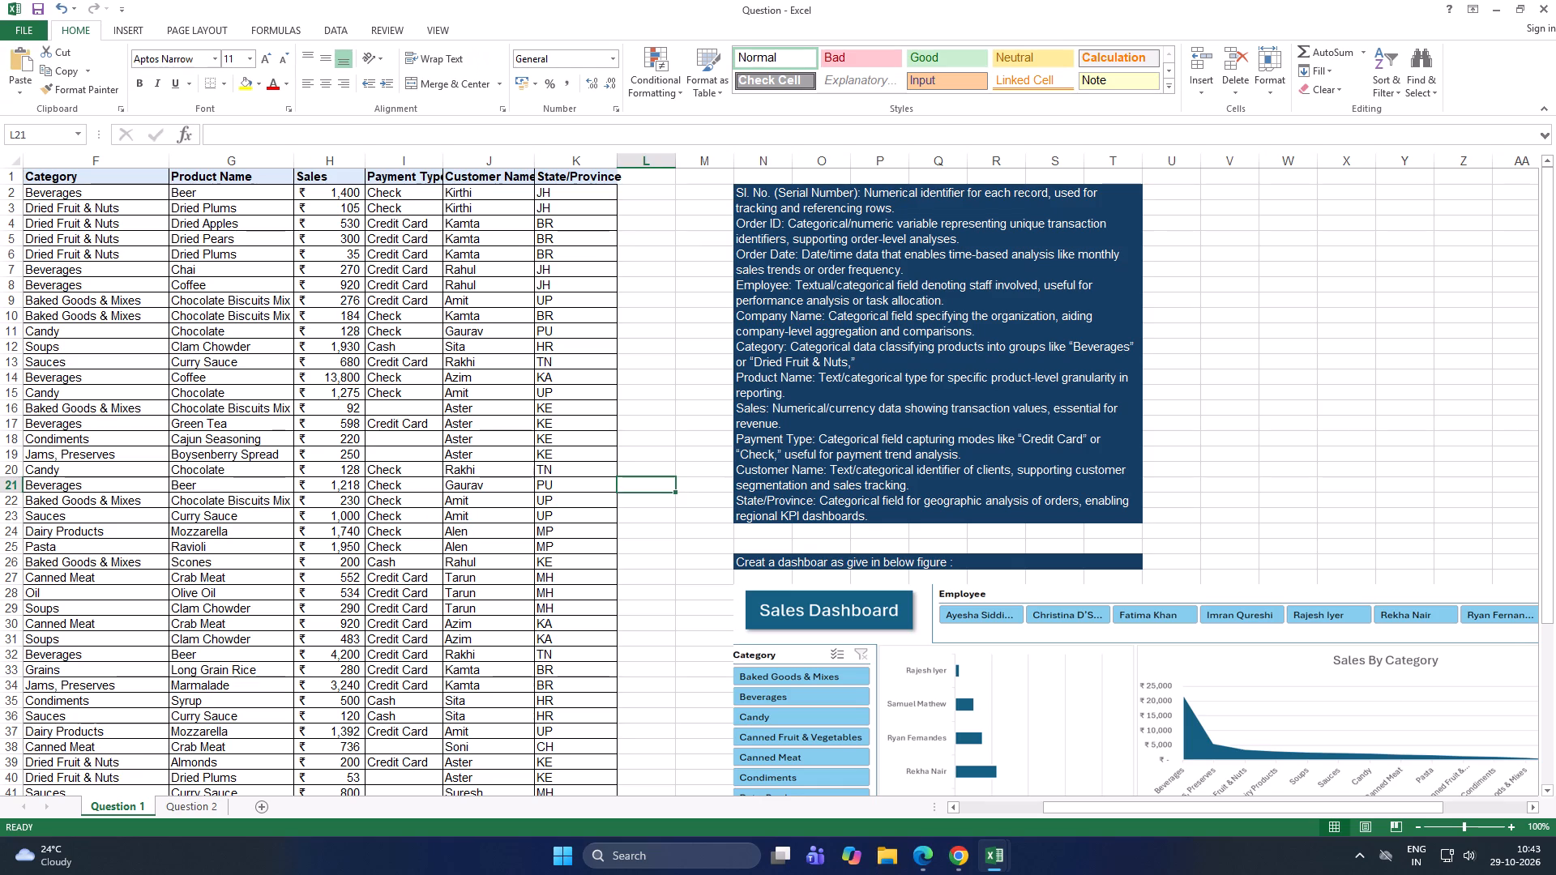
{"action": "key", "text": "ctrl+Tab"}
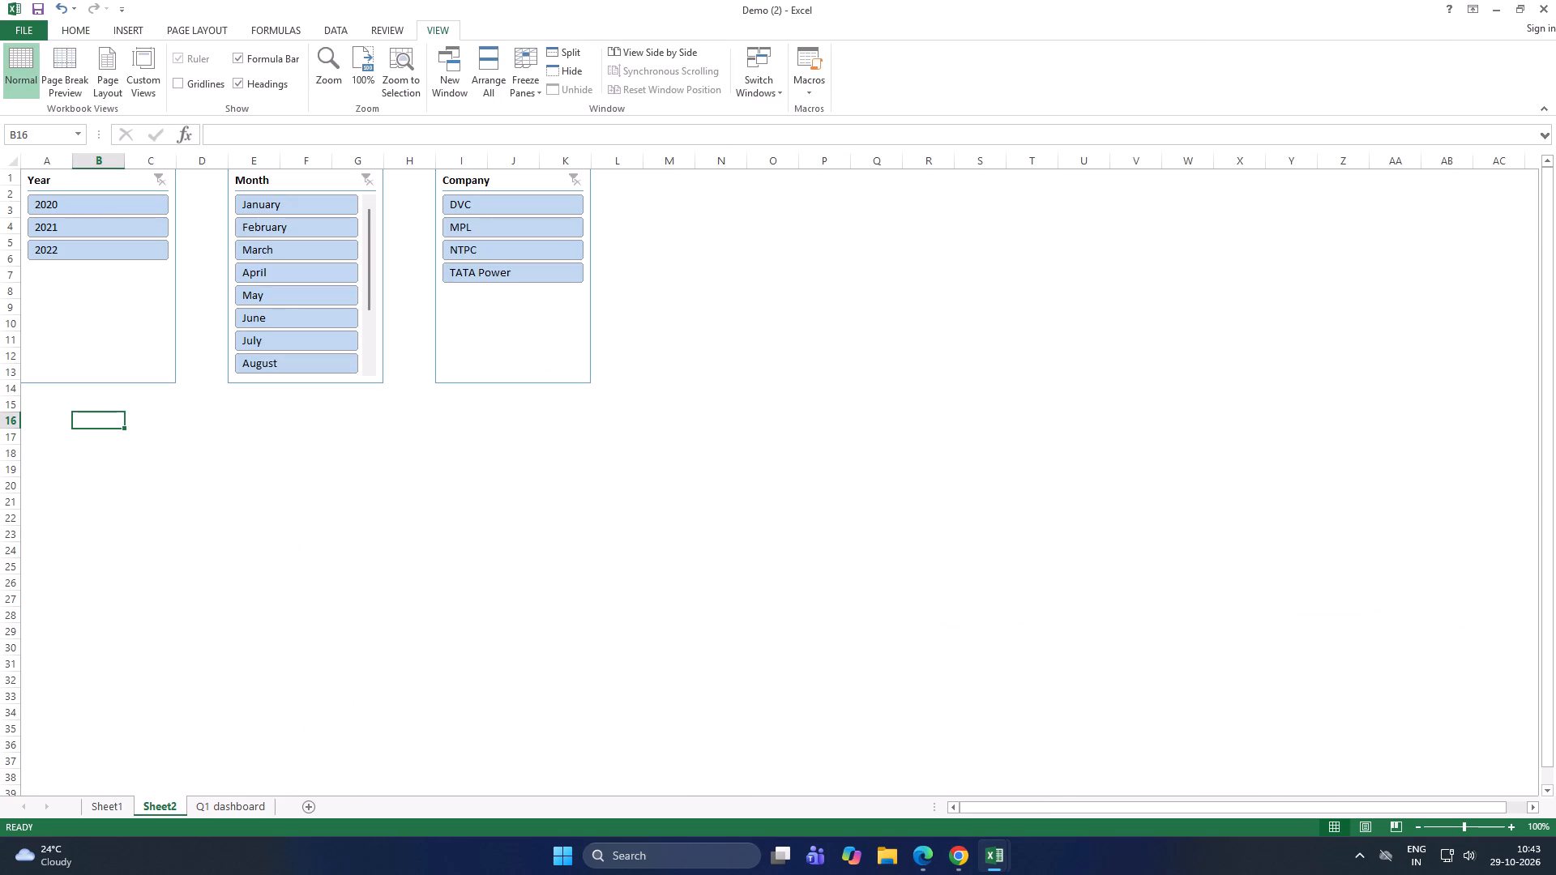
{"action": "left_click", "coordinate": [111, 808]}
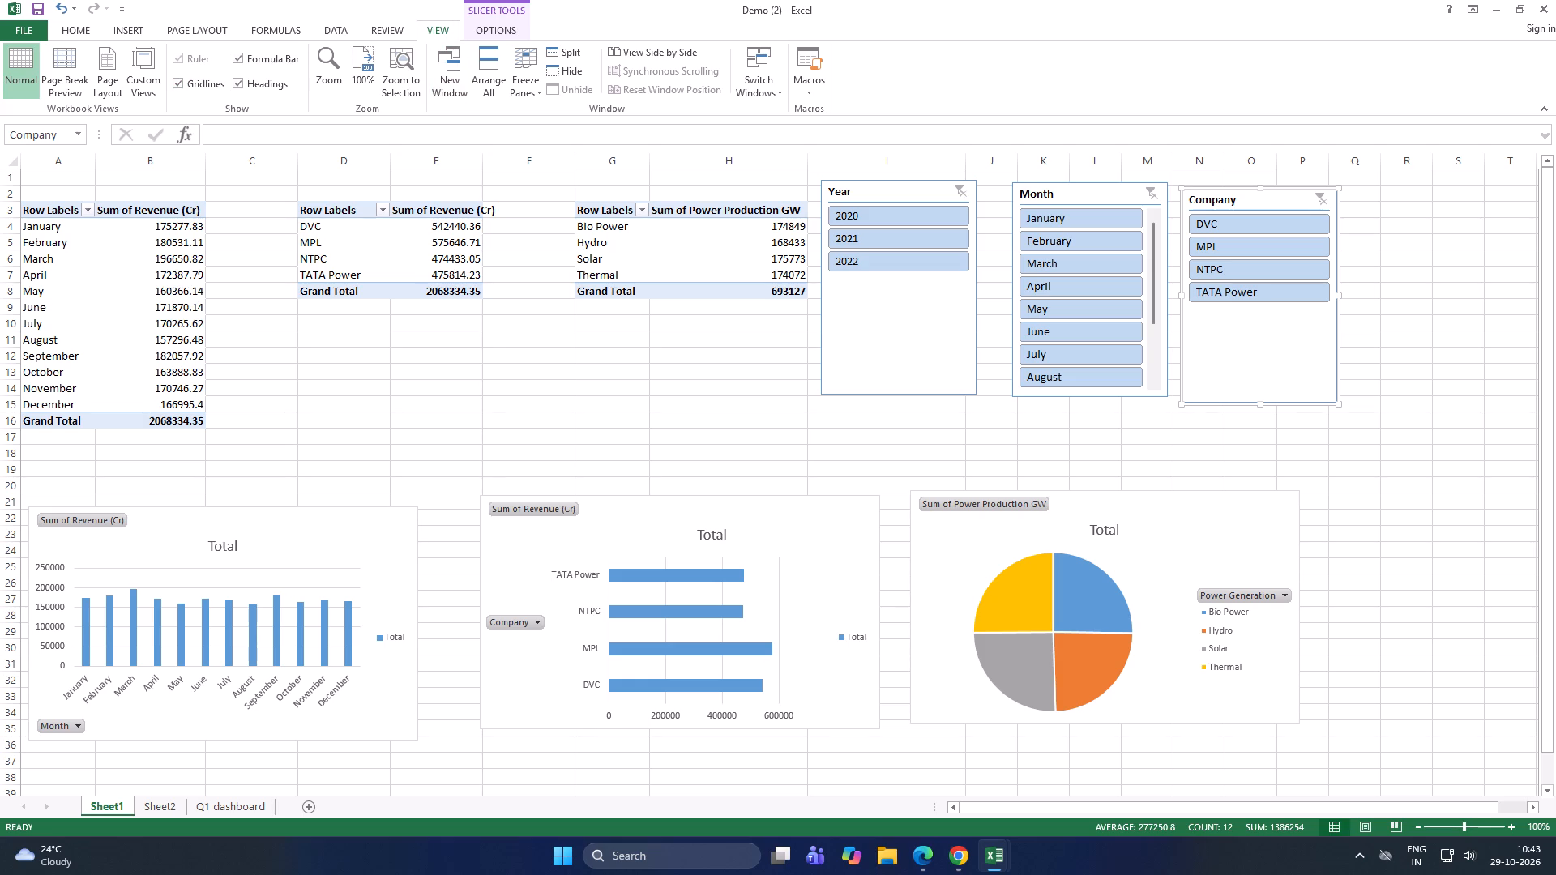
{"action": "left_click", "coordinate": [283, 530]}
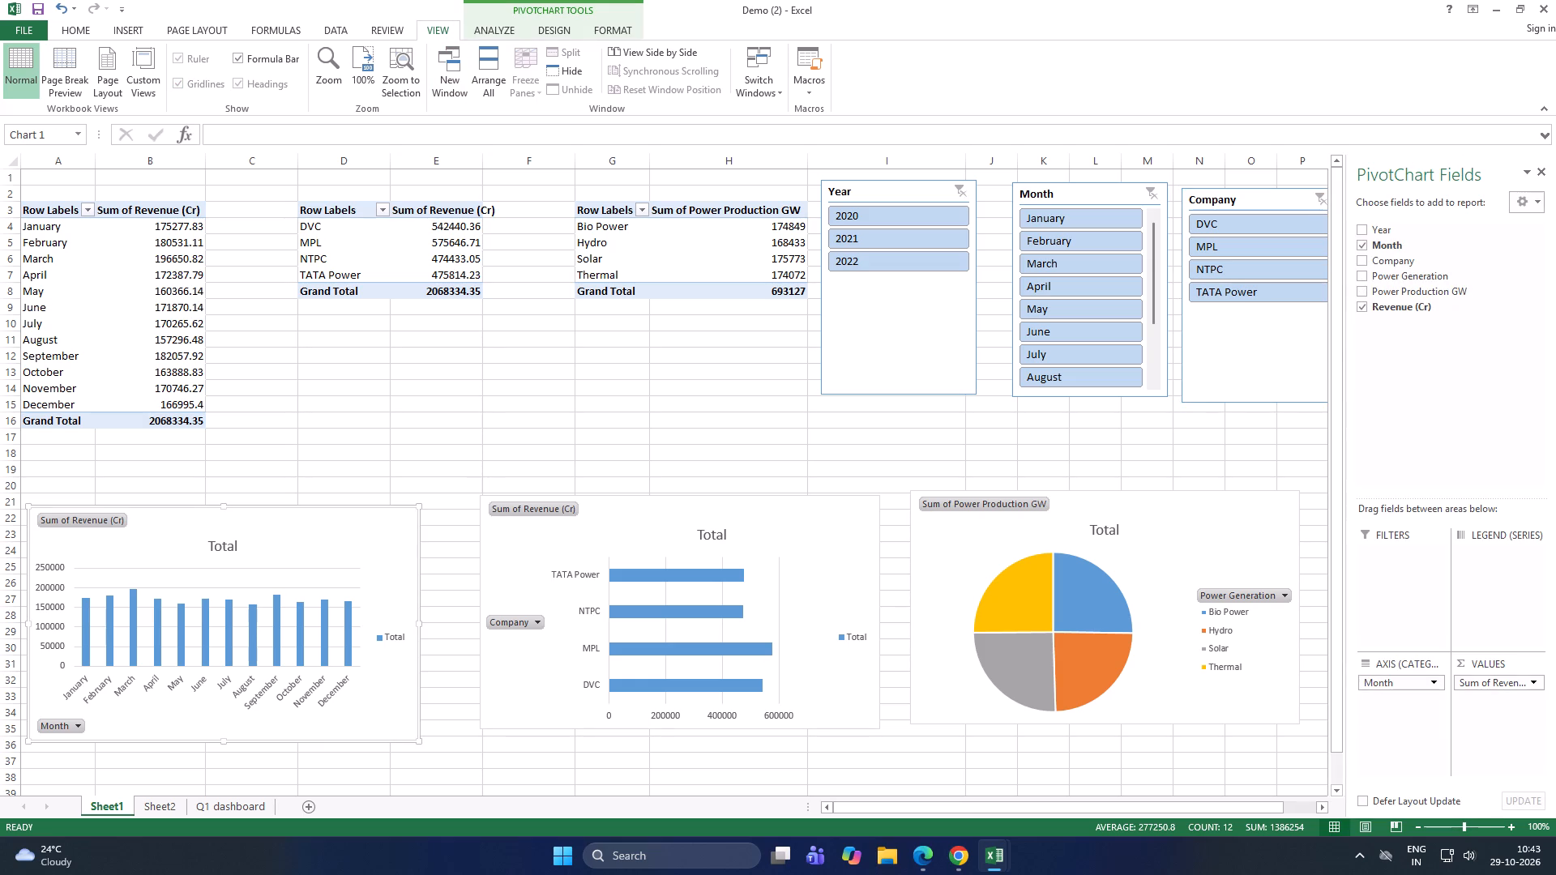
{"action": "key", "text": "ctrl+c"}
{"action": "left_click", "coordinate": [162, 805]}
{"action": "key", "text": "ctrl+v"}
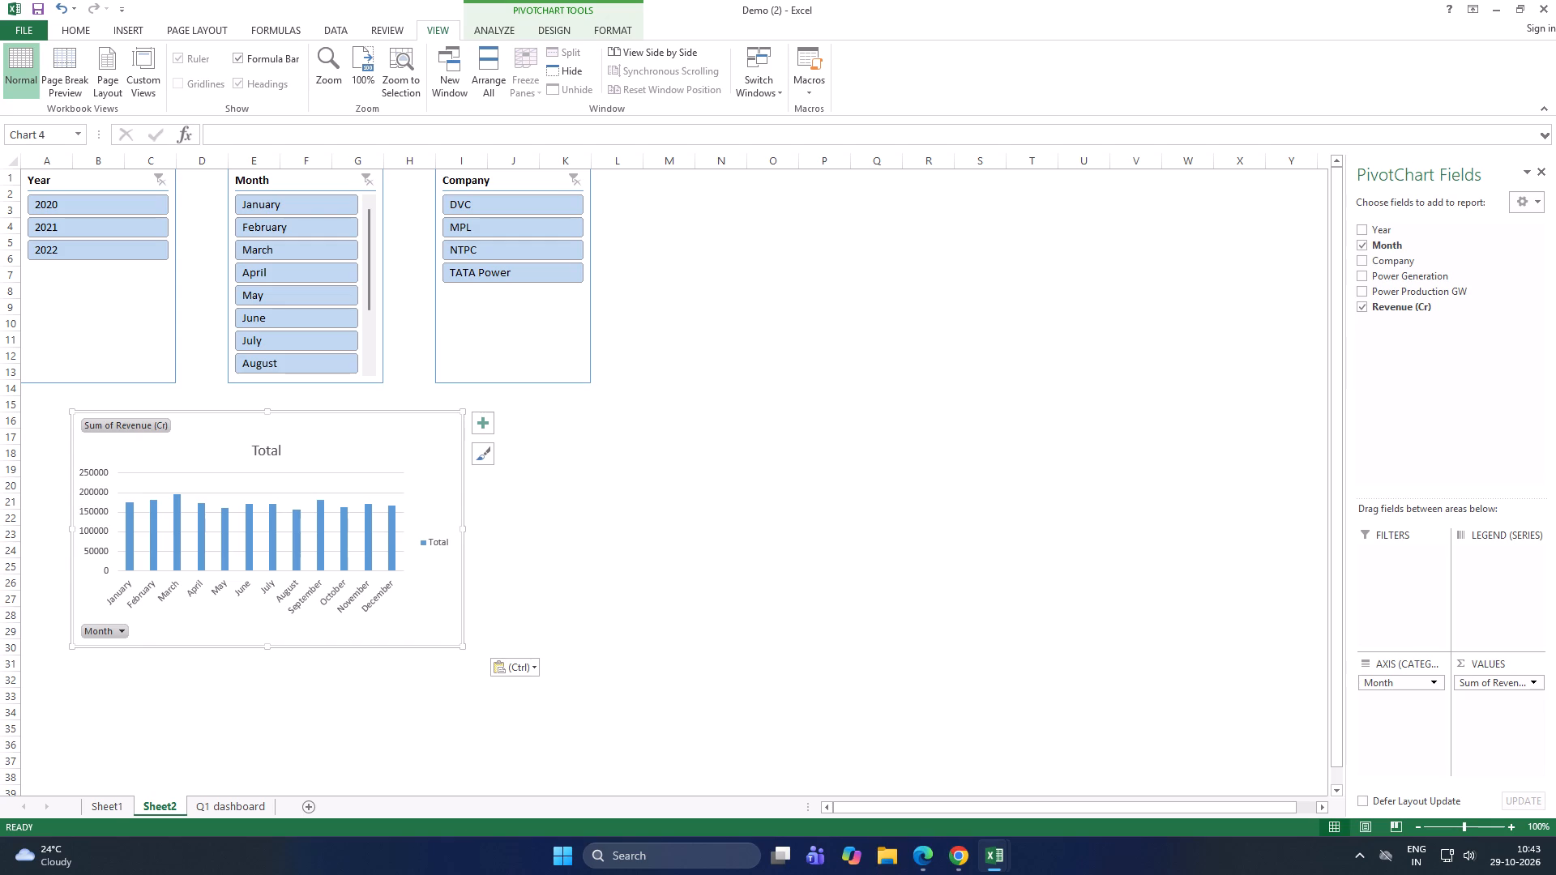
Copy the company revenue bar chart from Sheet1 and paste it at cell J16 of Sheet2, beside the column chart.
{"action": "left_click", "coordinate": [113, 808]}
{"action": "left_click", "coordinate": [555, 599]}
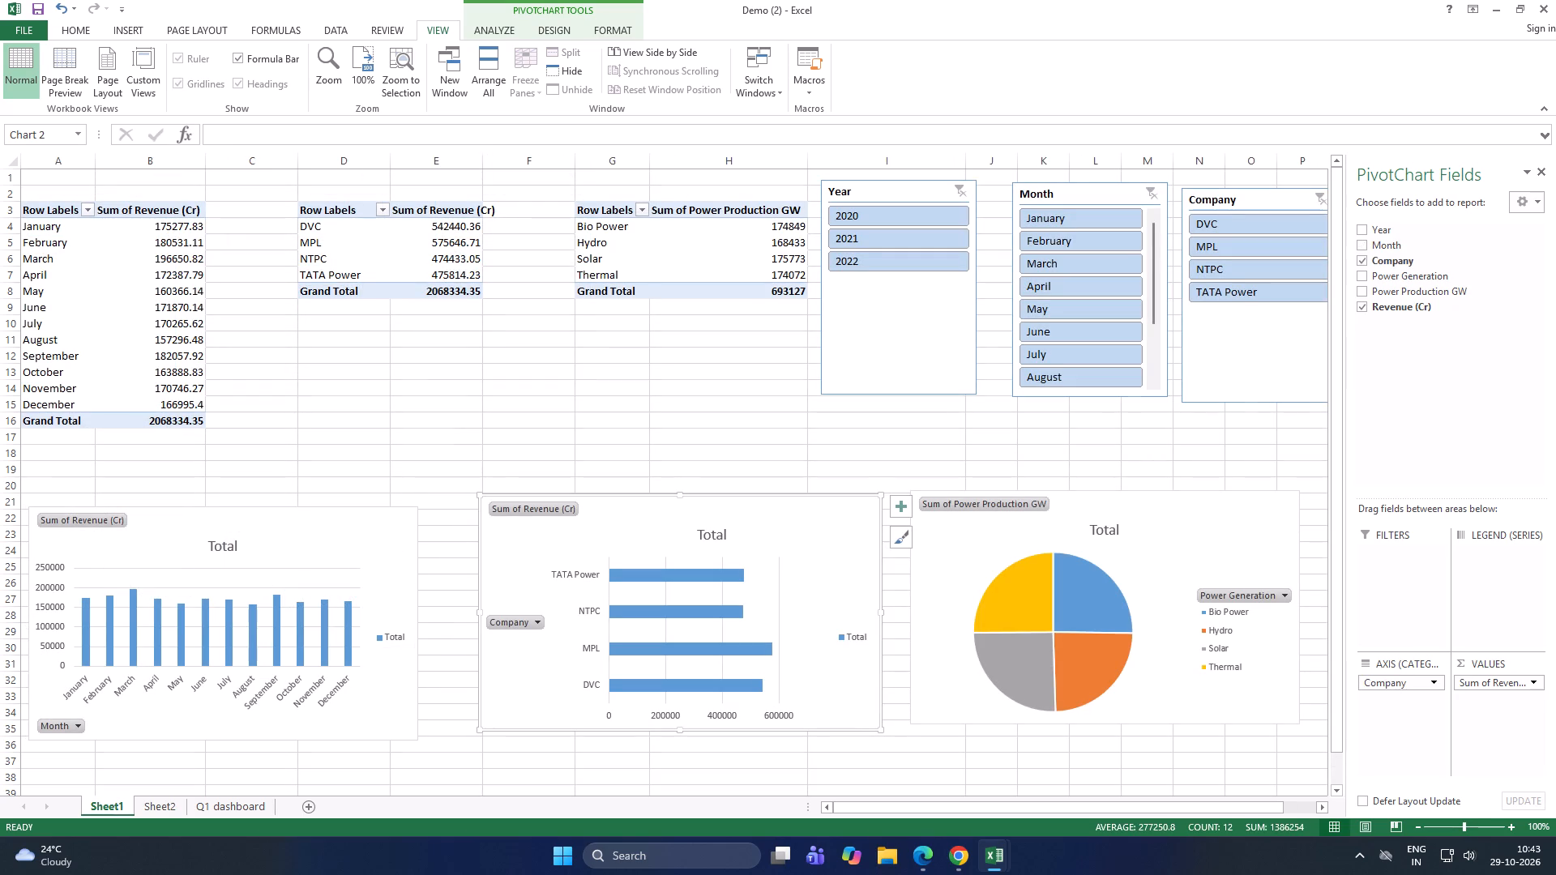
{"action": "key", "text": "ctrl+c"}
{"action": "left_click", "coordinate": [161, 804]}
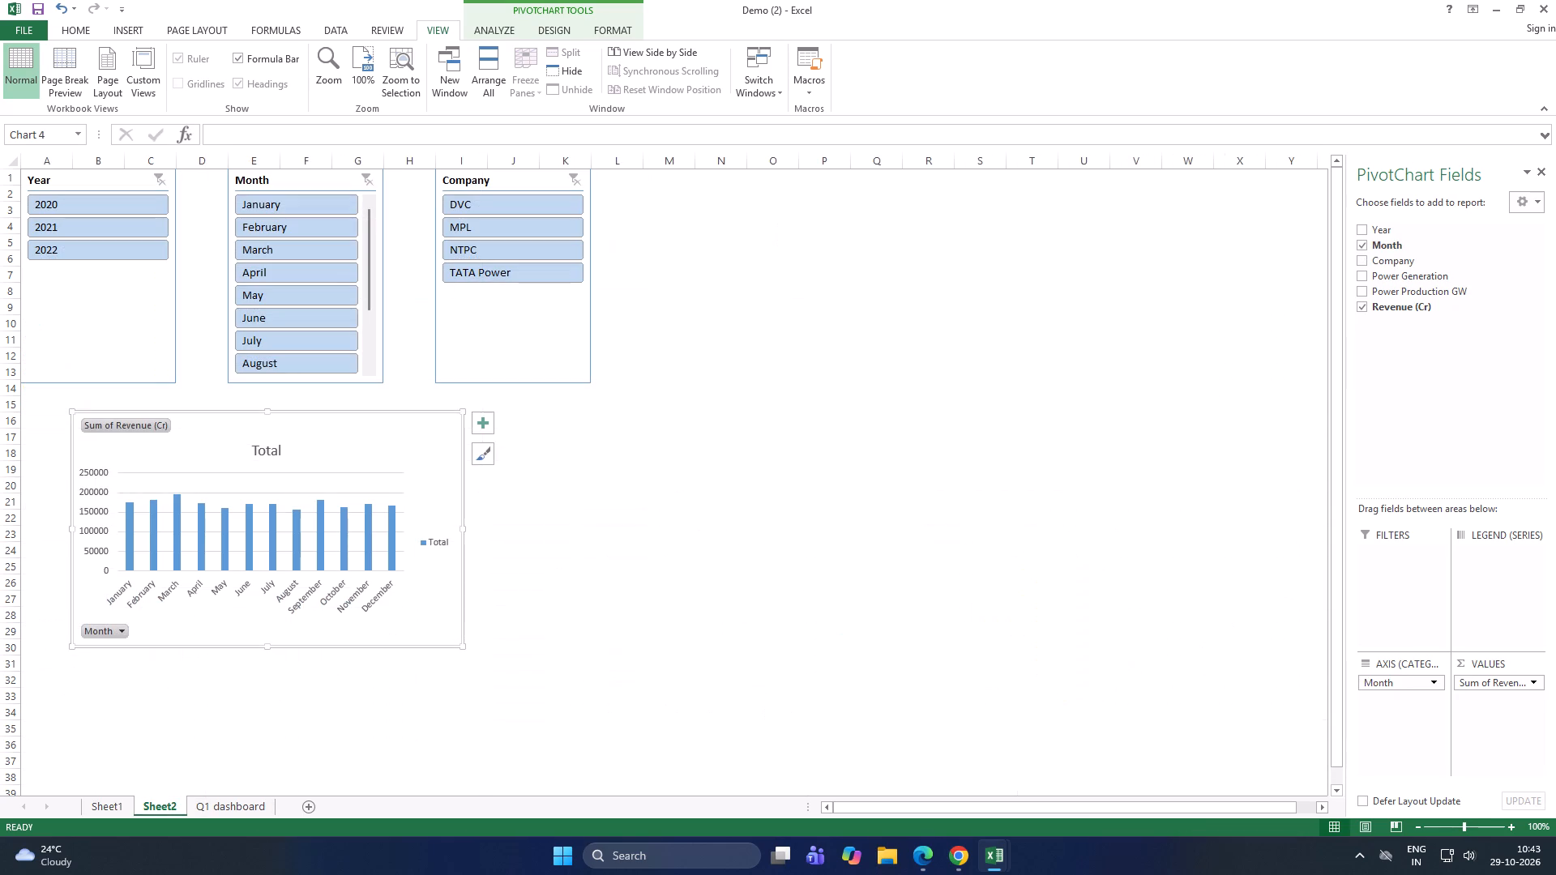
{"action": "left_click", "coordinate": [593, 467]}
{"action": "left_click", "coordinate": [536, 424]}
{"action": "key", "text": "ctrl+v"}
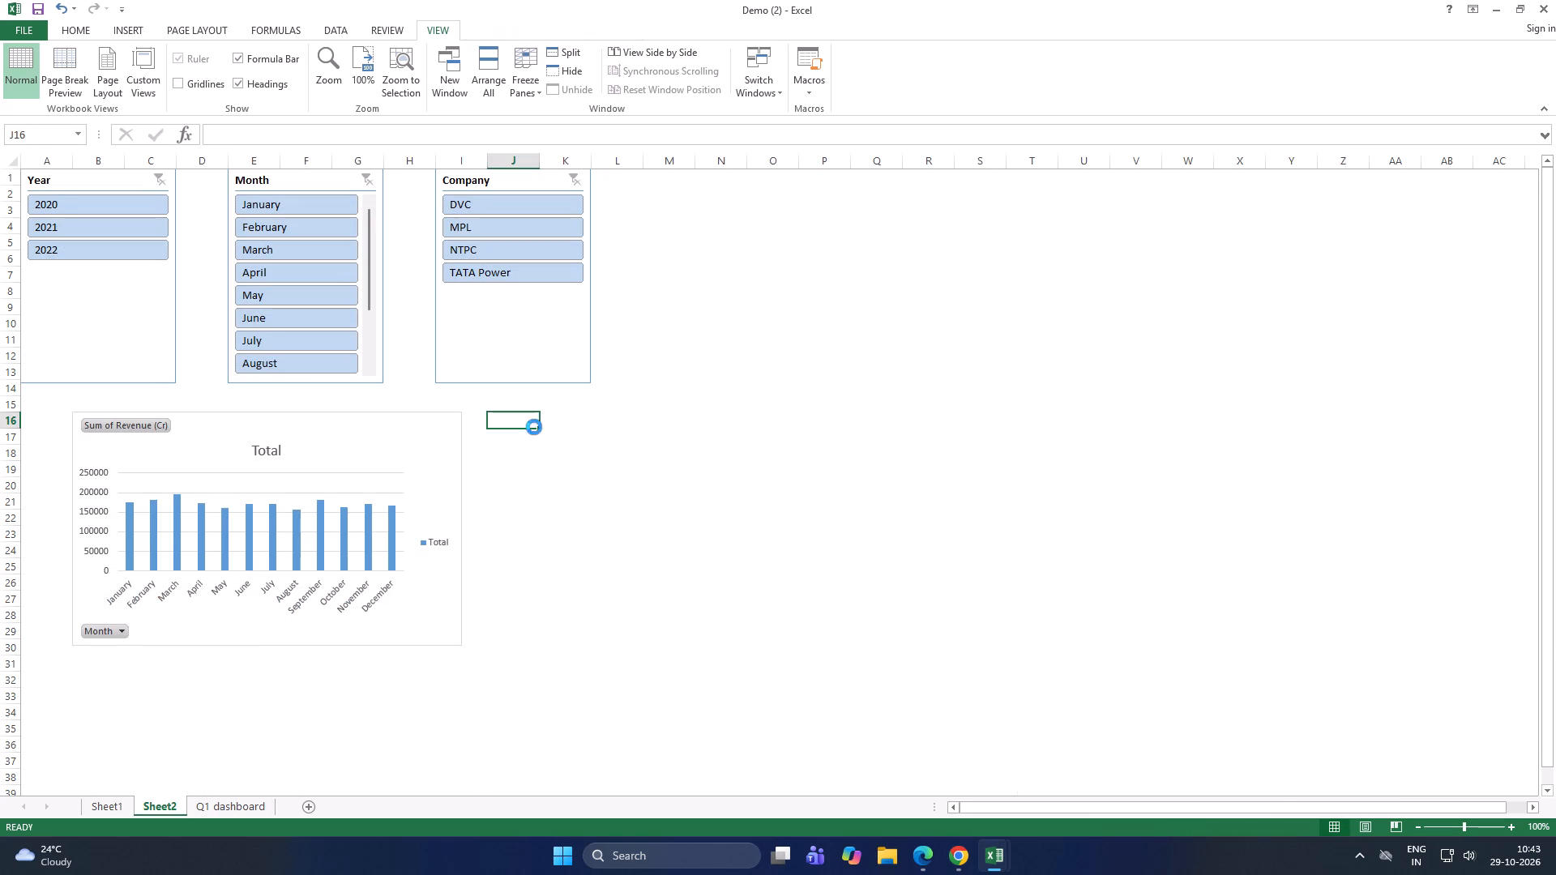
{"action": "left_click", "coordinate": [699, 226]}
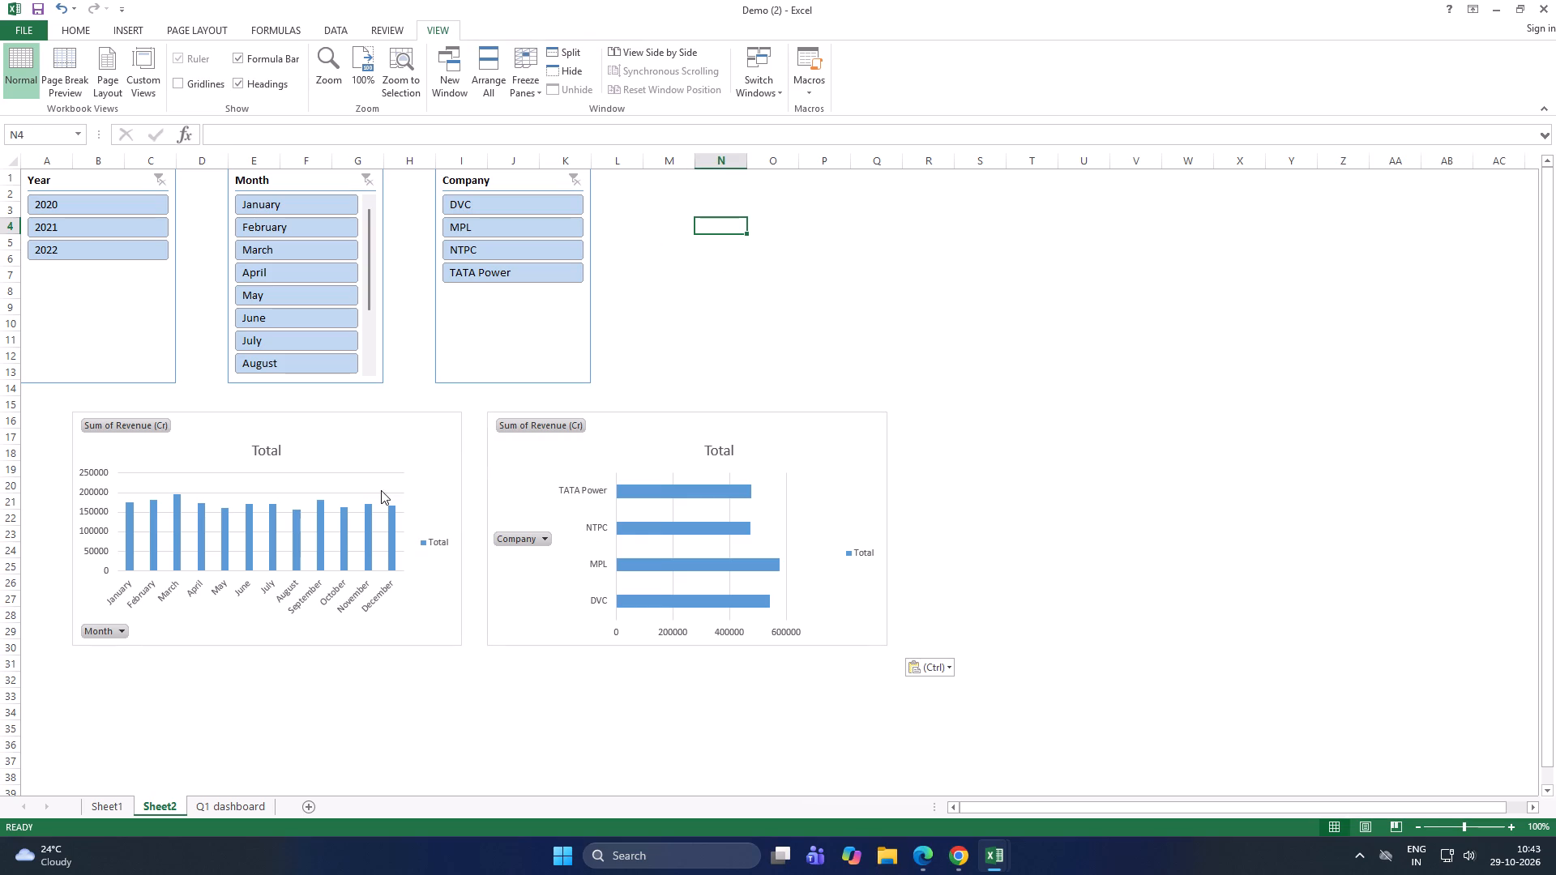
Move the column and bar charts on Sheet2 close together in one row directly beneath the slicers, starting at column A.
{"action": "left_click_drag", "start_coordinate": [324, 429], "coordinate": [254, 412]}
{"action": "left_click_drag", "start_coordinate": [639, 421], "coordinate": [575, 399]}
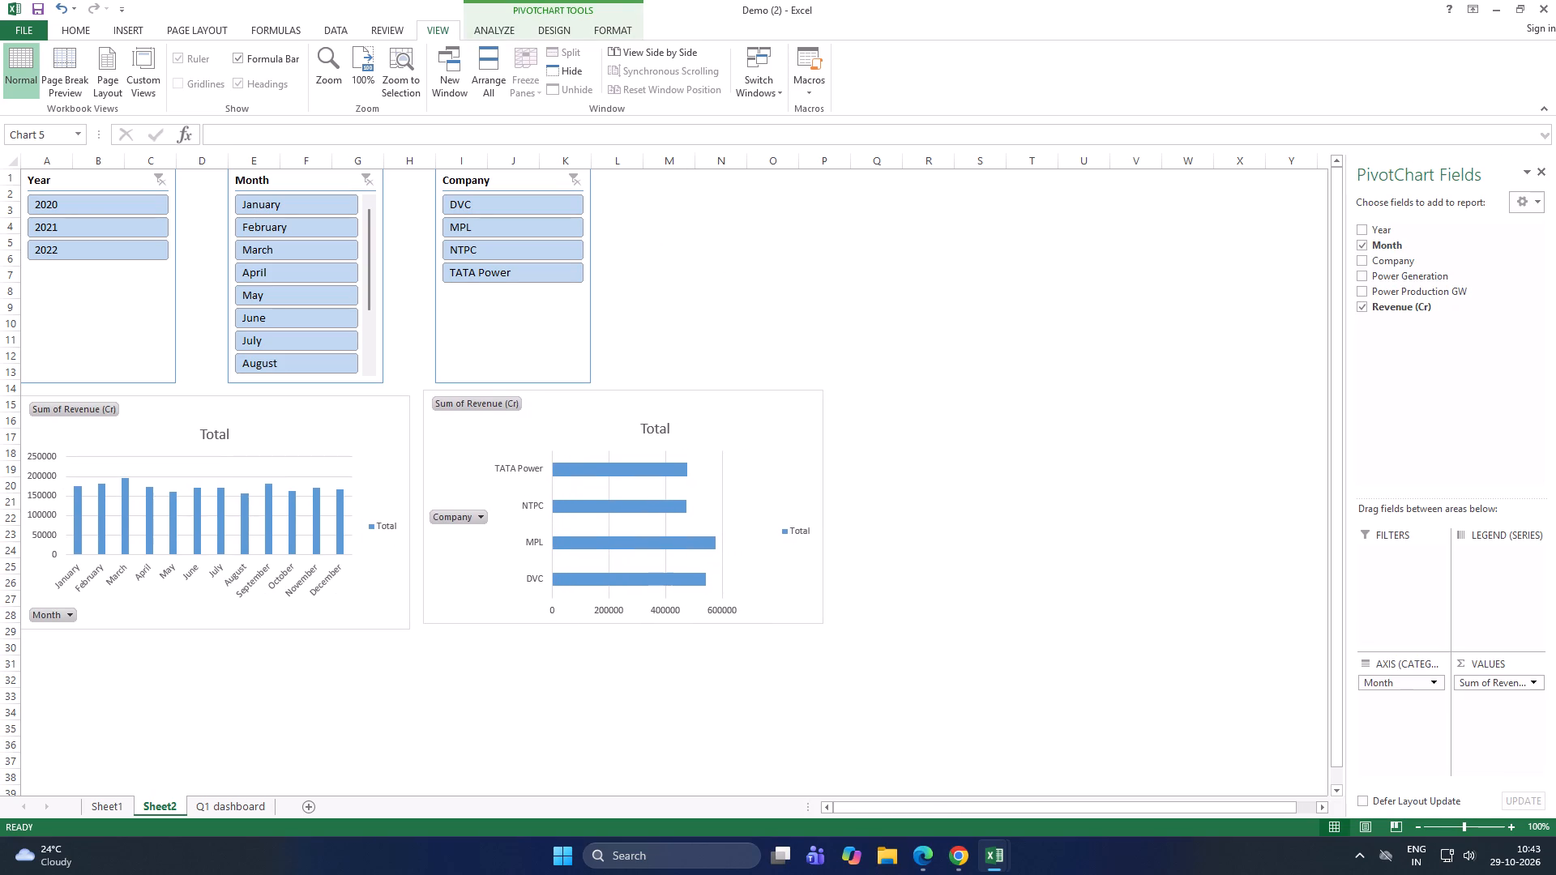
{"action": "left_click_drag", "start_coordinate": [575, 399], "coordinate": [570, 406]}
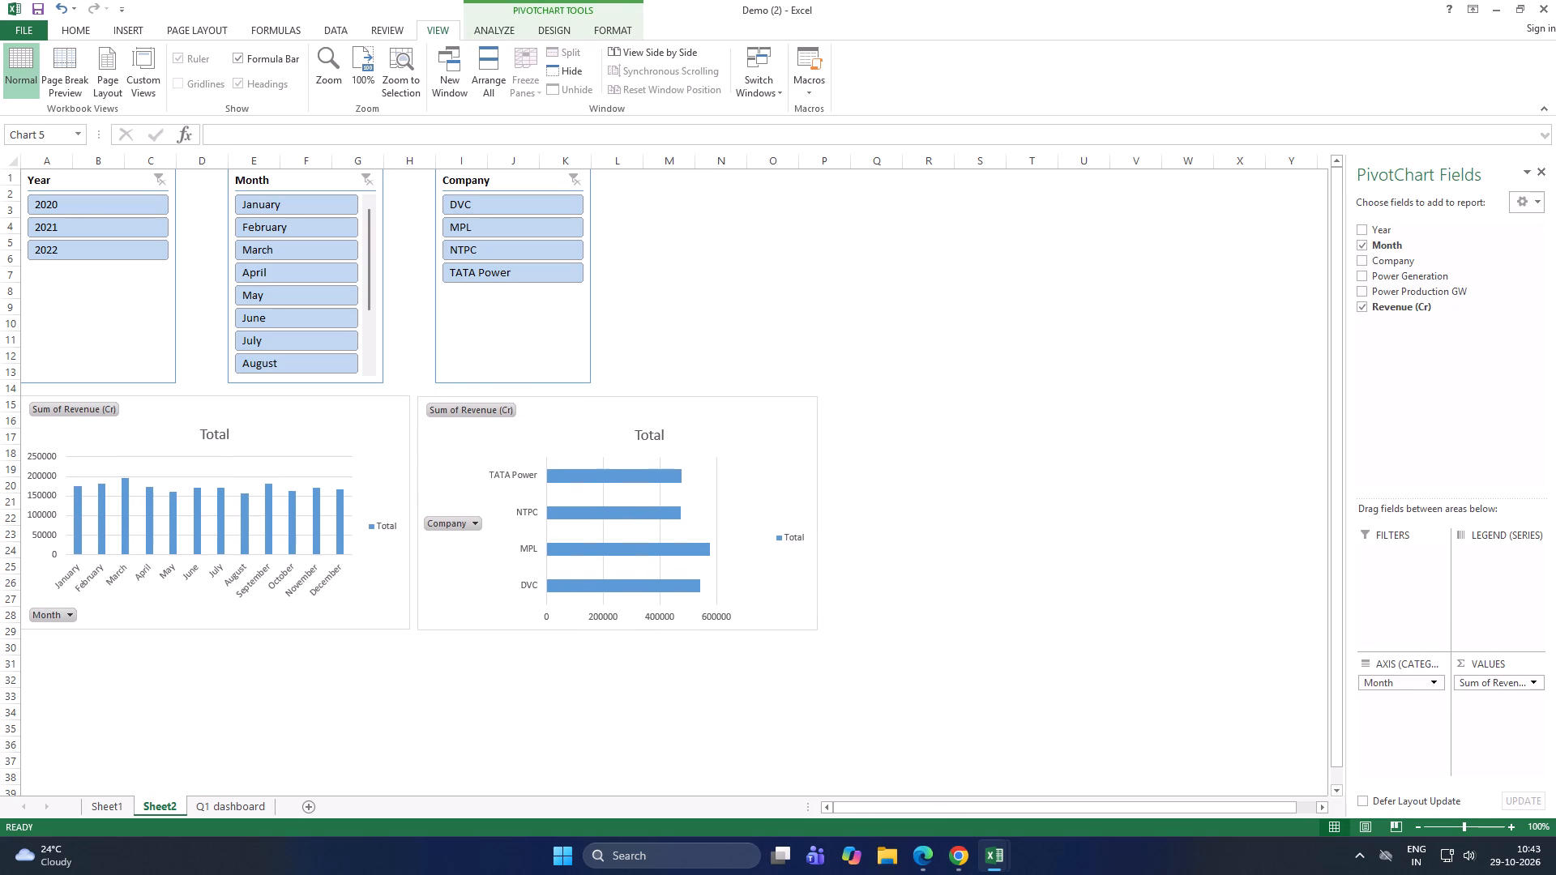
{"action": "left_click_drag", "start_coordinate": [570, 406], "coordinate": [566, 405]}
Move the Month and Company slicers on Sheet2 closer to the Year slicer, with small gaps and their top edges aligned.
{"action": "left_click_drag", "start_coordinate": [530, 339], "coordinate": [496, 339]}
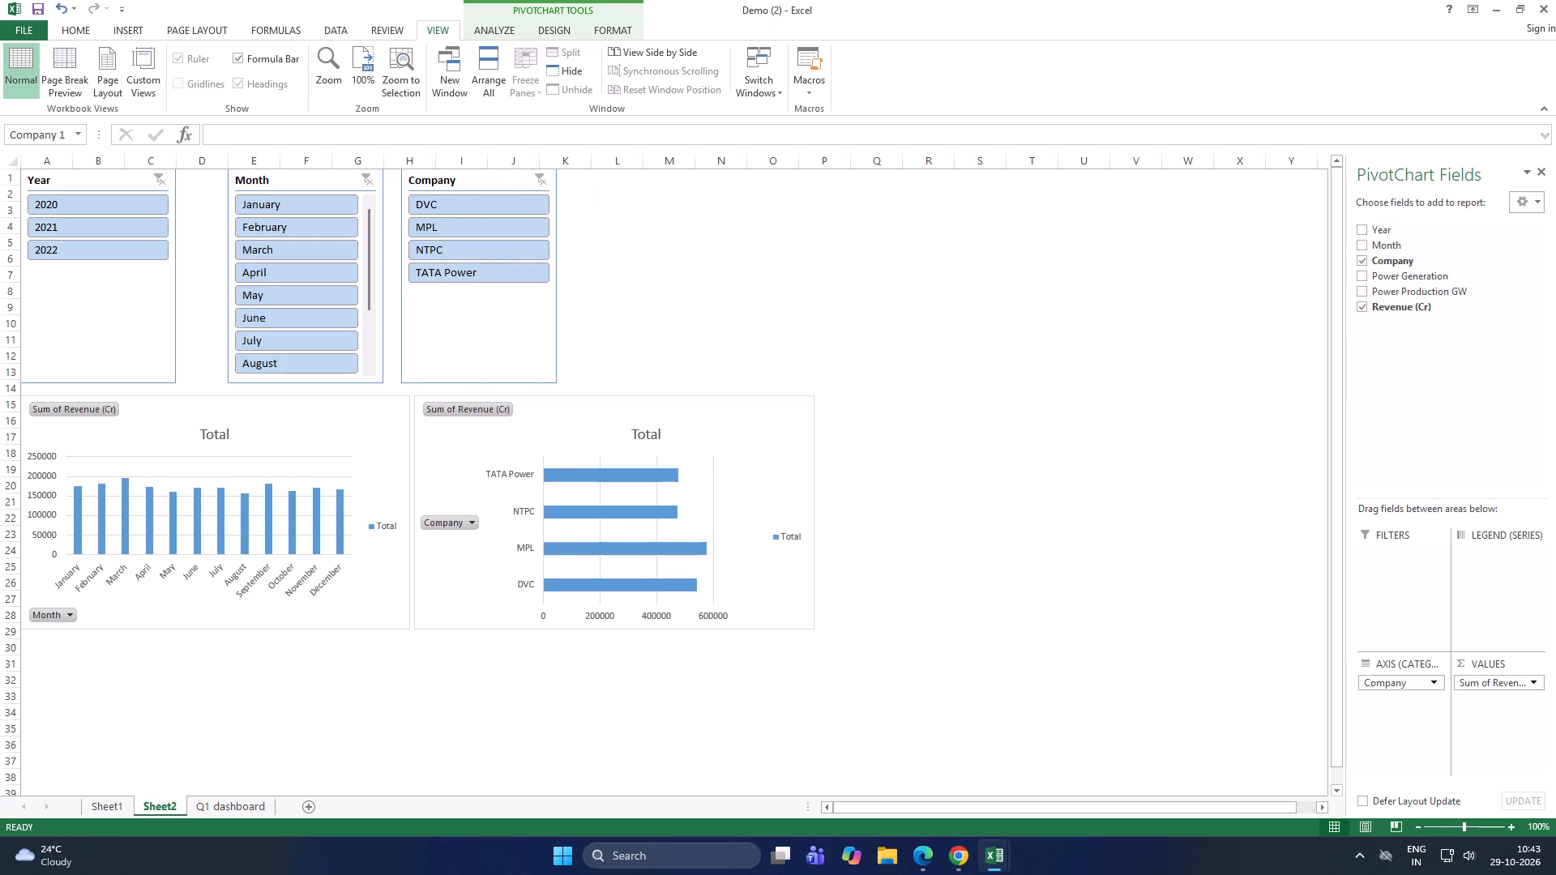
{"action": "left_click_drag", "start_coordinate": [496, 339], "coordinate": [495, 339]}
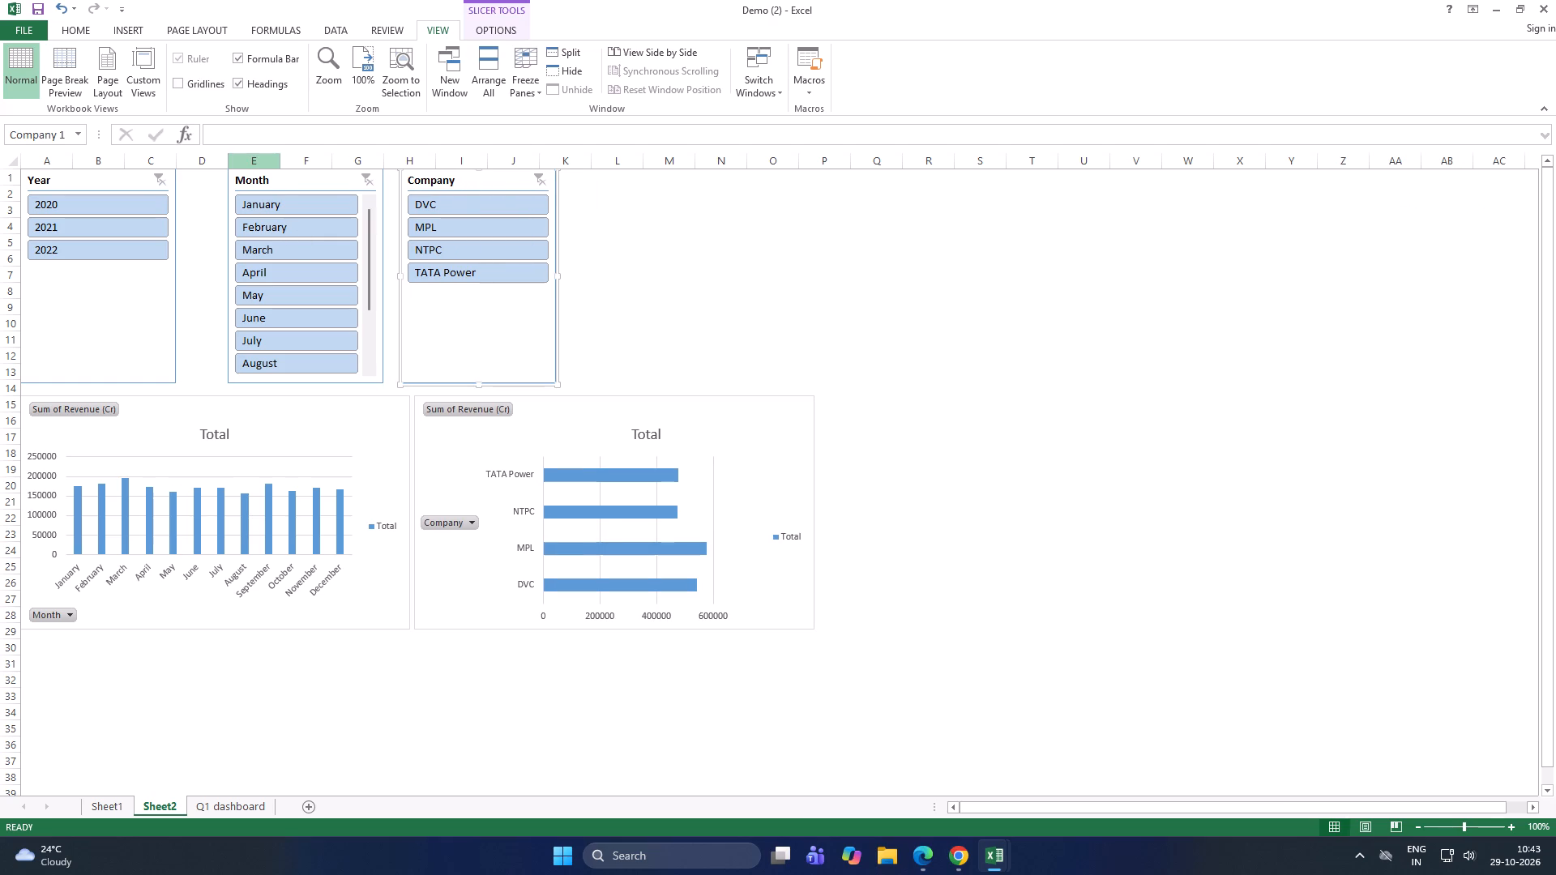
{"action": "left_click_drag", "start_coordinate": [301, 181], "coordinate": [271, 181]}
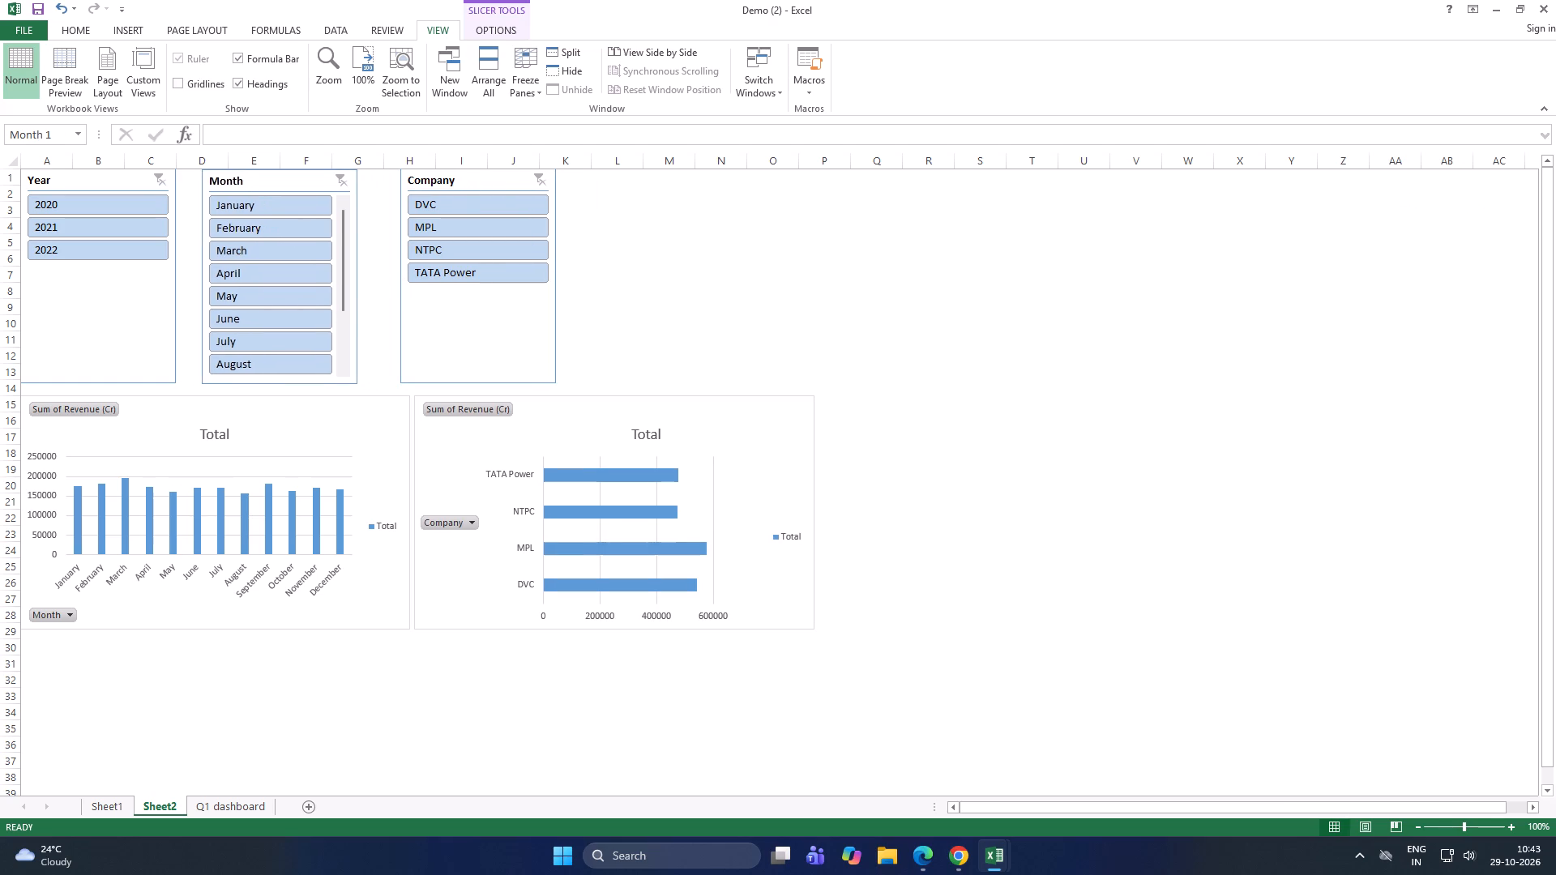
{"action": "left_click_drag", "start_coordinate": [271, 181], "coordinate": [270, 180]}
{"action": "left_click_drag", "start_coordinate": [479, 182], "coordinate": [455, 184]}
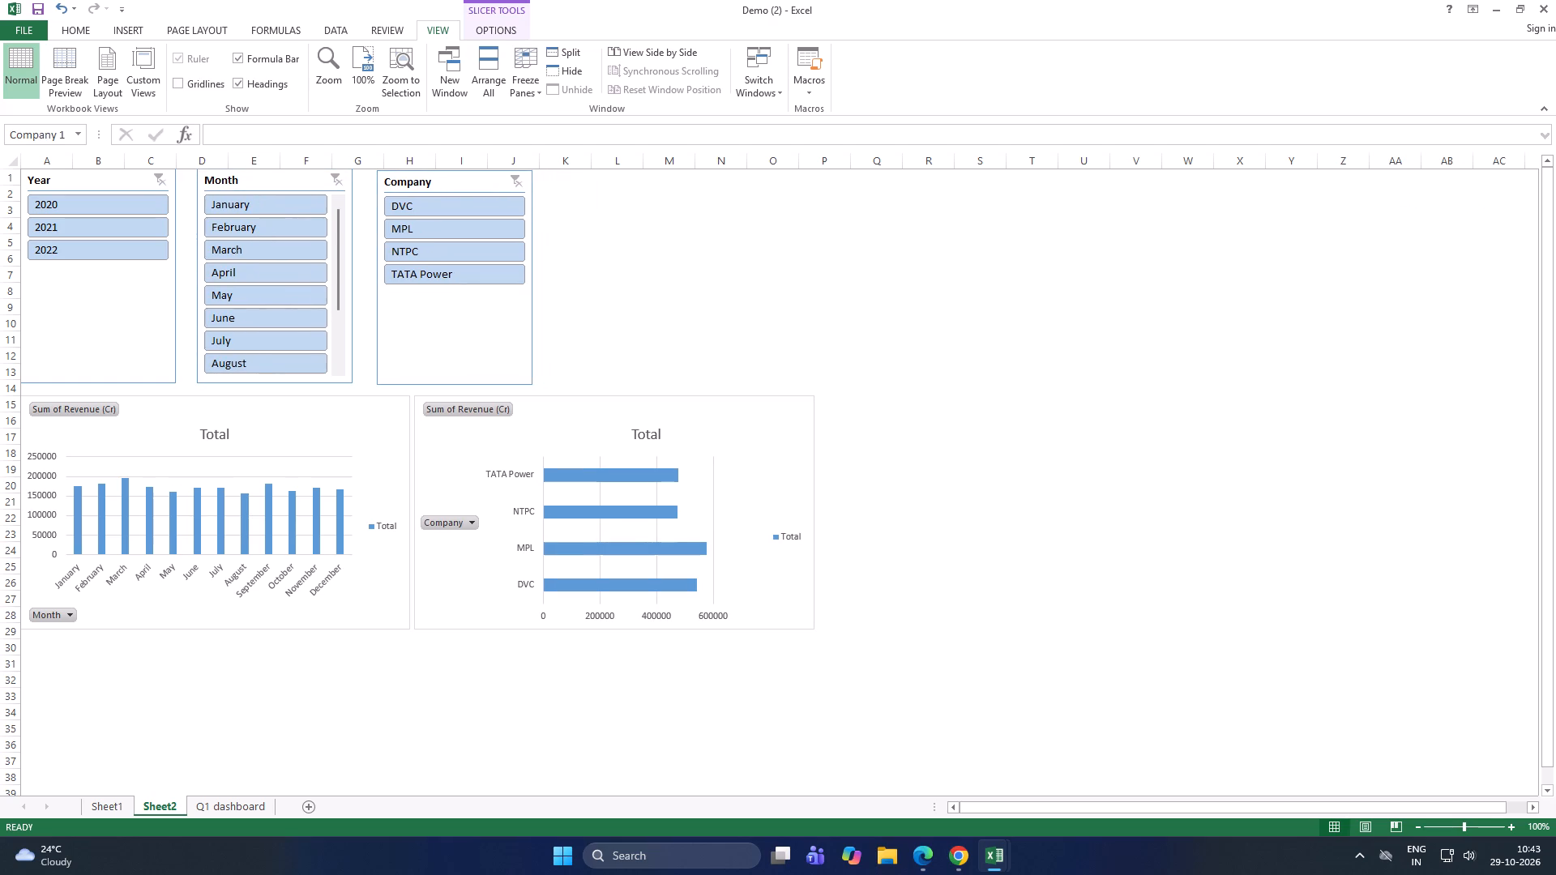
{"action": "left_click_drag", "start_coordinate": [455, 184], "coordinate": [455, 176]}
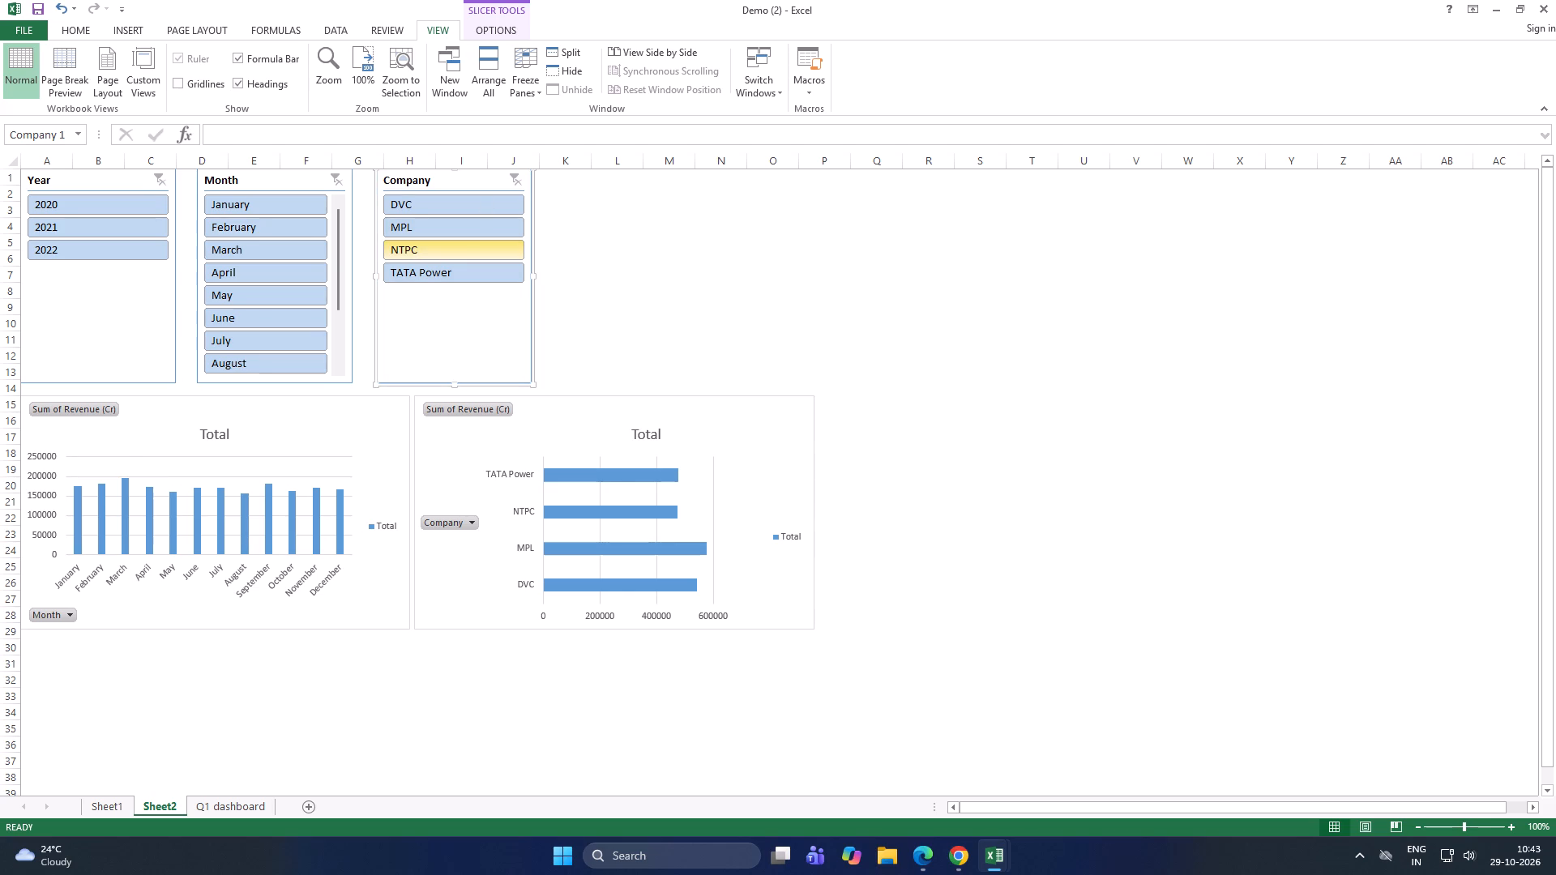
Copy the power production pie chart from Sheet1 and paste it at cell K1 of Sheet2, beside the Company slicer.
{"action": "left_click", "coordinate": [105, 811]}
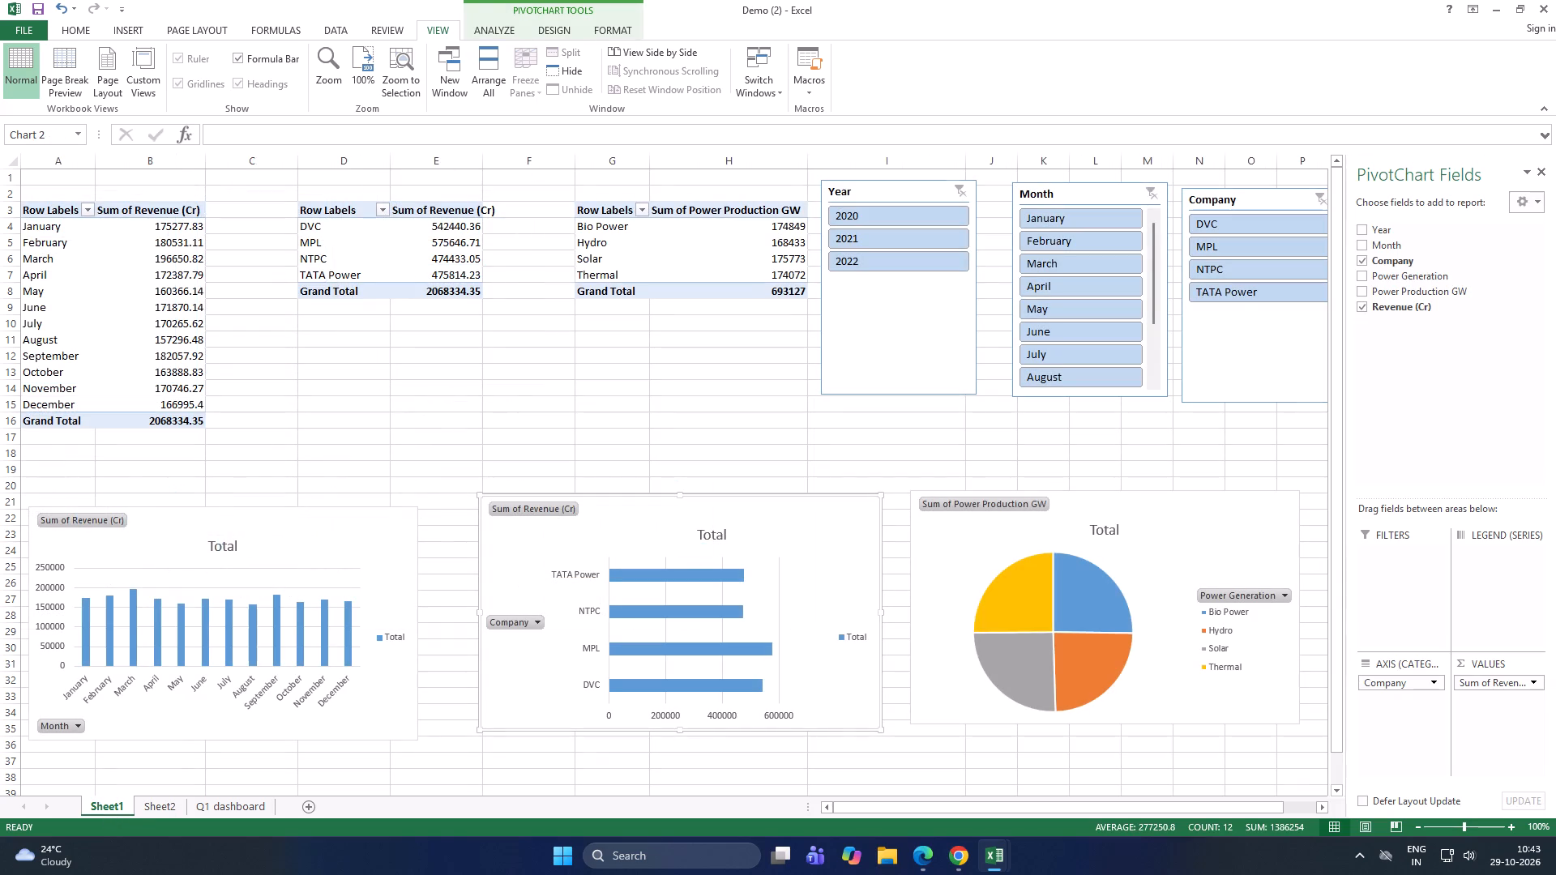
{"action": "left_click", "coordinate": [974, 539]}
{"action": "key", "text": "ctrl+c"}
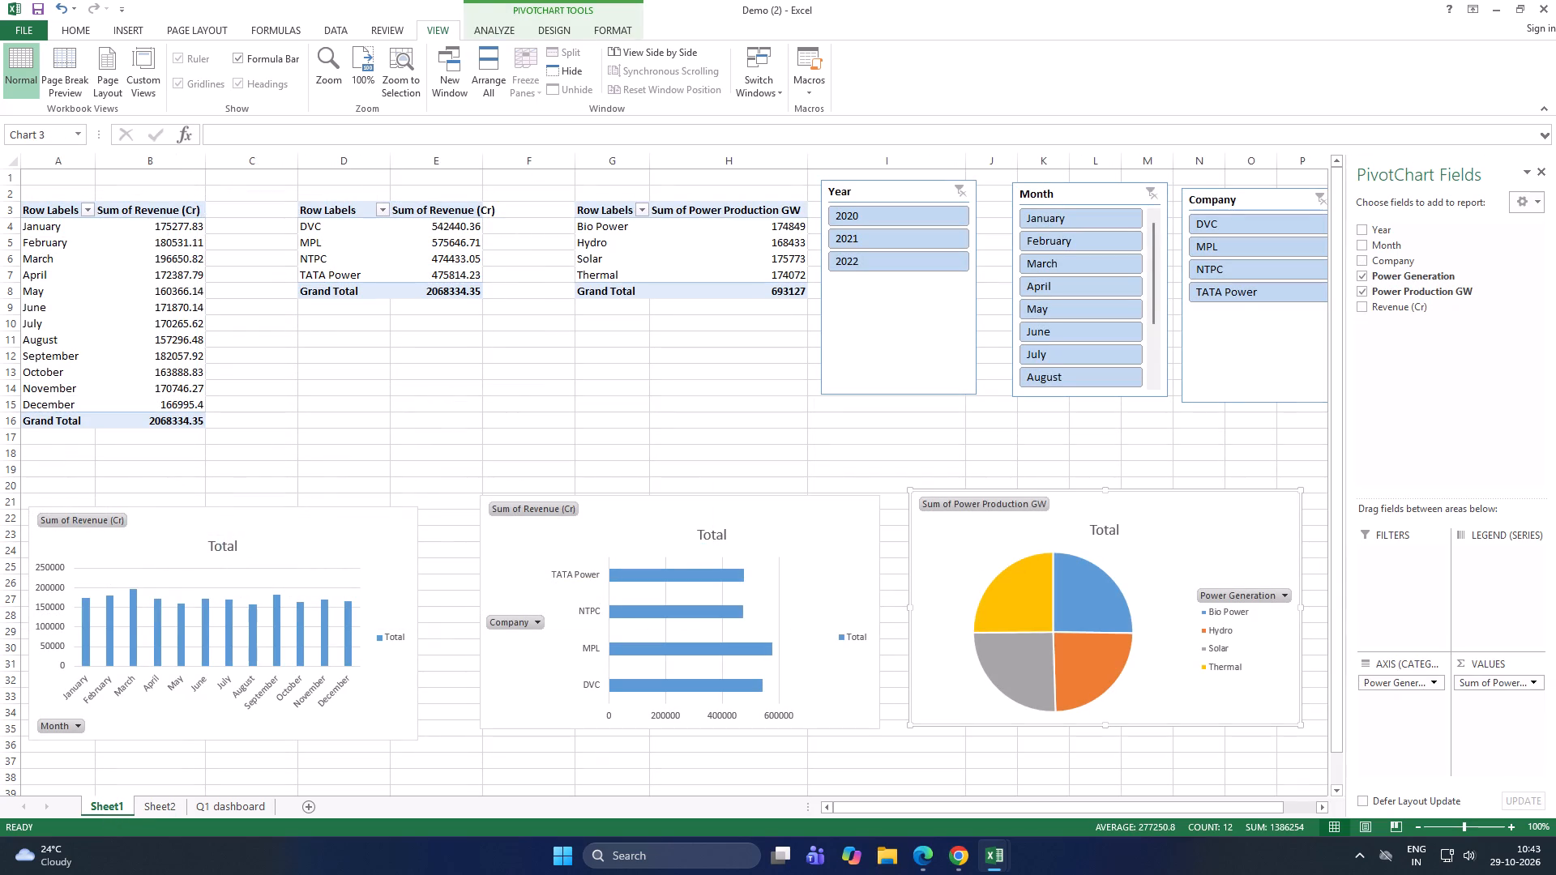
{"action": "left_click", "coordinate": [158, 806]}
{"action": "left_click", "coordinate": [687, 230]}
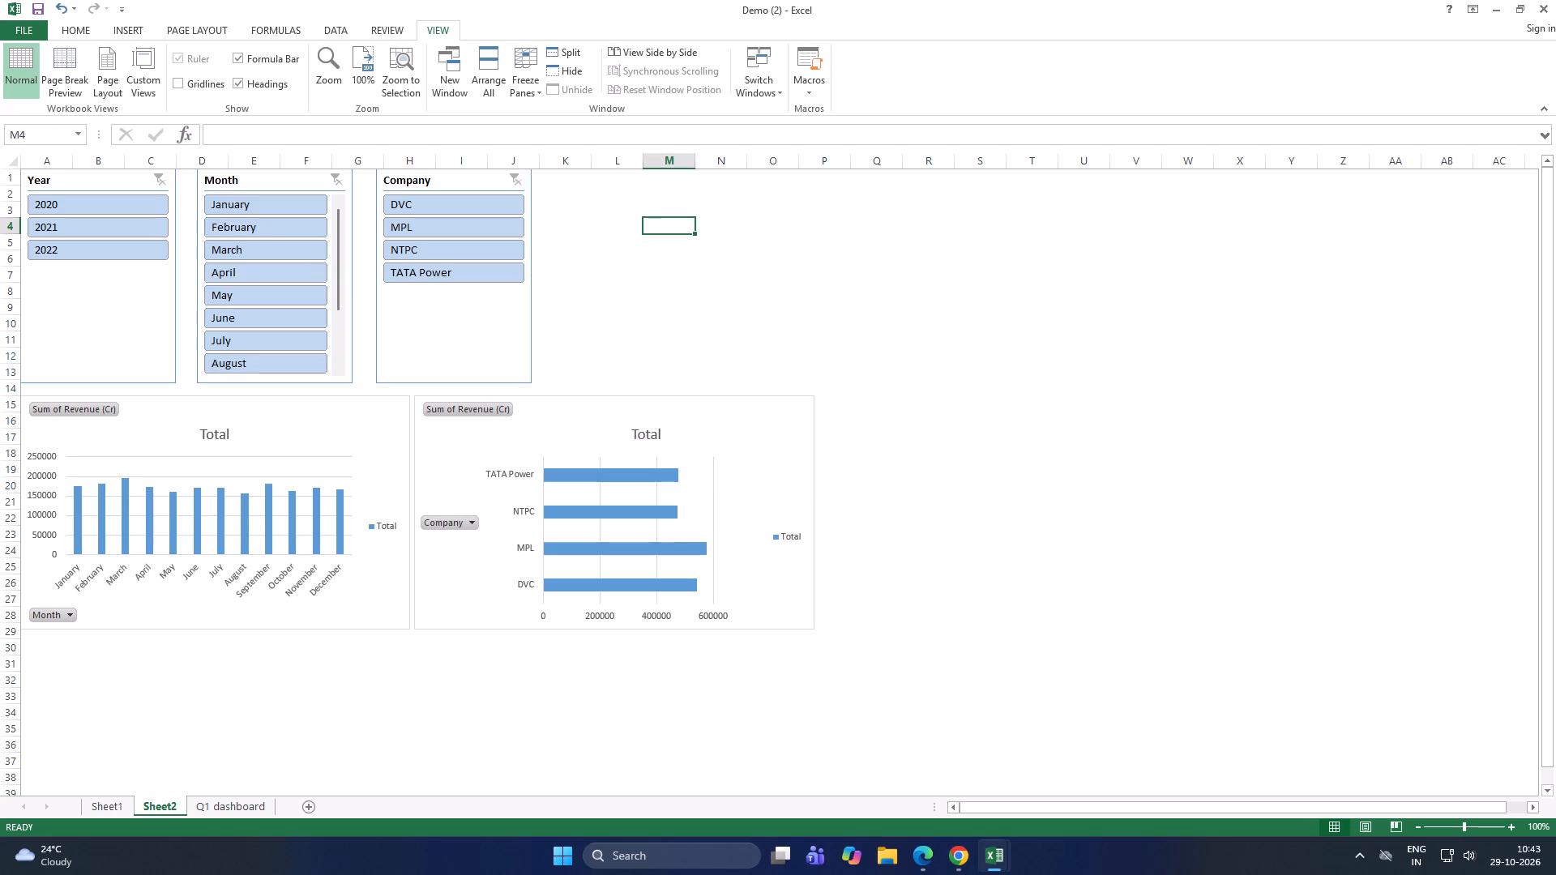
{"action": "left_click", "coordinate": [573, 183]}
{"action": "key", "text": "ctrl+v"}
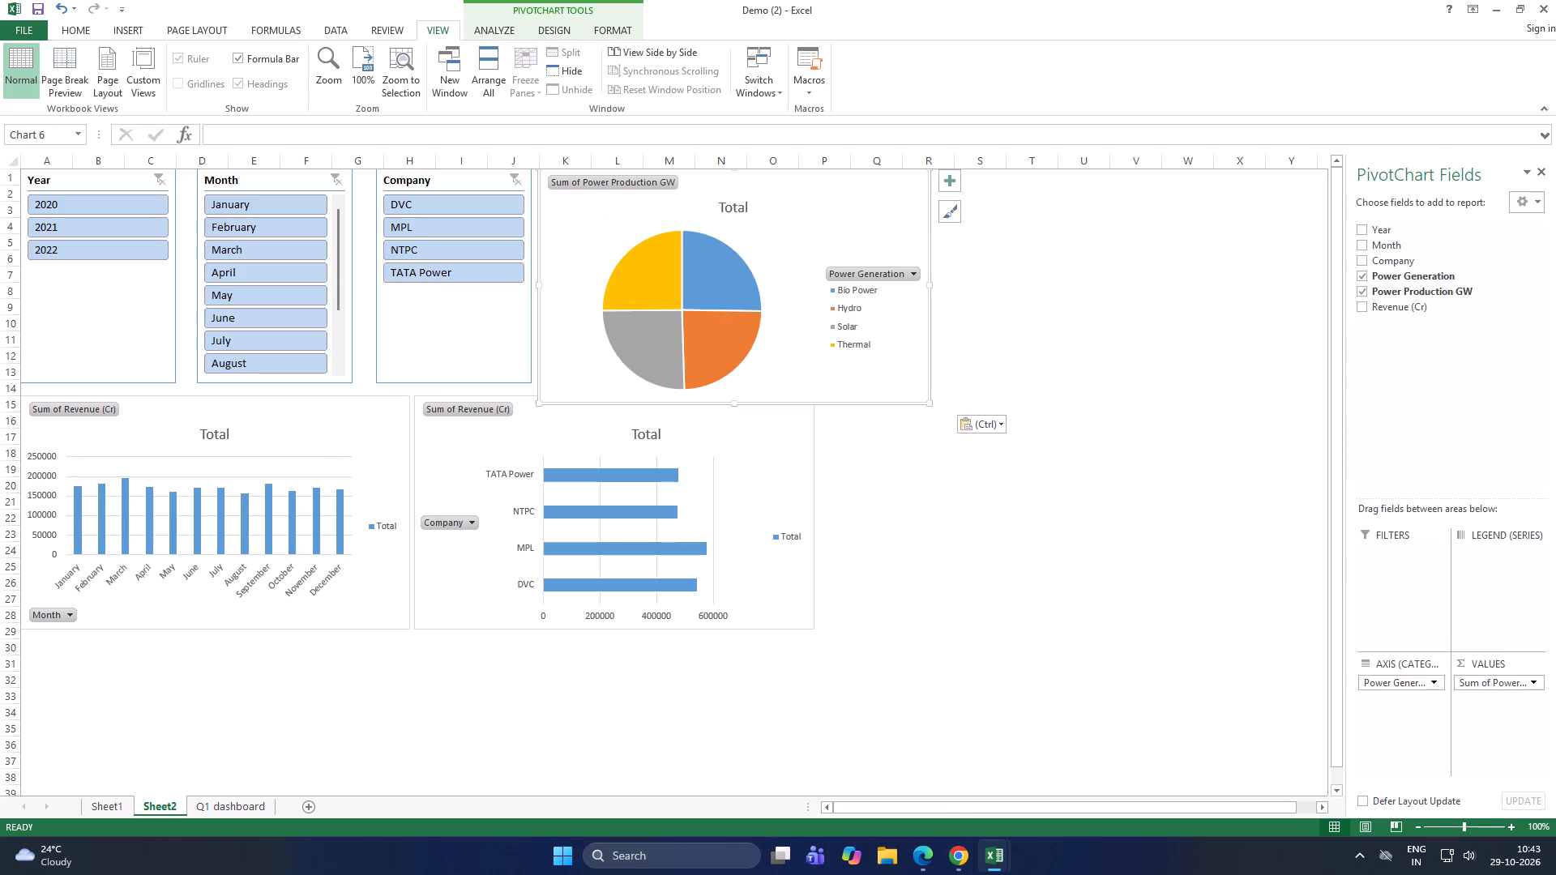
{"action": "left_click", "coordinate": [823, 213]}
{"action": "left_click", "coordinate": [717, 270]}
Examine the field filter and formatting options of the power production pie chart on Sheet1.
{"action": "left_click", "coordinate": [96, 805]}
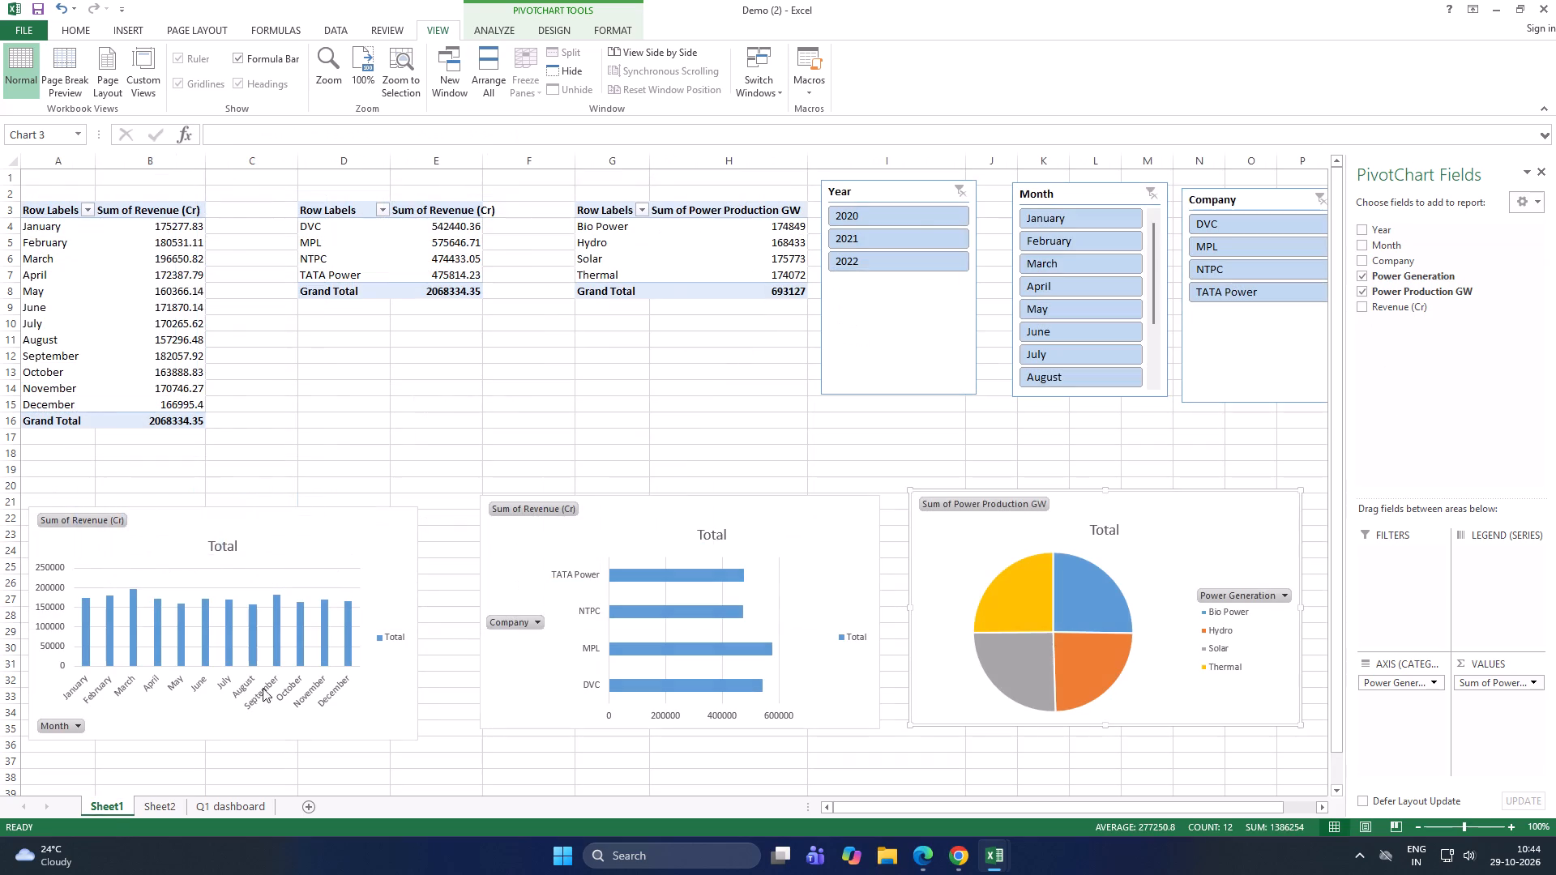
{"action": "left_click", "coordinate": [1140, 535]}
{"action": "left_click", "coordinate": [1060, 597]}
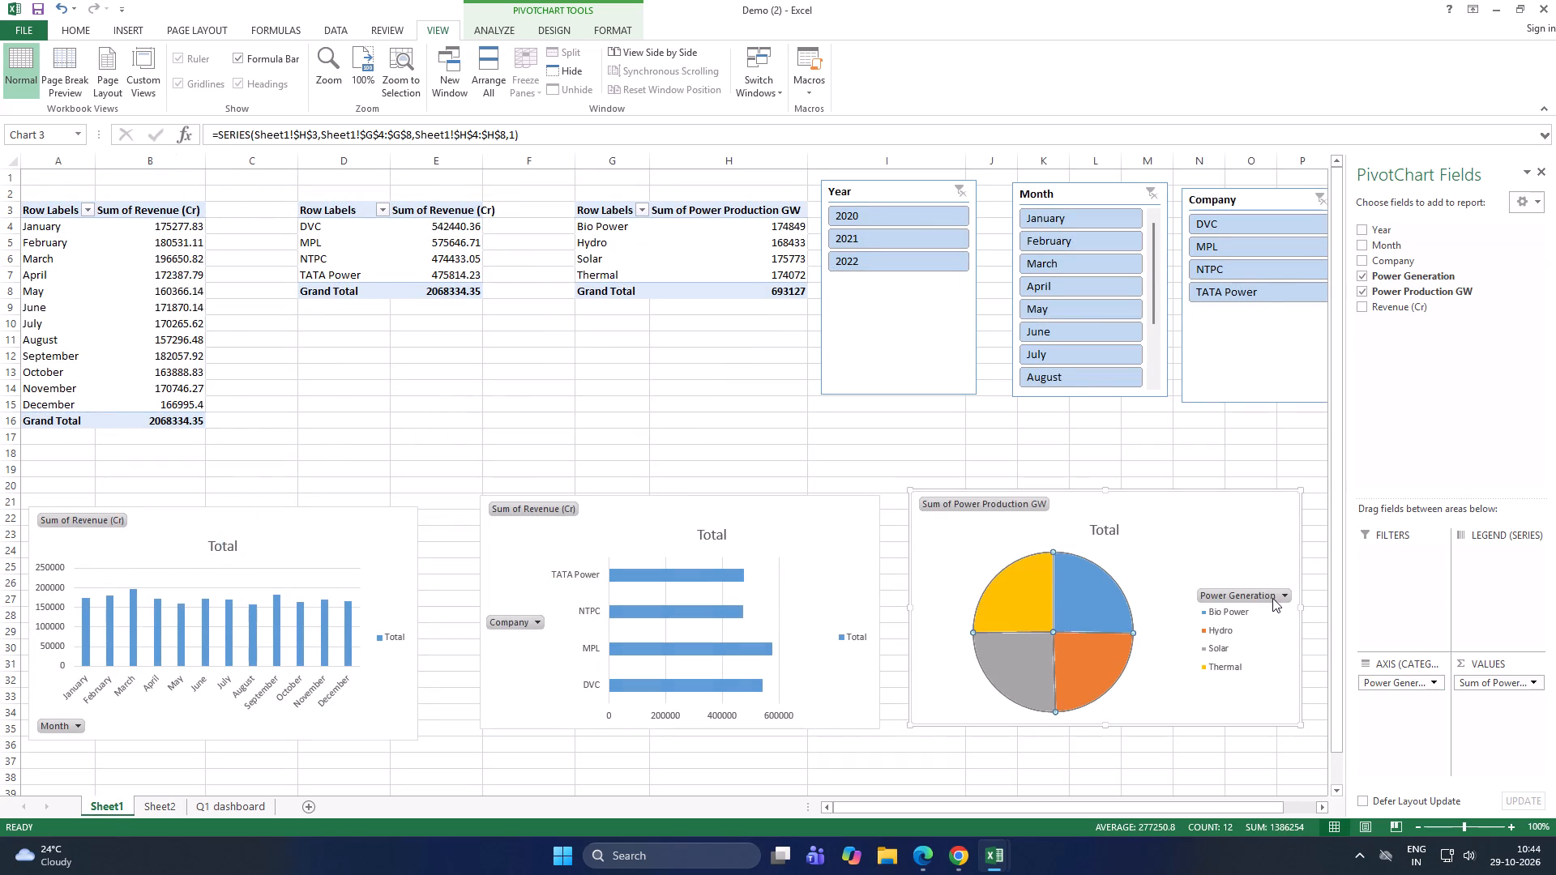
{"action": "left_click", "coordinate": [1272, 598]}
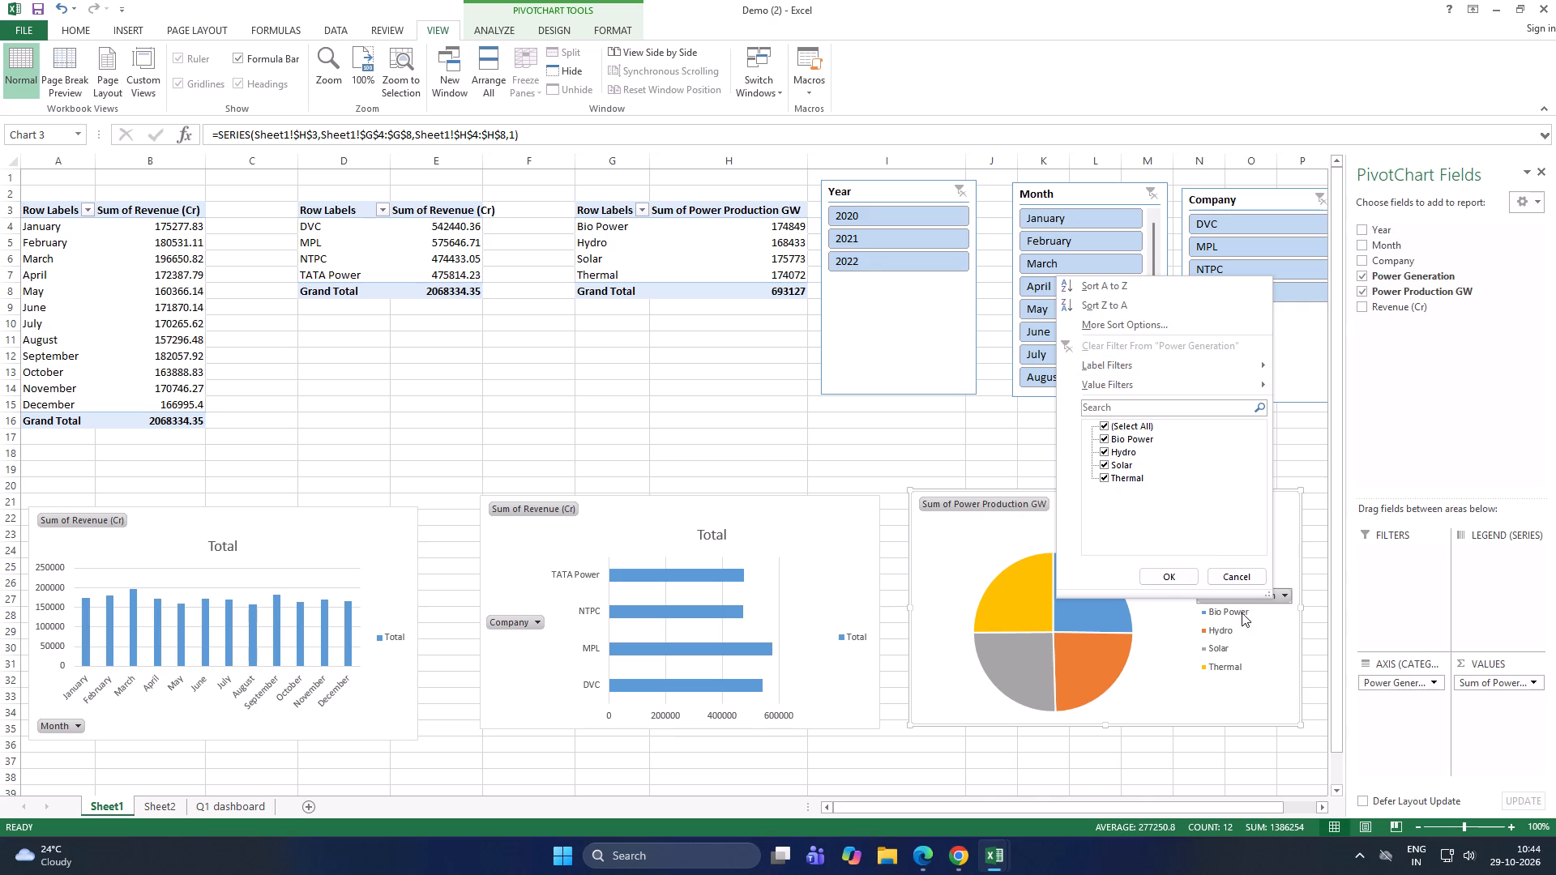
{"action": "left_click", "coordinate": [1190, 583]}
{"action": "left_click", "coordinate": [1041, 556]}
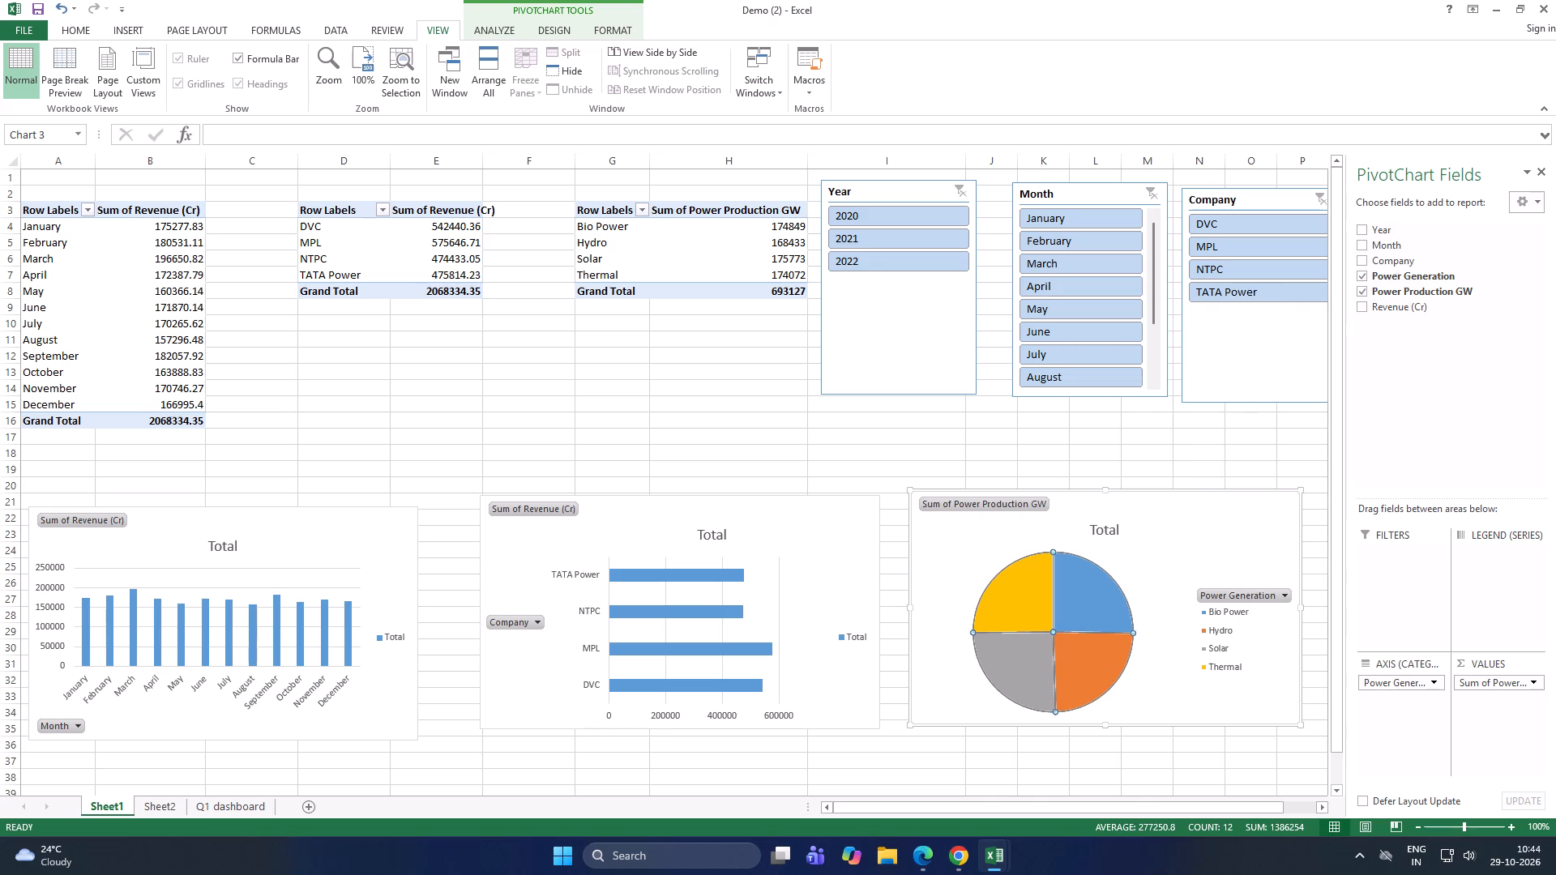
{"action": "left_click", "coordinate": [139, 36]}
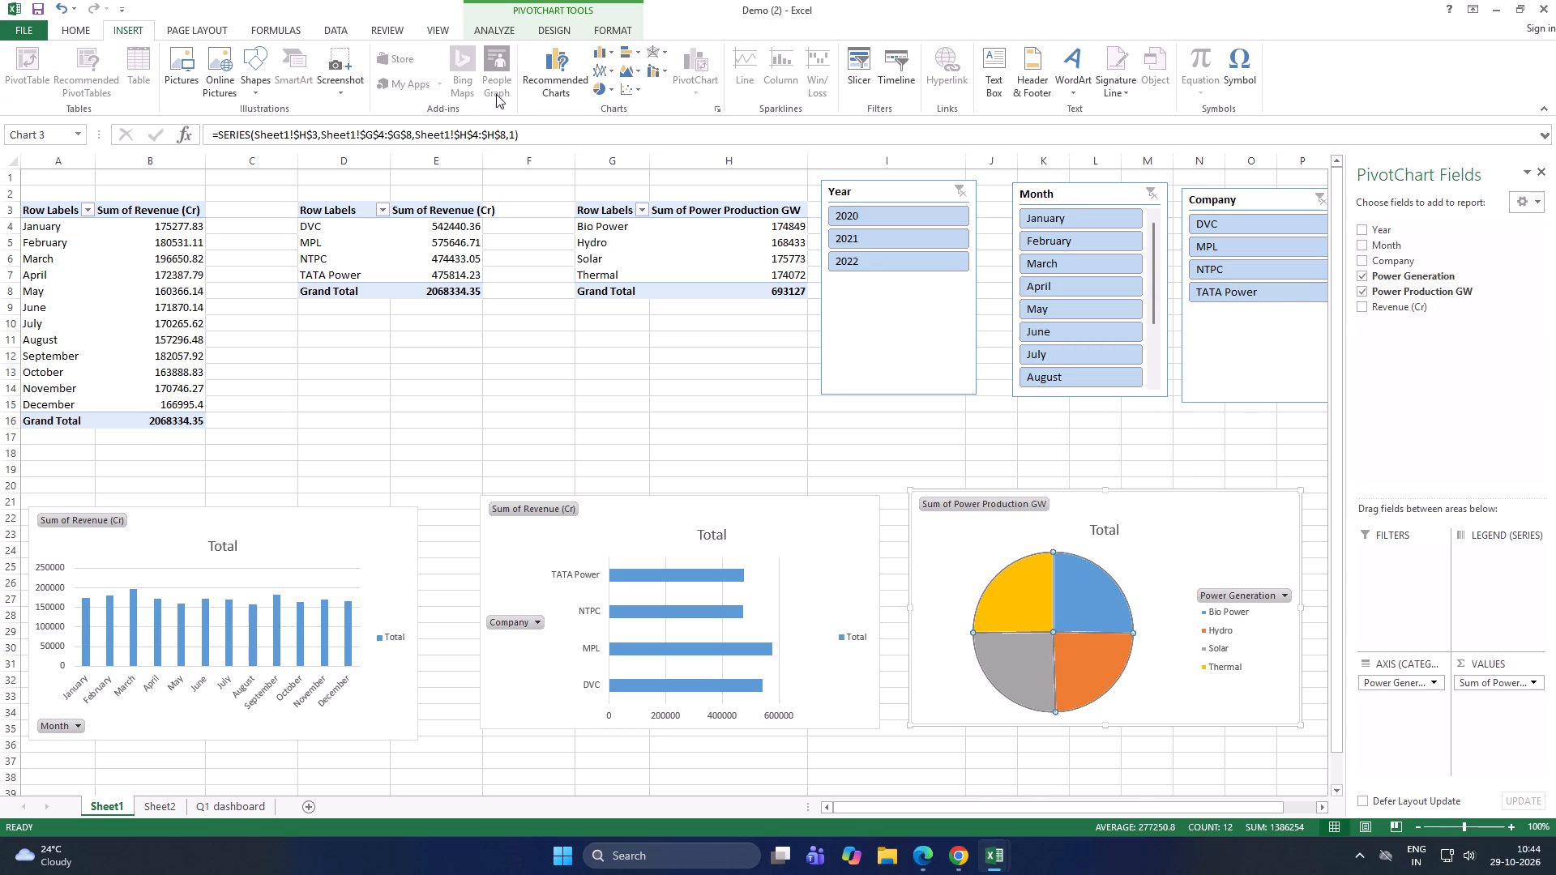
{"action": "left_click", "coordinate": [602, 80]}
{"action": "left_click", "coordinate": [969, 588]}
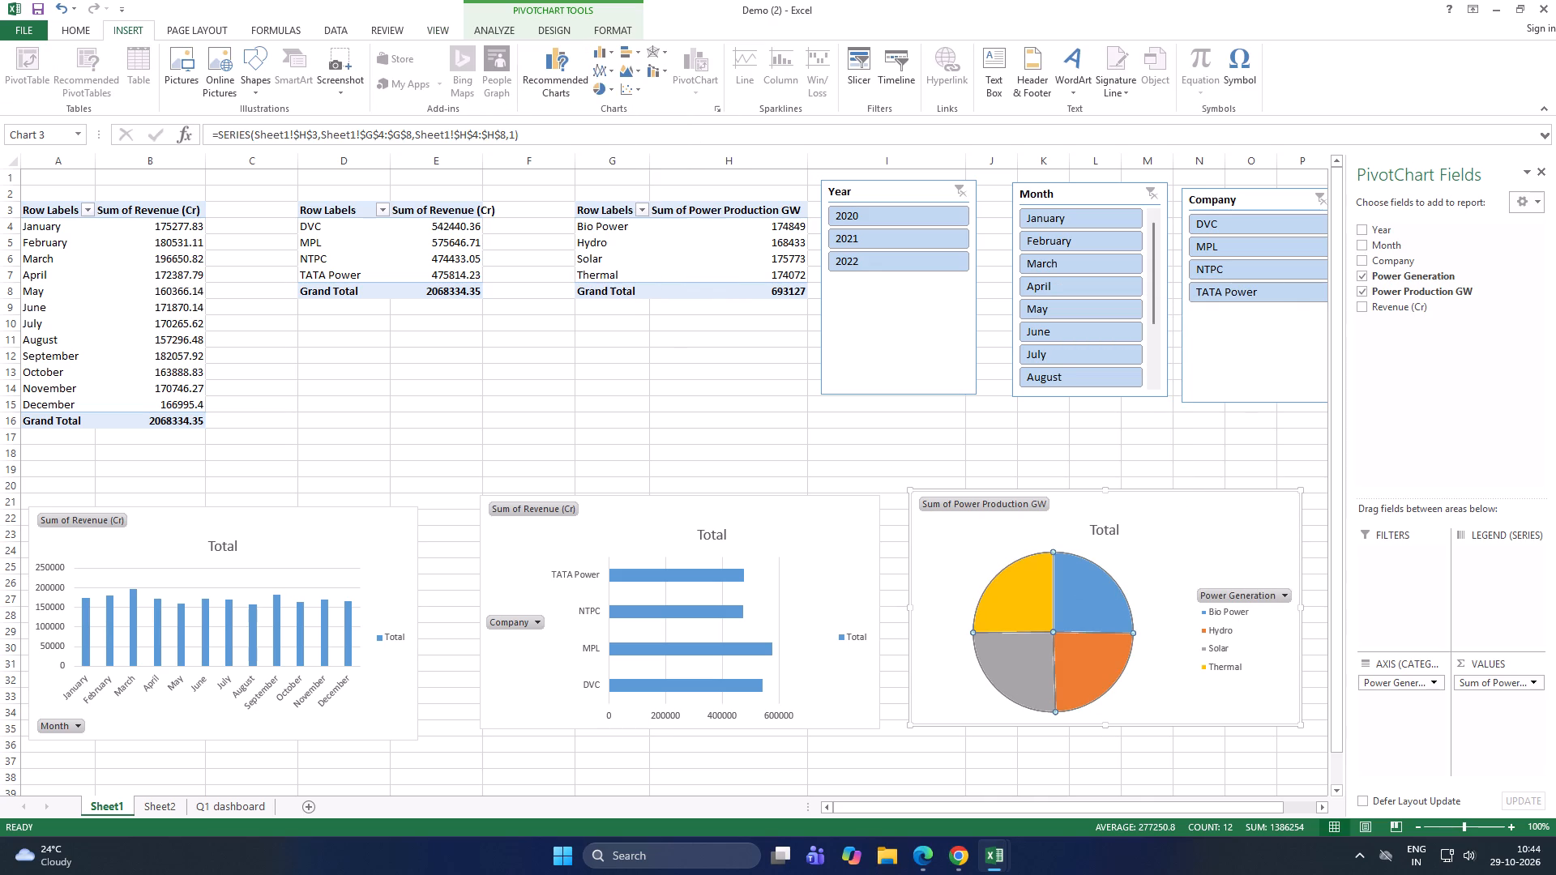
{"action": "left_click", "coordinate": [1029, 604]}
{"action": "double_click", "coordinate": [1039, 613]}
{"action": "right_click", "coordinate": [1036, 613]}
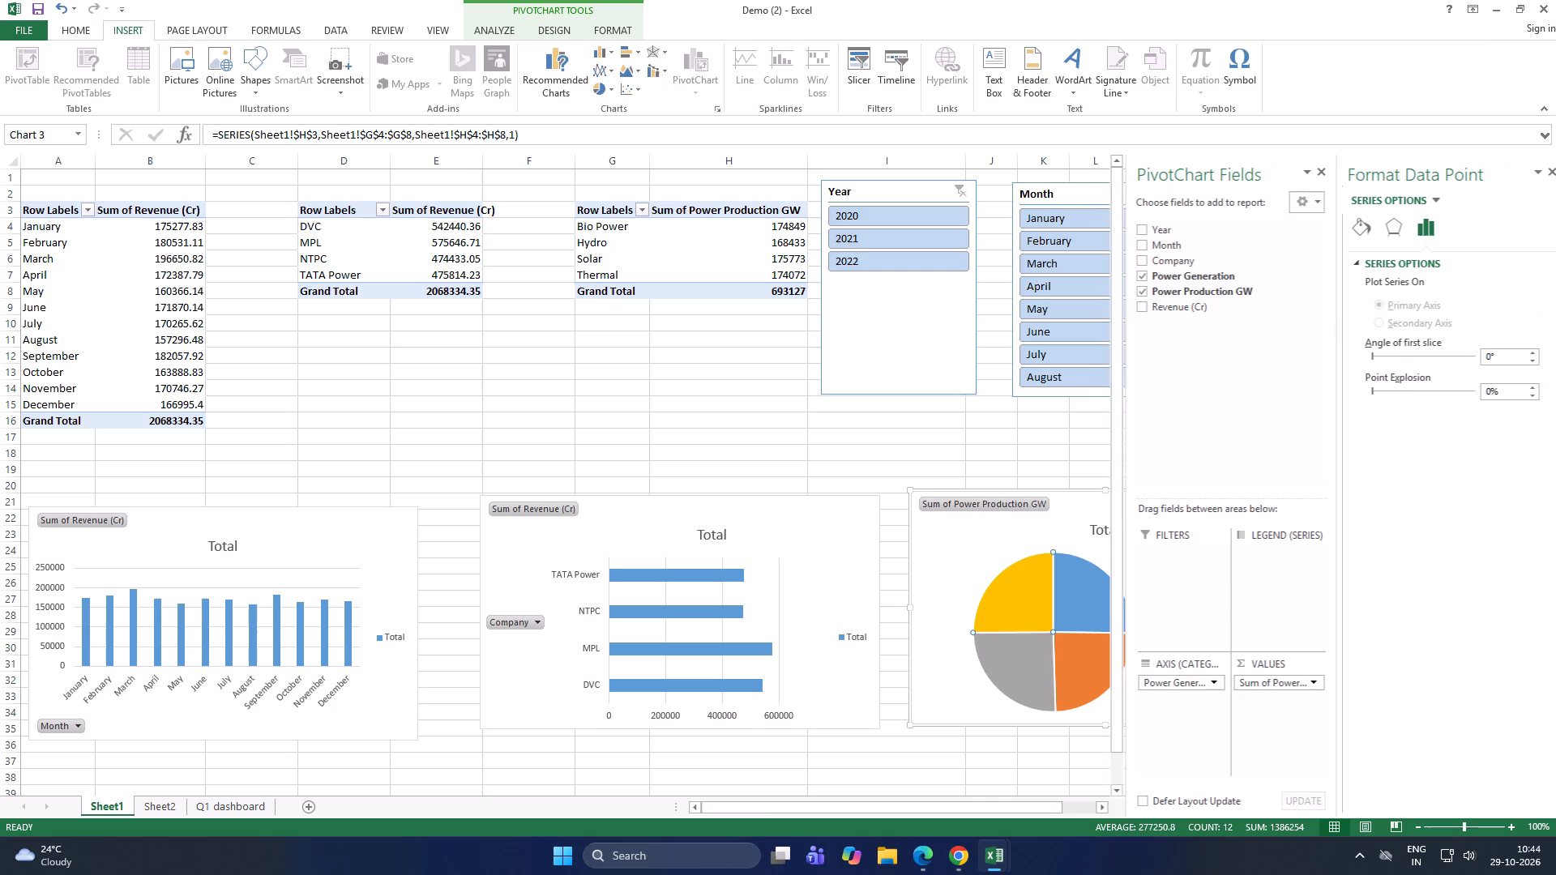
{"action": "left_click", "coordinate": [1378, 510]}
{"action": "left_click", "coordinate": [1391, 222]}
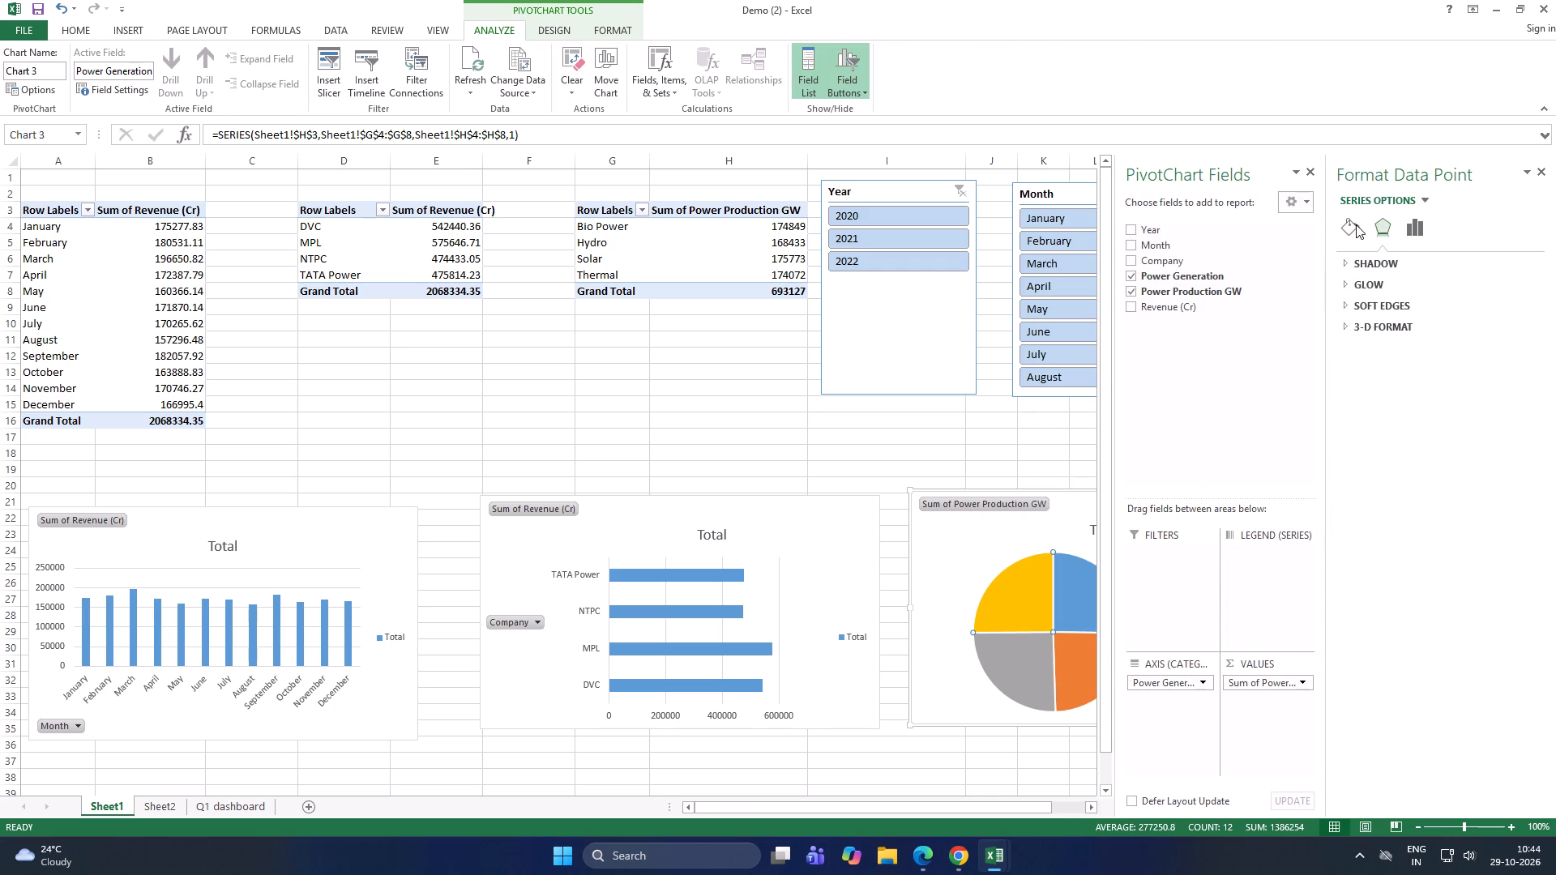
{"action": "left_click", "coordinate": [1349, 222]}
{"action": "left_click", "coordinate": [1543, 172]}
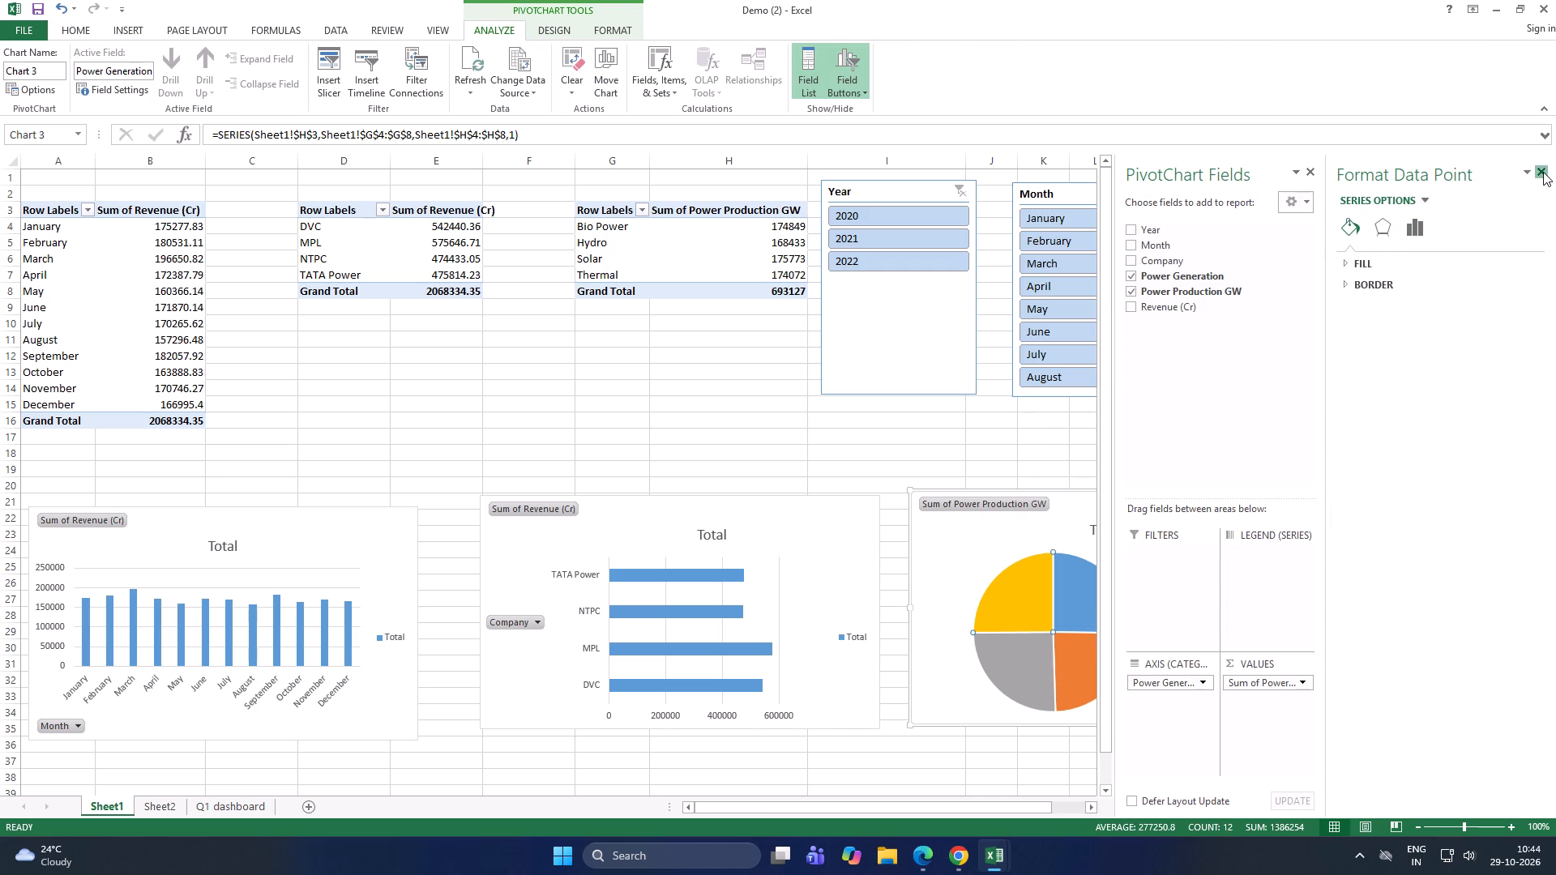
{"action": "left_click", "coordinate": [1260, 446]}
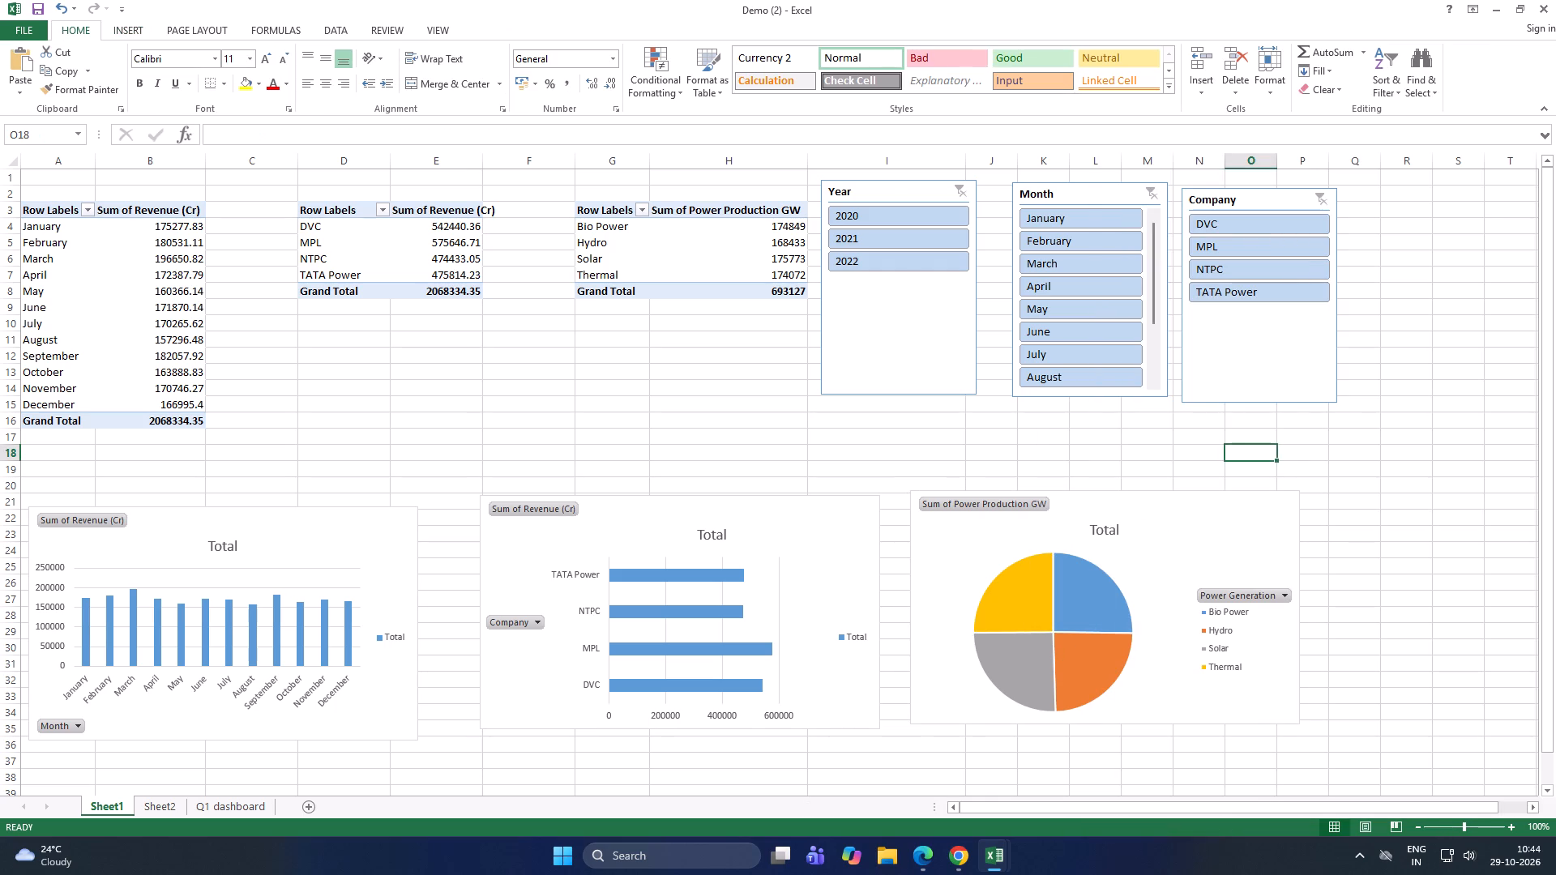
{"action": "left_click", "coordinate": [1173, 750]}
{"action": "left_click", "coordinate": [1135, 677]}
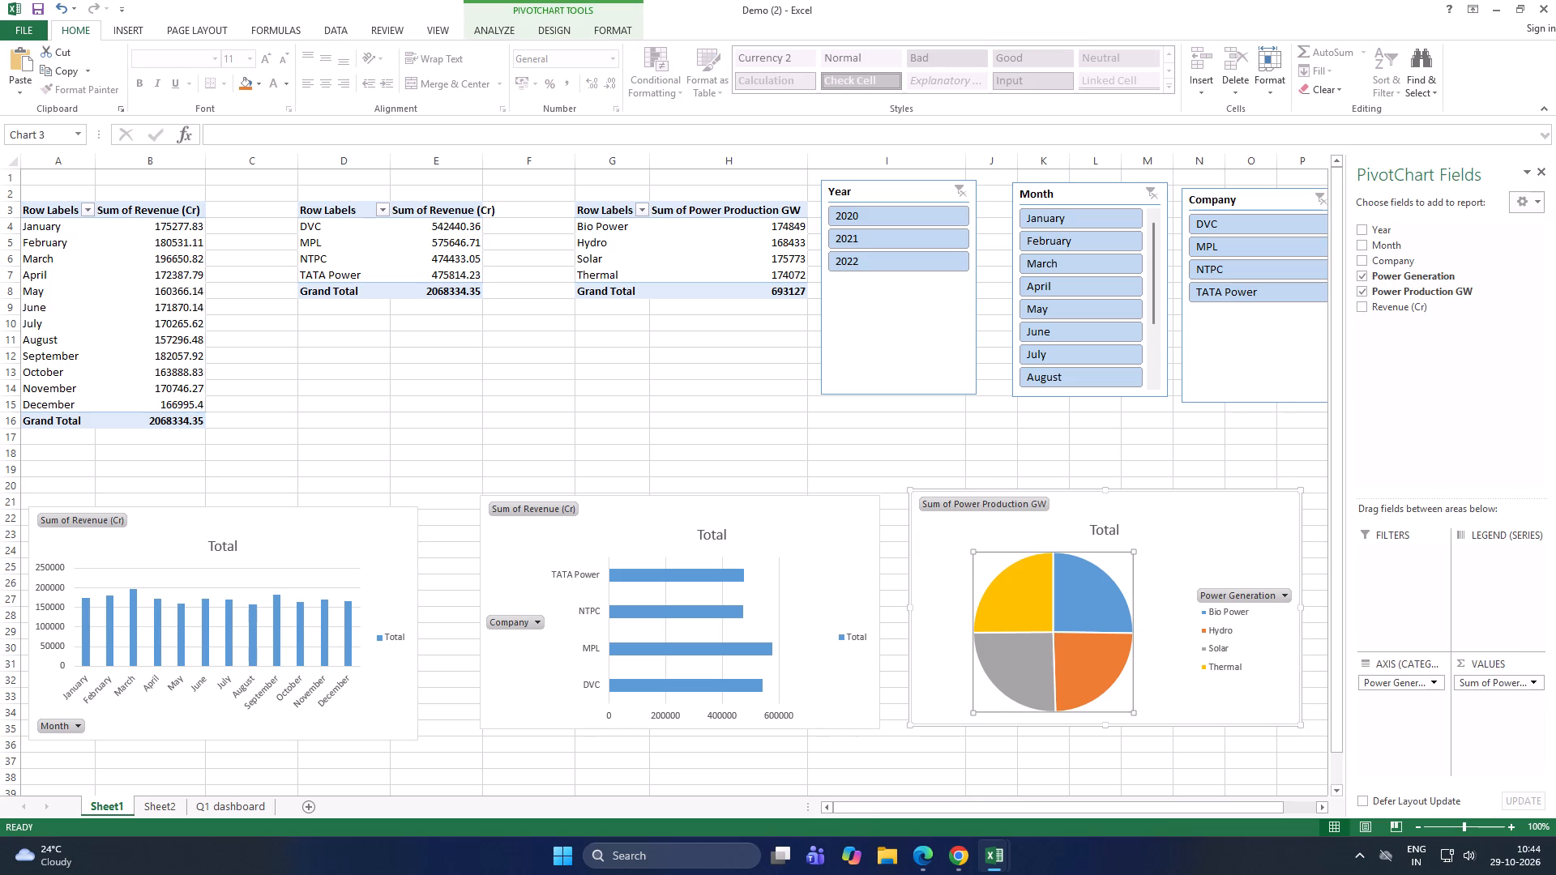
{"action": "double_click", "coordinate": [1121, 531]}
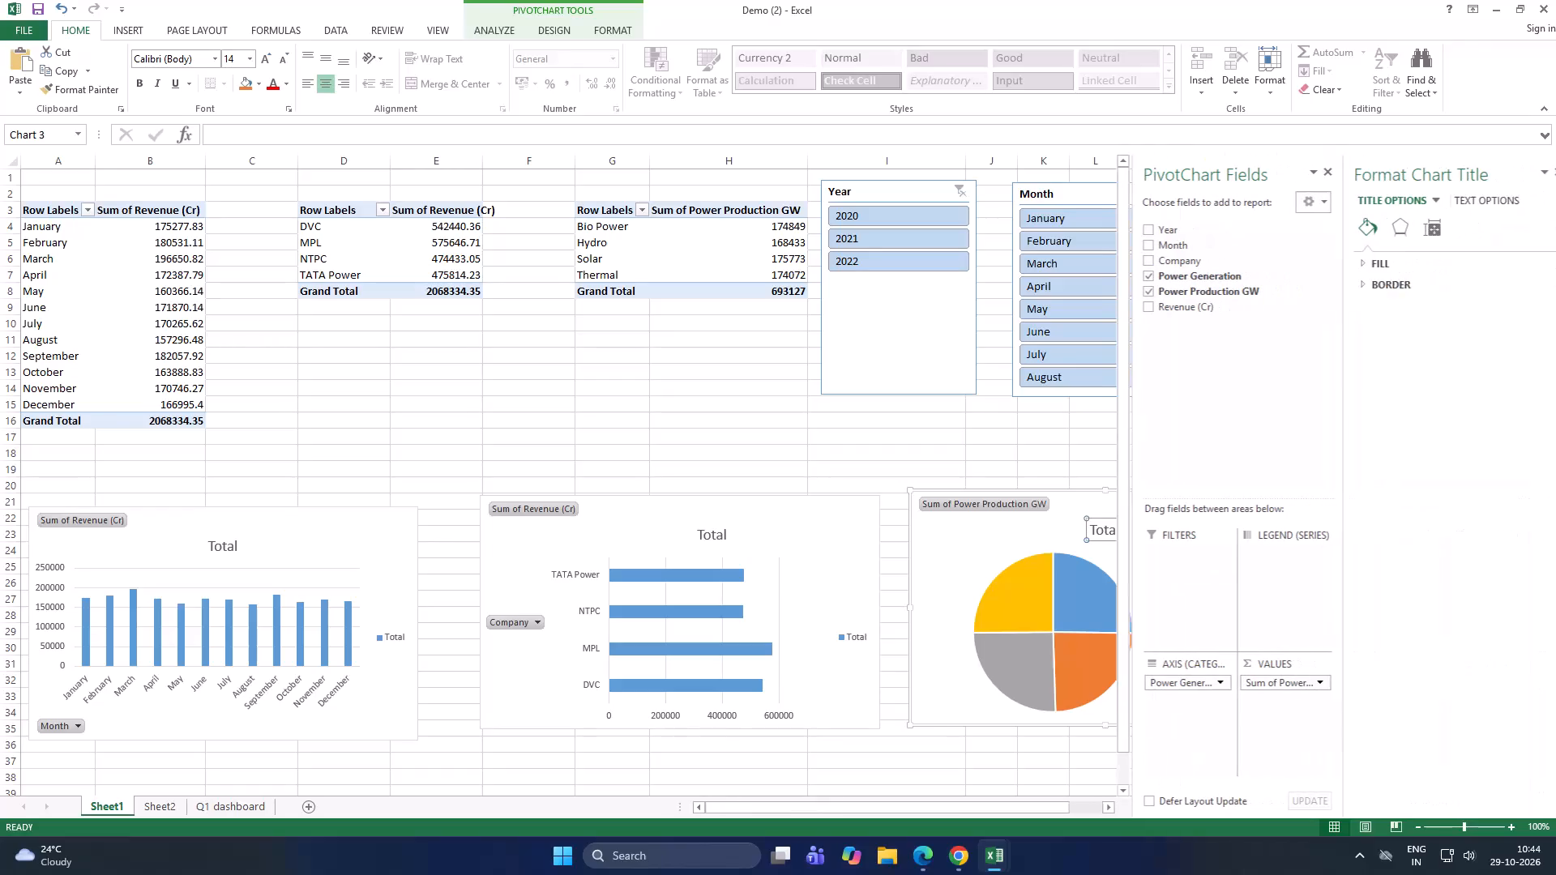
{"action": "left_click", "coordinate": [1010, 447]}
{"action": "double_click", "coordinate": [1065, 452]}
{"action": "left_click", "coordinate": [1065, 452]}
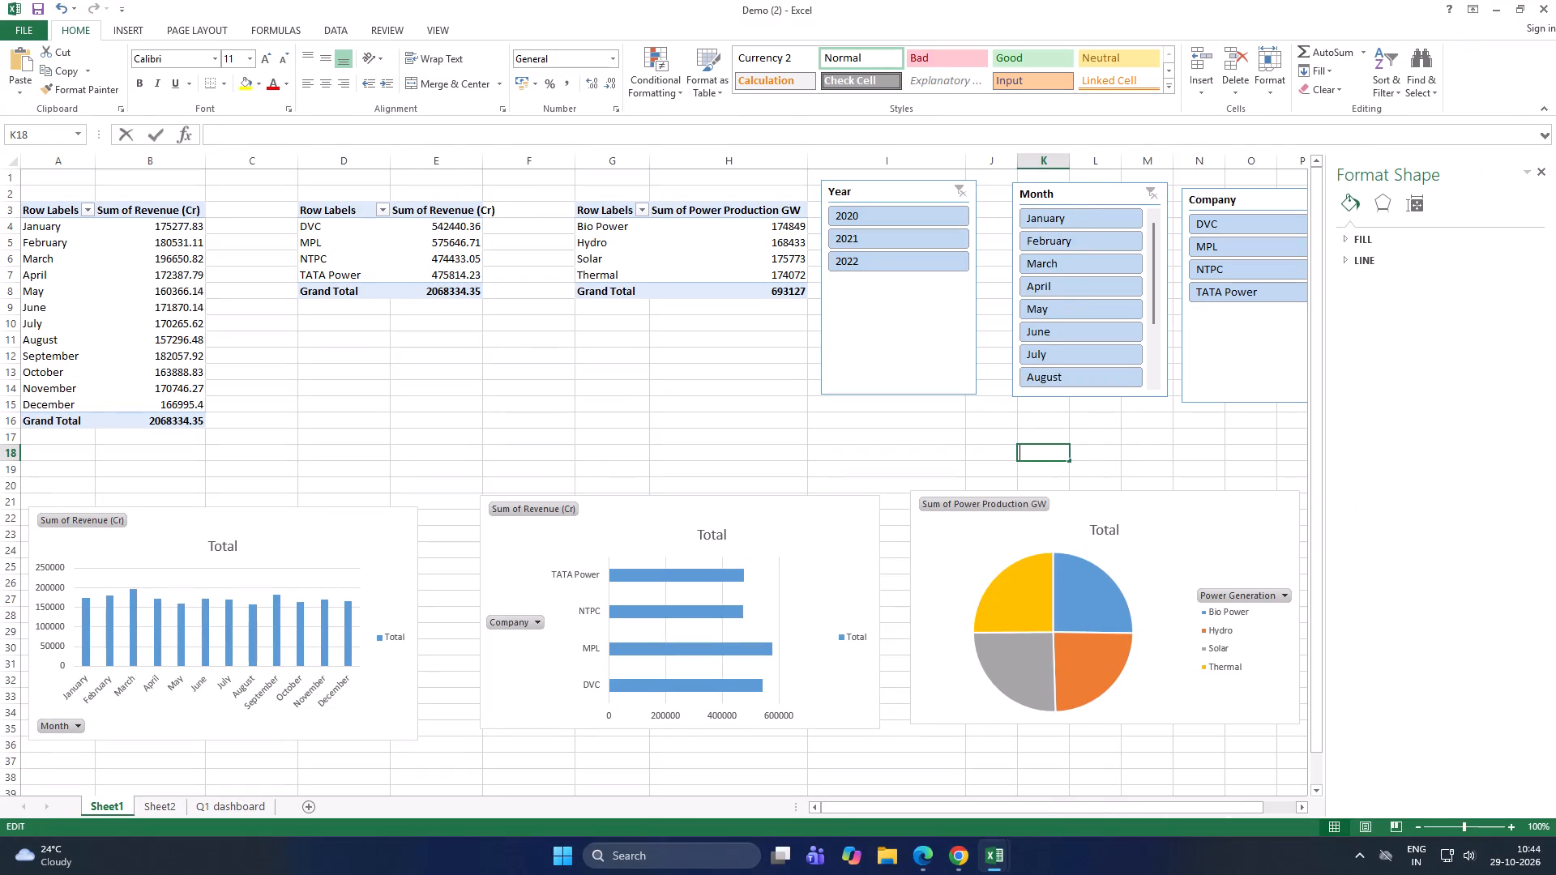
{"action": "left_click", "coordinate": [926, 521]}
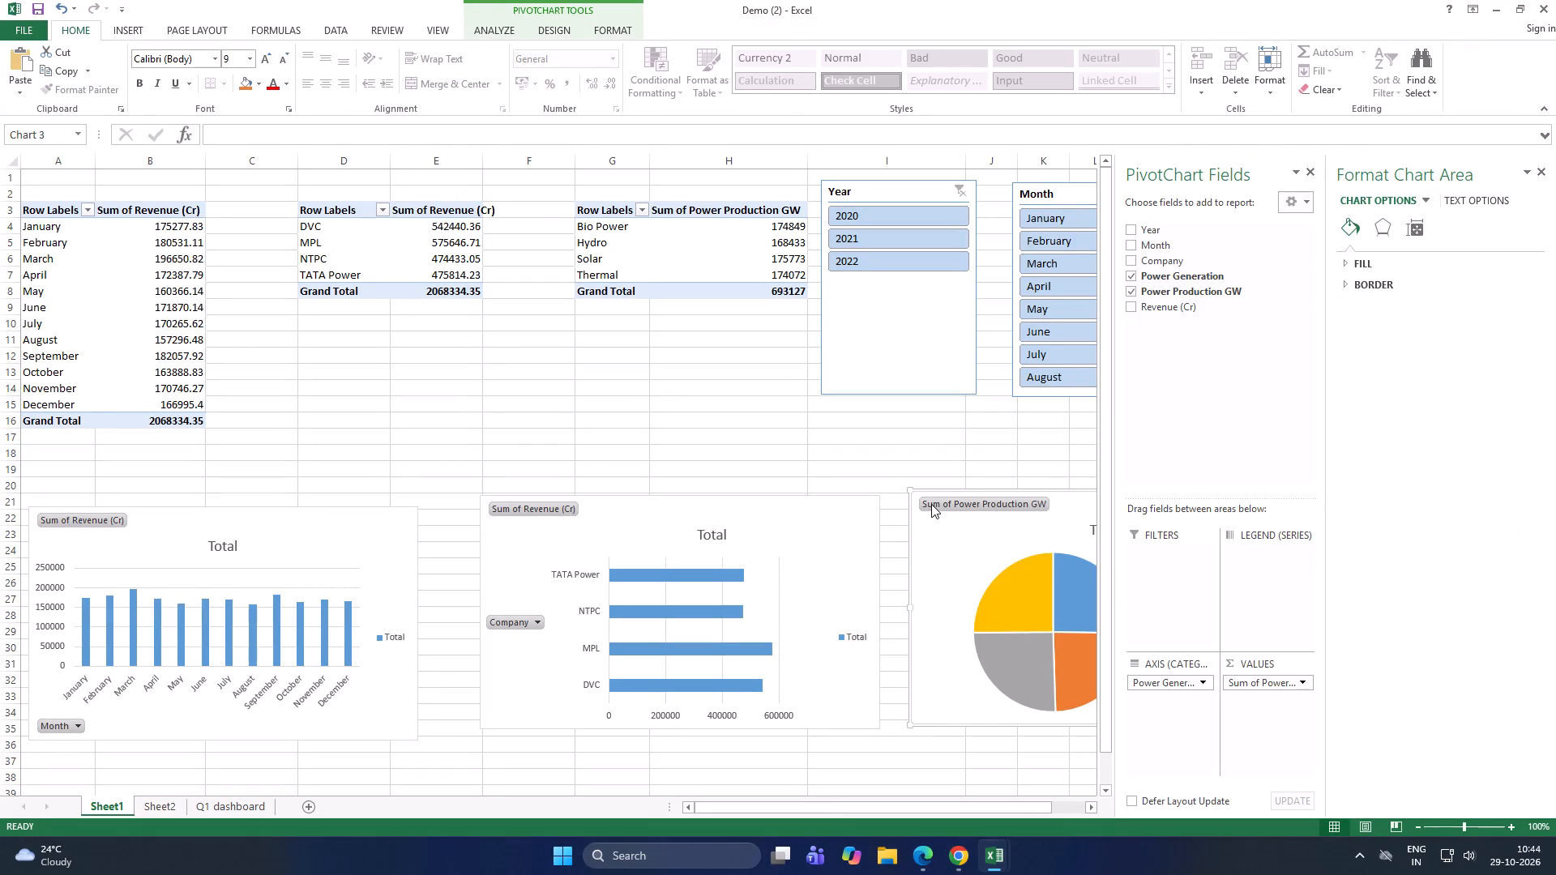
{"action": "left_click", "coordinate": [1307, 173]}
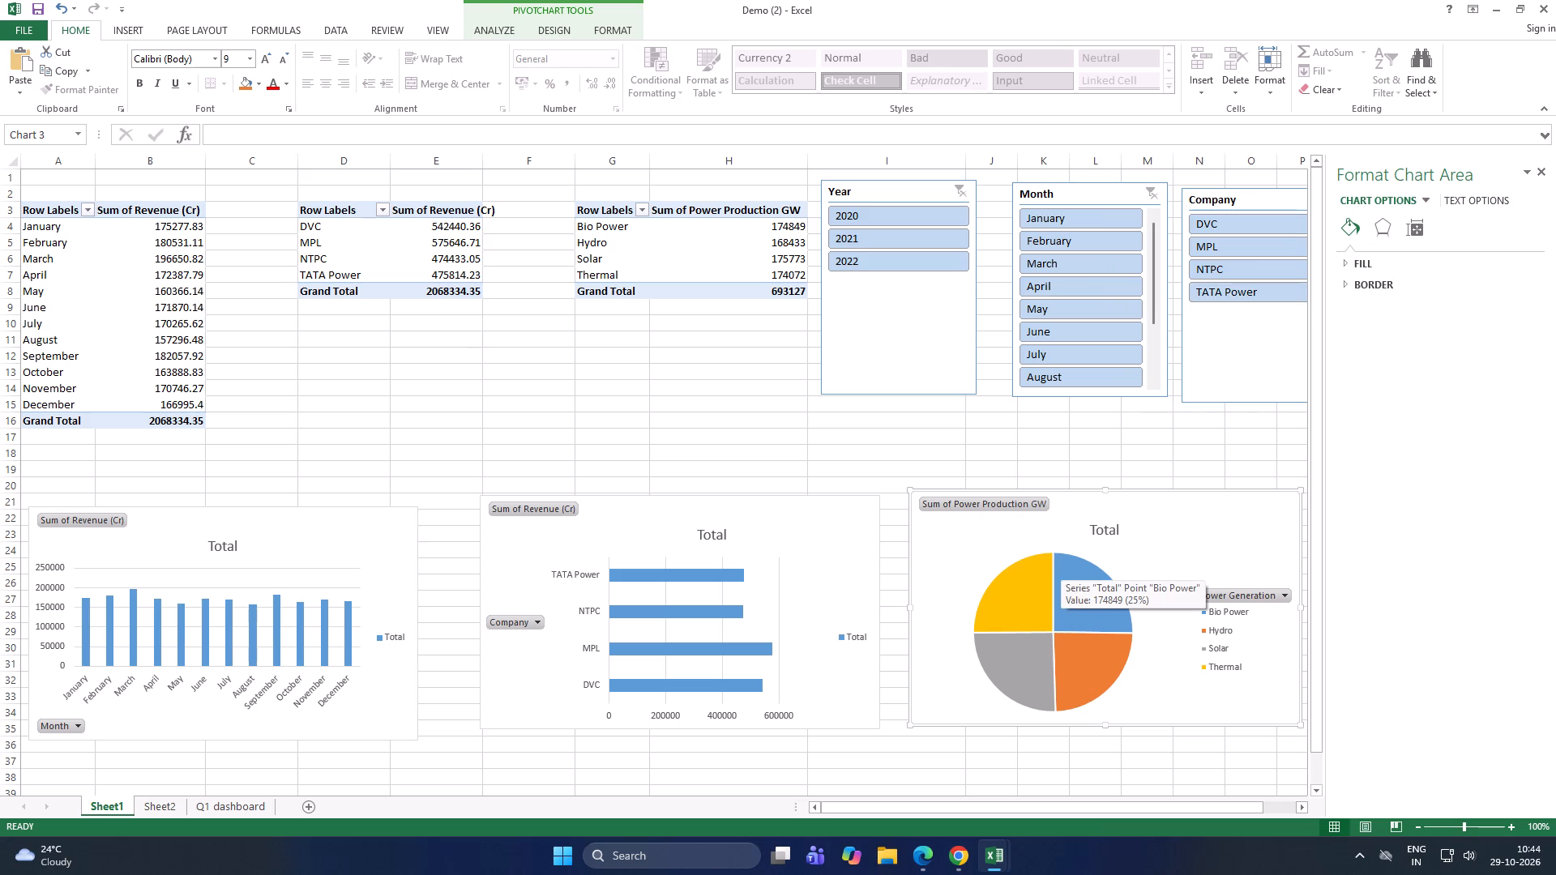
On Sheet1, move the company bar chart up beneath the pivot tables and the pie chart down to start near column I.
{"action": "left_click_drag", "start_coordinate": [823, 523], "coordinate": [729, 361]}
{"action": "left_click_drag", "start_coordinate": [933, 561], "coordinate": [879, 585]}
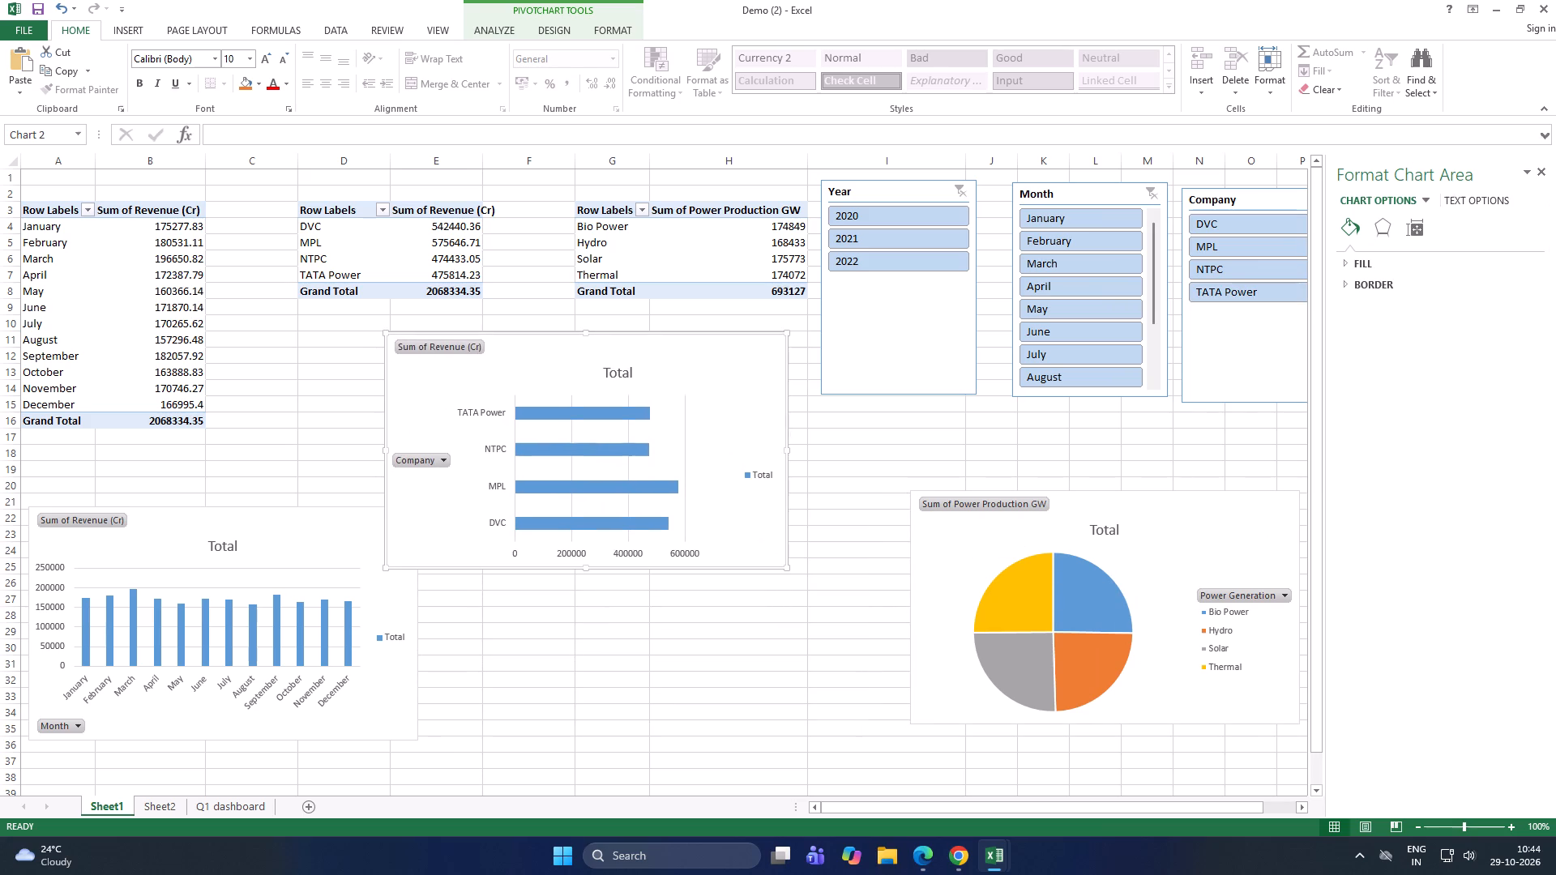
{"action": "left_click_drag", "start_coordinate": [879, 585], "coordinate": [838, 609]}
Add data labels to the pie chart on Sheet1 and open the additional label formatting options.
{"action": "left_click", "coordinate": [1230, 550]}
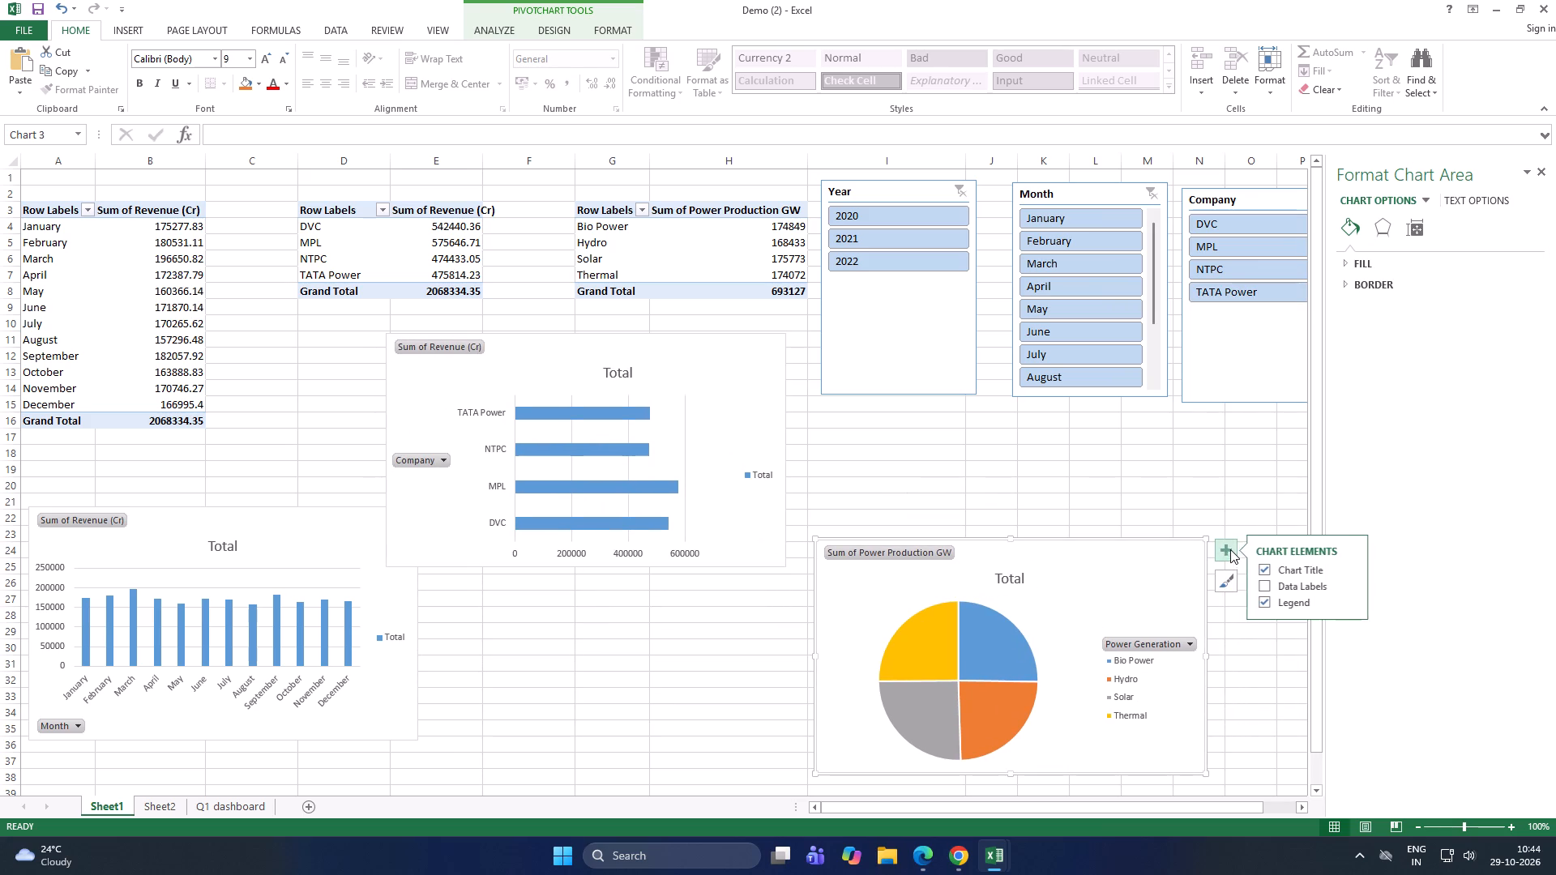
{"action": "left_click", "coordinate": [1272, 583]}
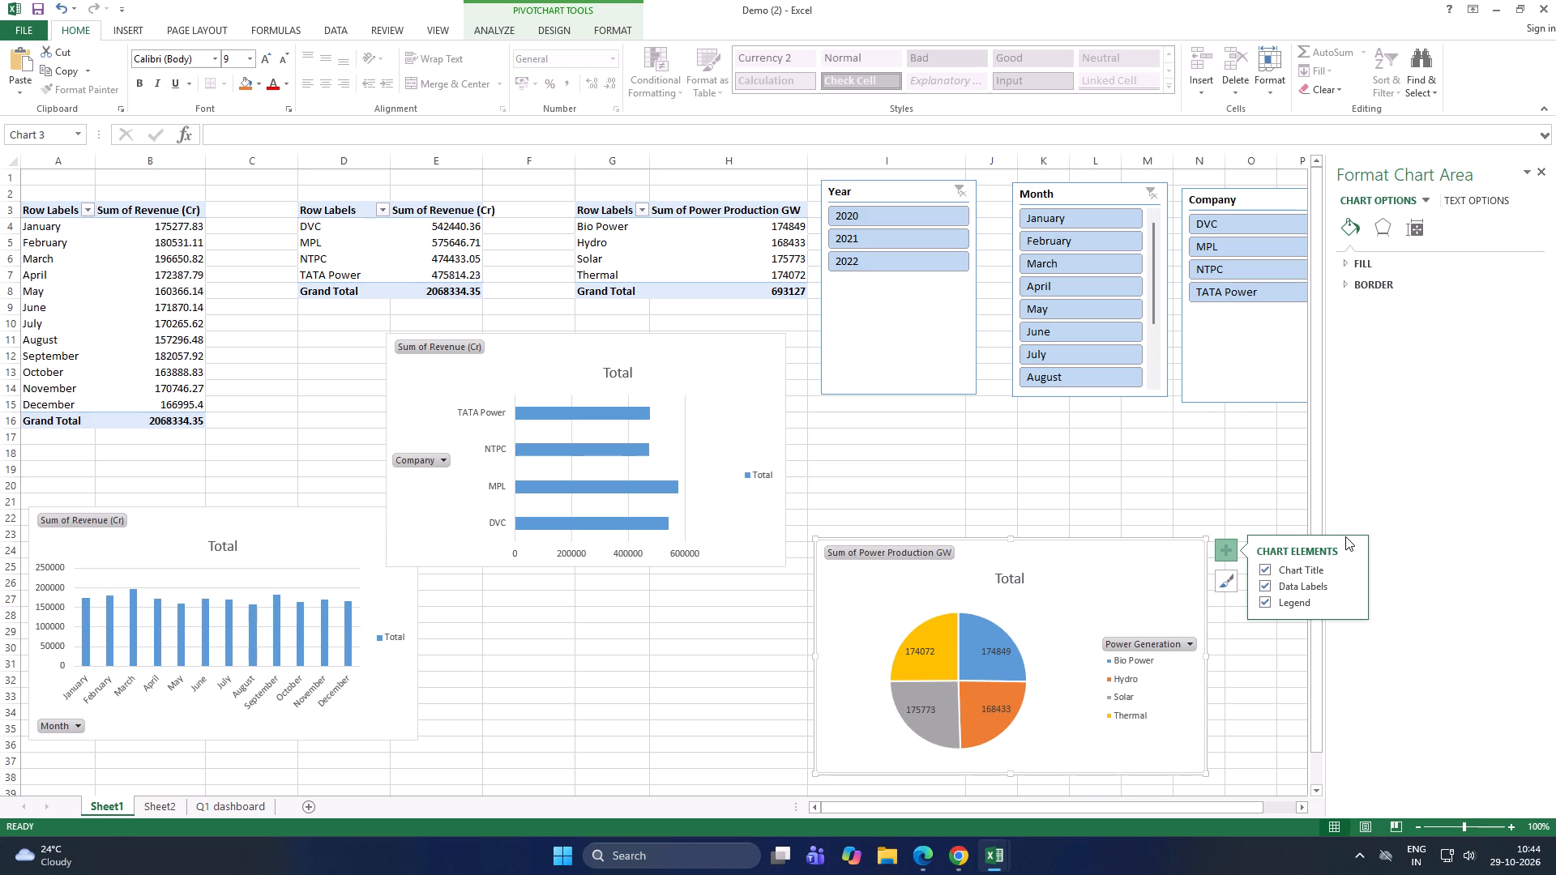
{"action": "left_click", "coordinate": [1351, 583]}
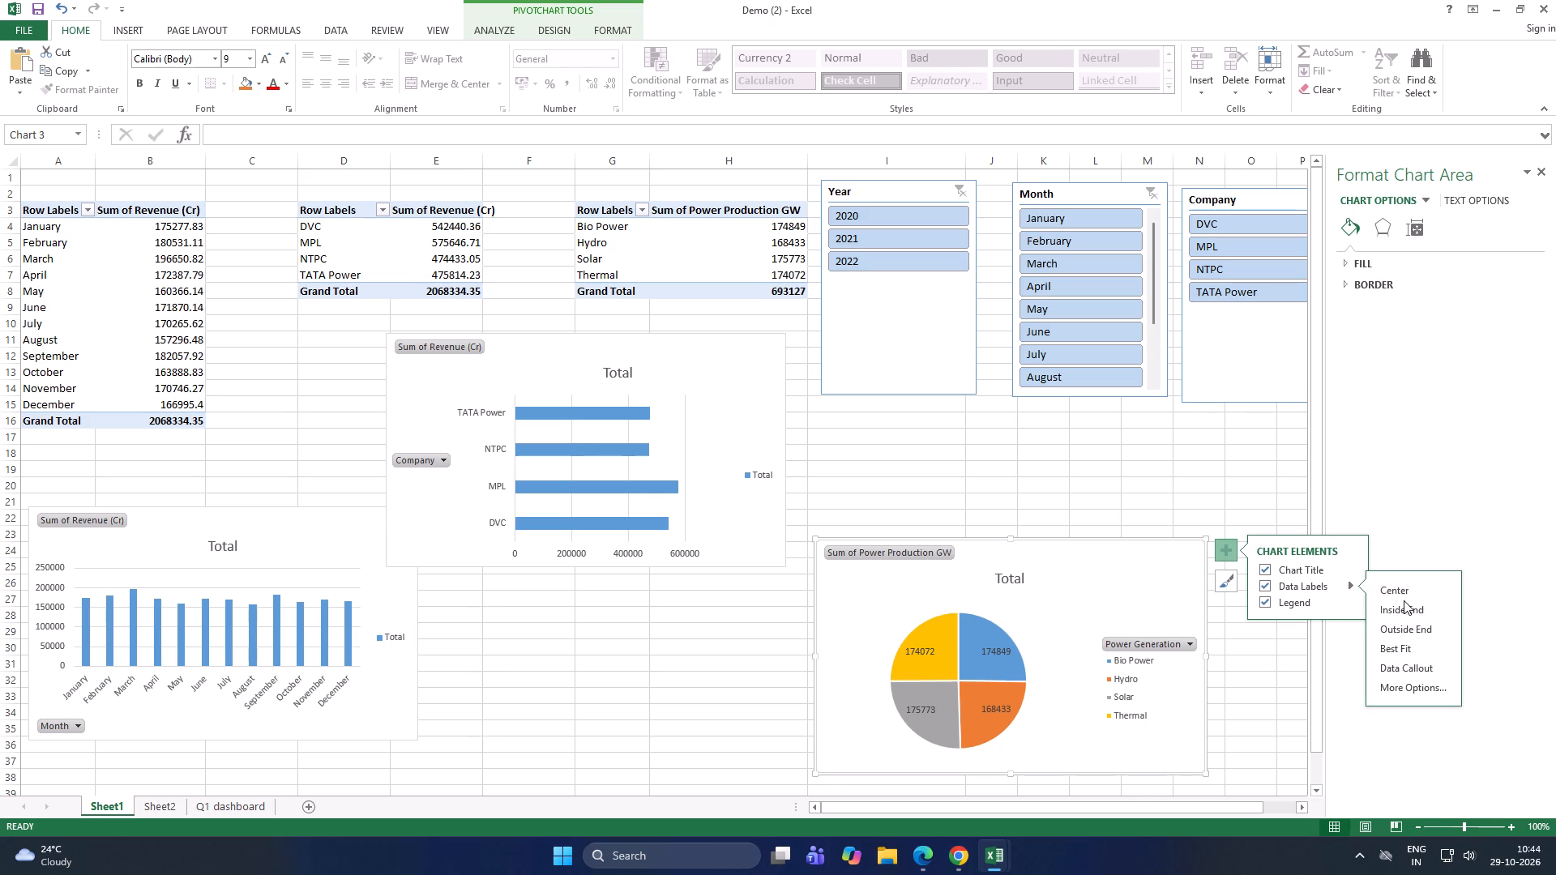
{"action": "left_click", "coordinate": [1426, 693]}
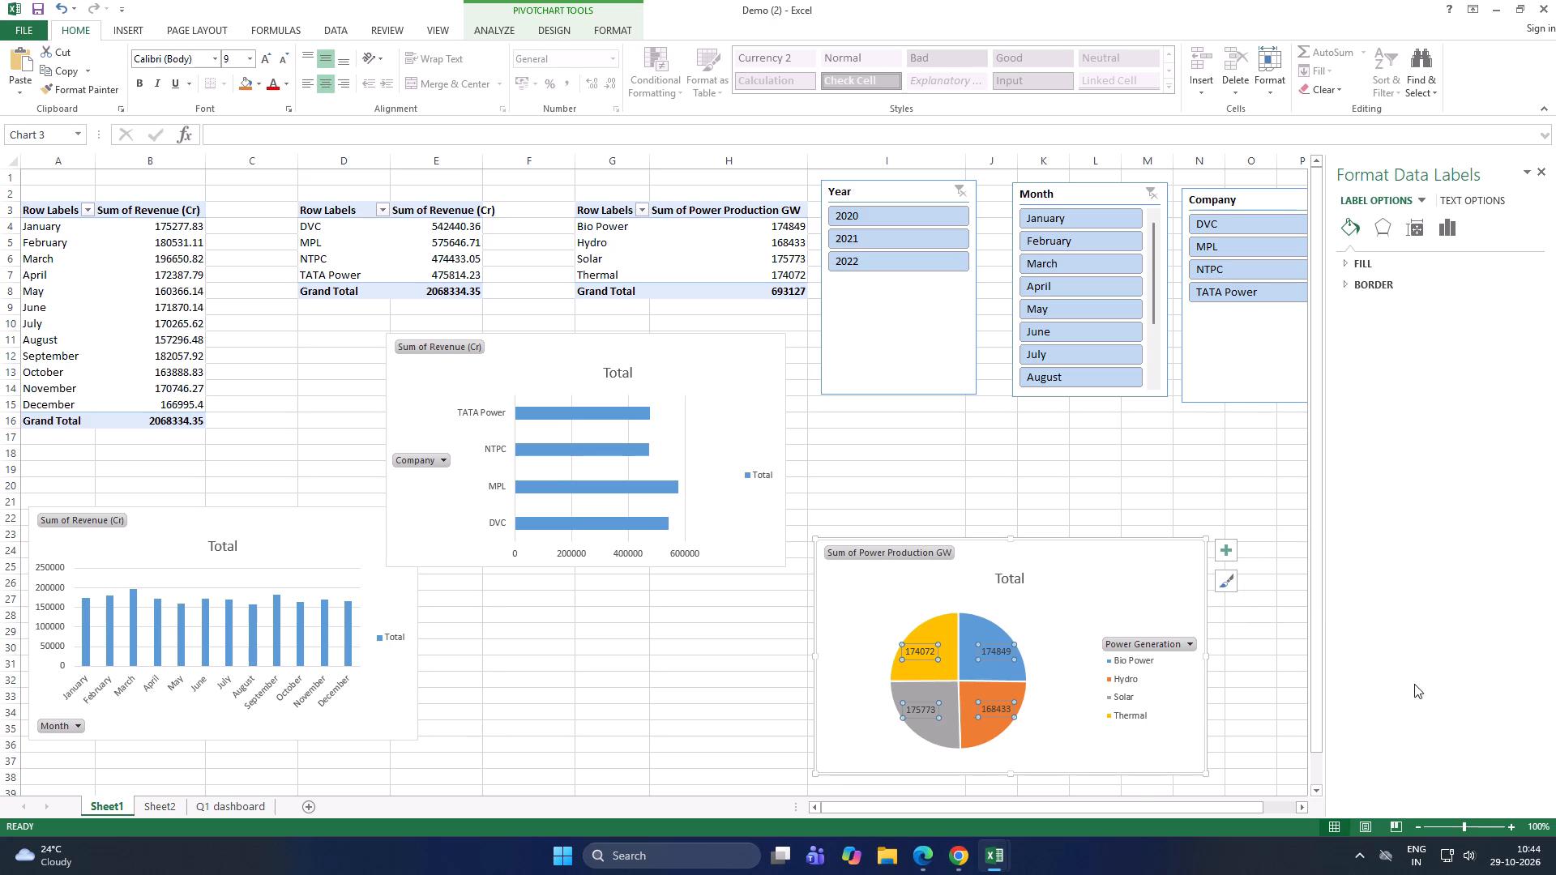
Set the pie chart's title position to Centered Overlay.
{"action": "left_click", "coordinate": [1229, 553]}
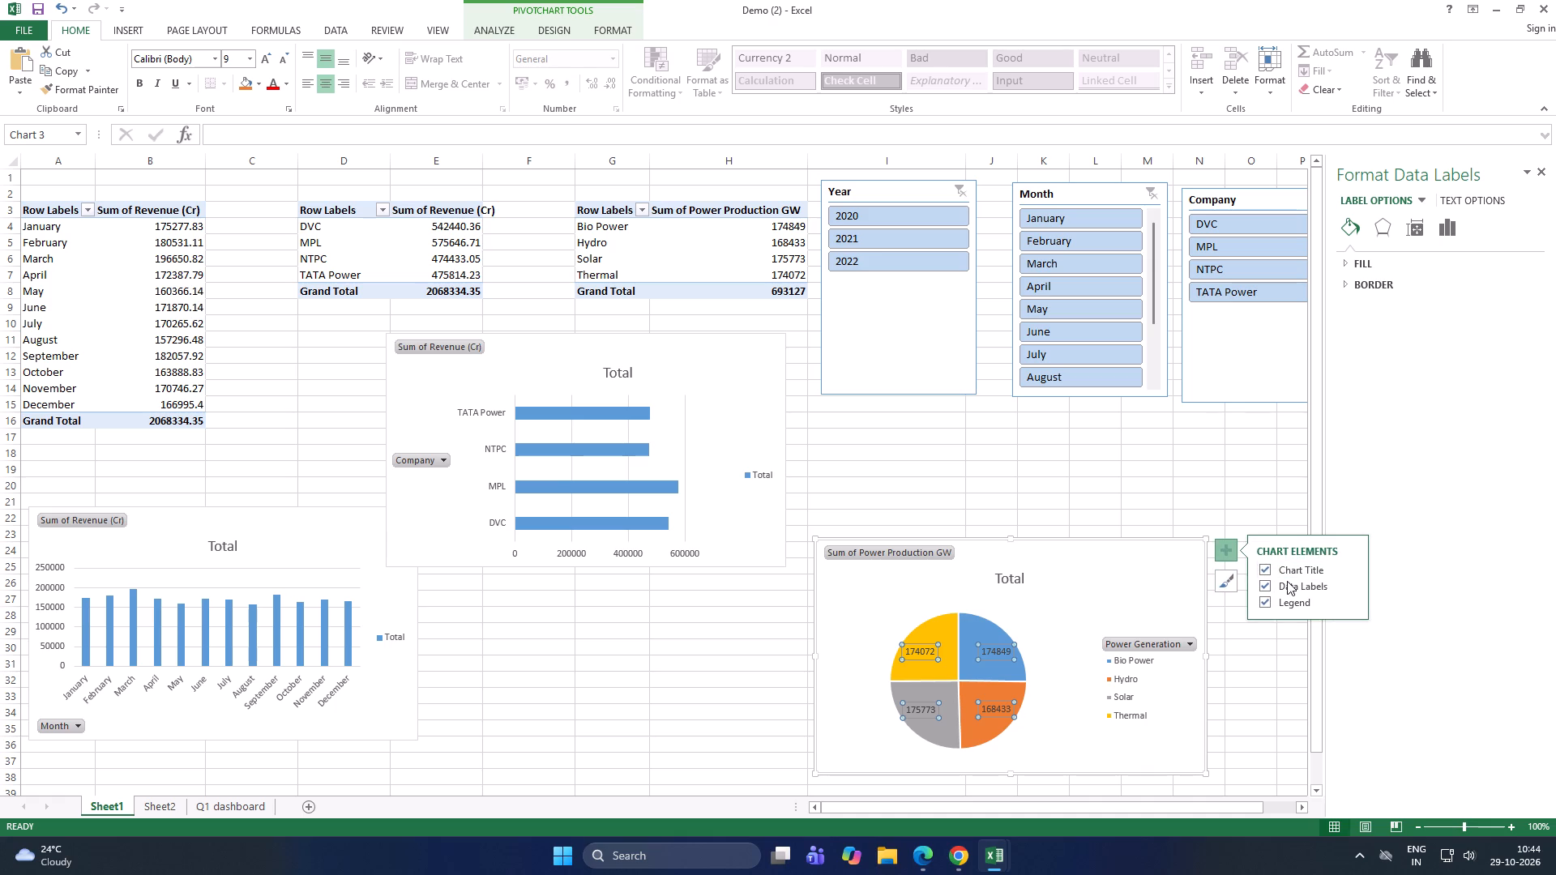
{"action": "left_click", "coordinate": [1348, 566]}
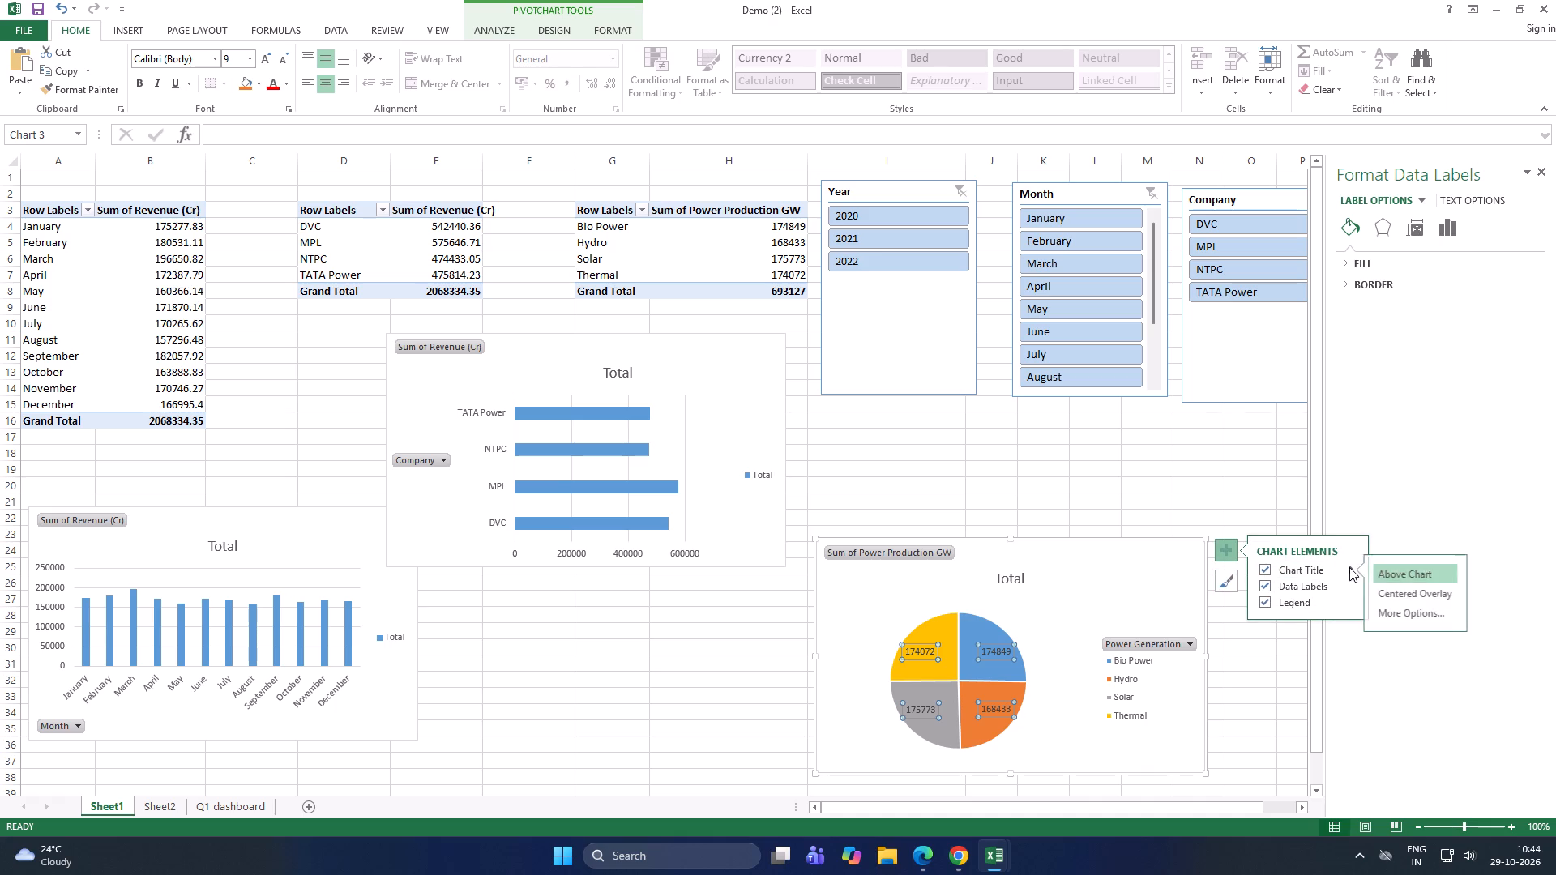
{"action": "left_click", "coordinate": [1394, 594]}
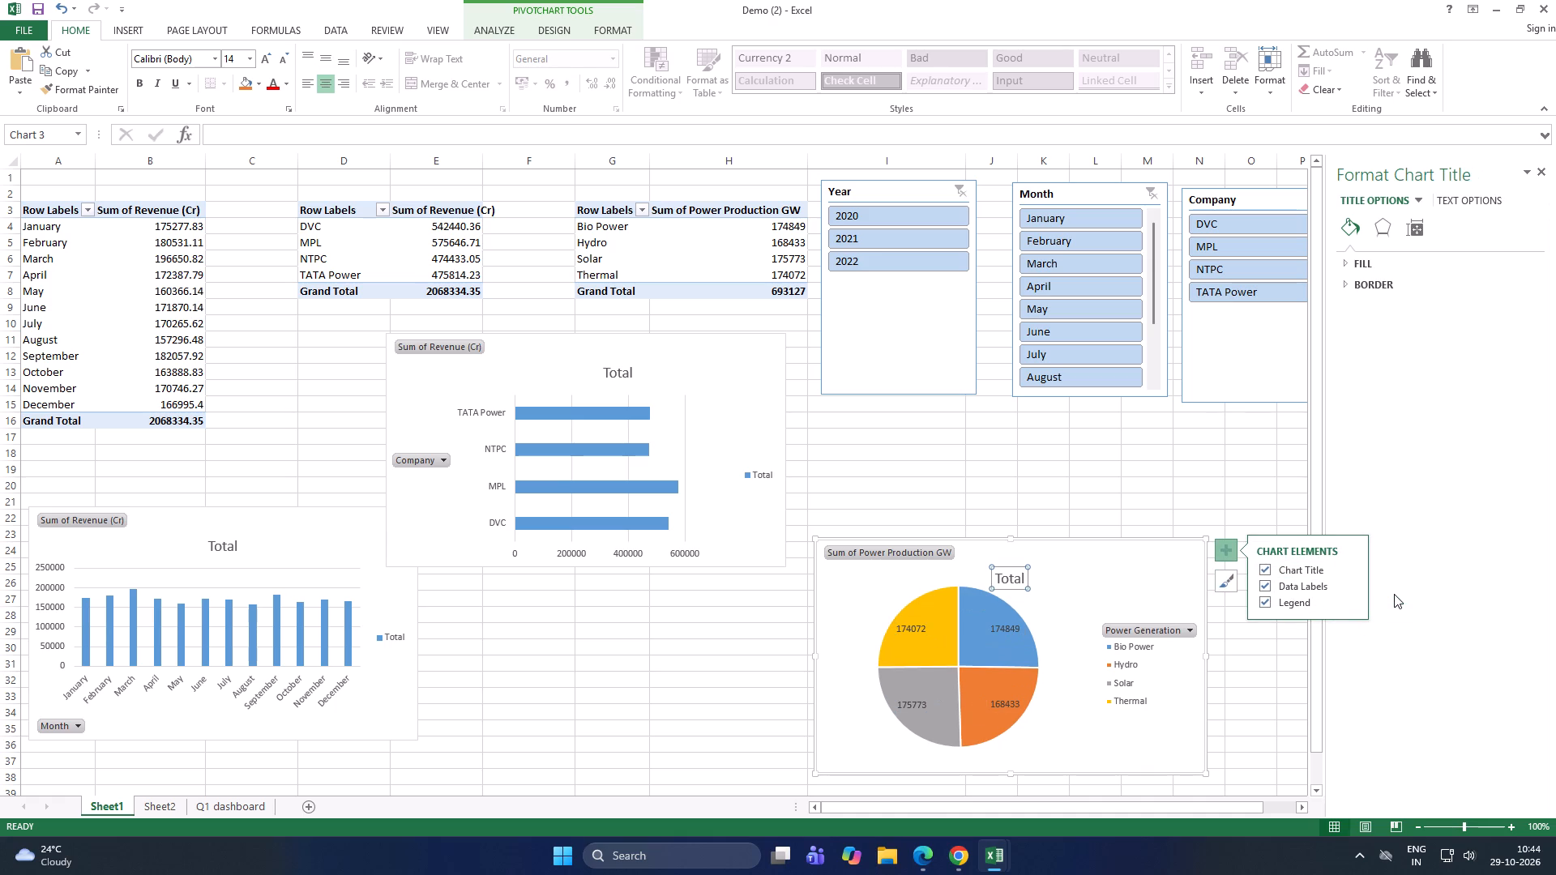
Replace the pie chart's title text with "power generation".
{"action": "left_click", "coordinate": [1024, 574]}
{"action": "left_click", "coordinate": [1024, 574]}
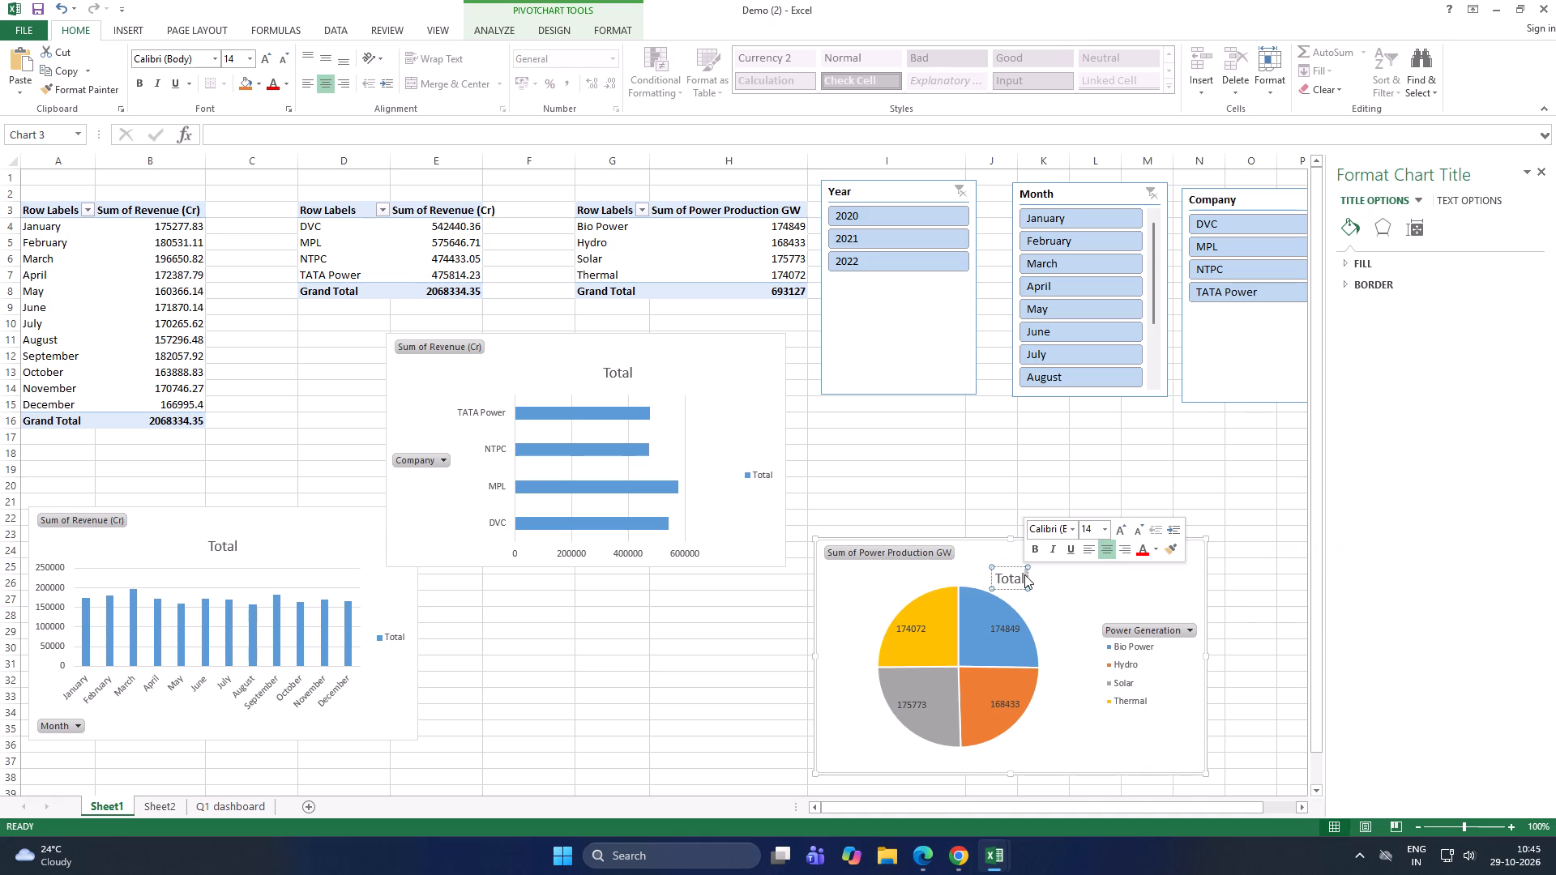
{"action": "key", "text": "BackSpace"}
{"action": "key", "text": "BackSpace"}
{"action": "key", "text": "BackSpace"}
{"action": "key", "text": "BackSpace"}
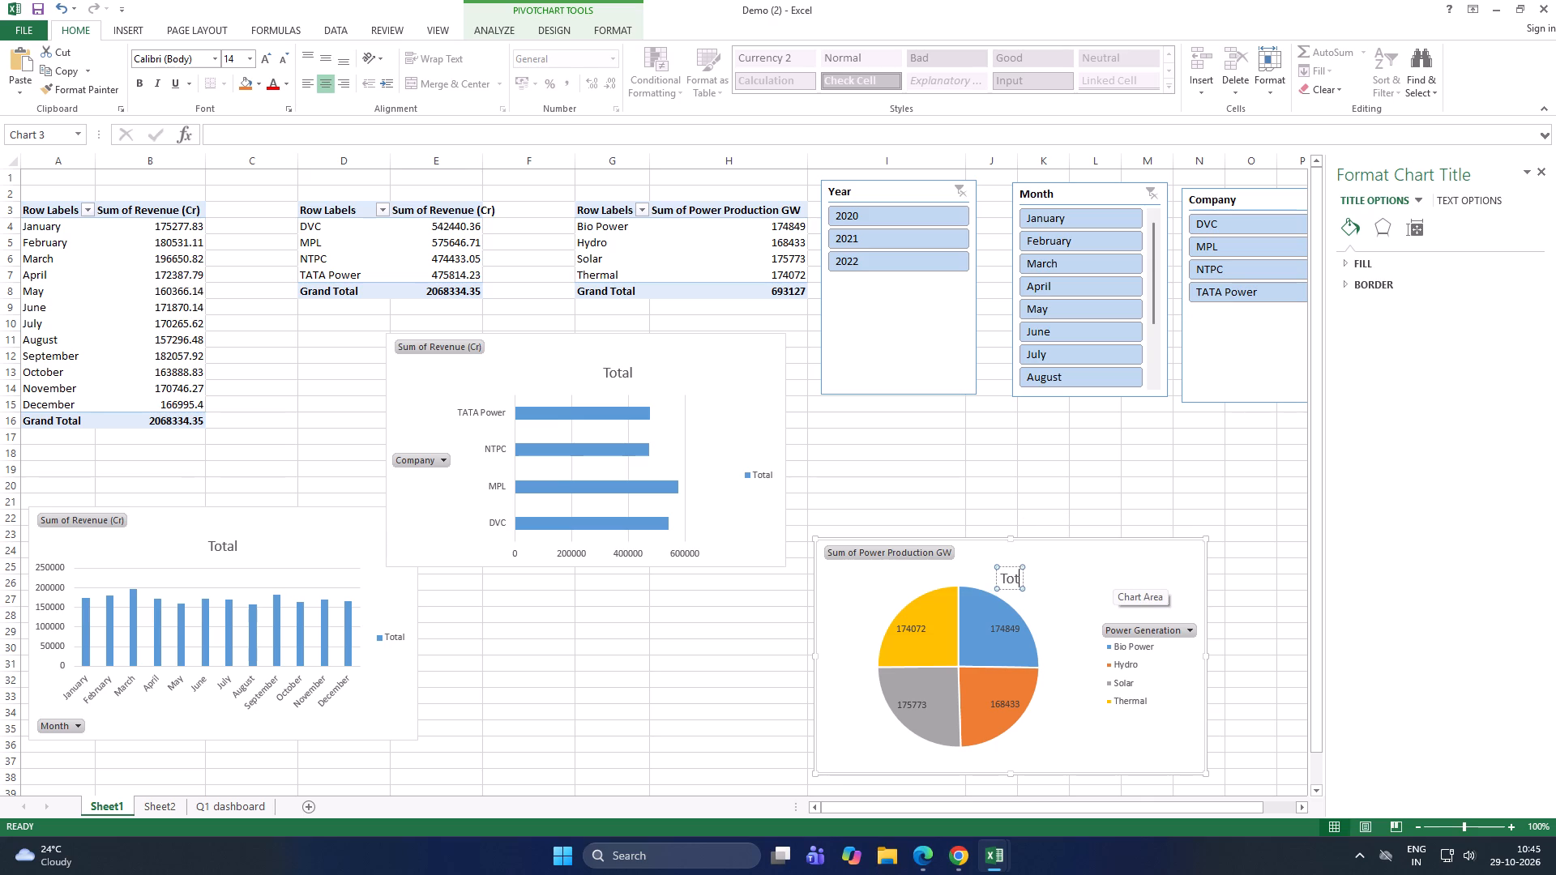
{"action": "key", "text": "BackSpace"}
{"action": "key", "text": "BackSpace"}
{"action": "type", "text": "poer generation"}
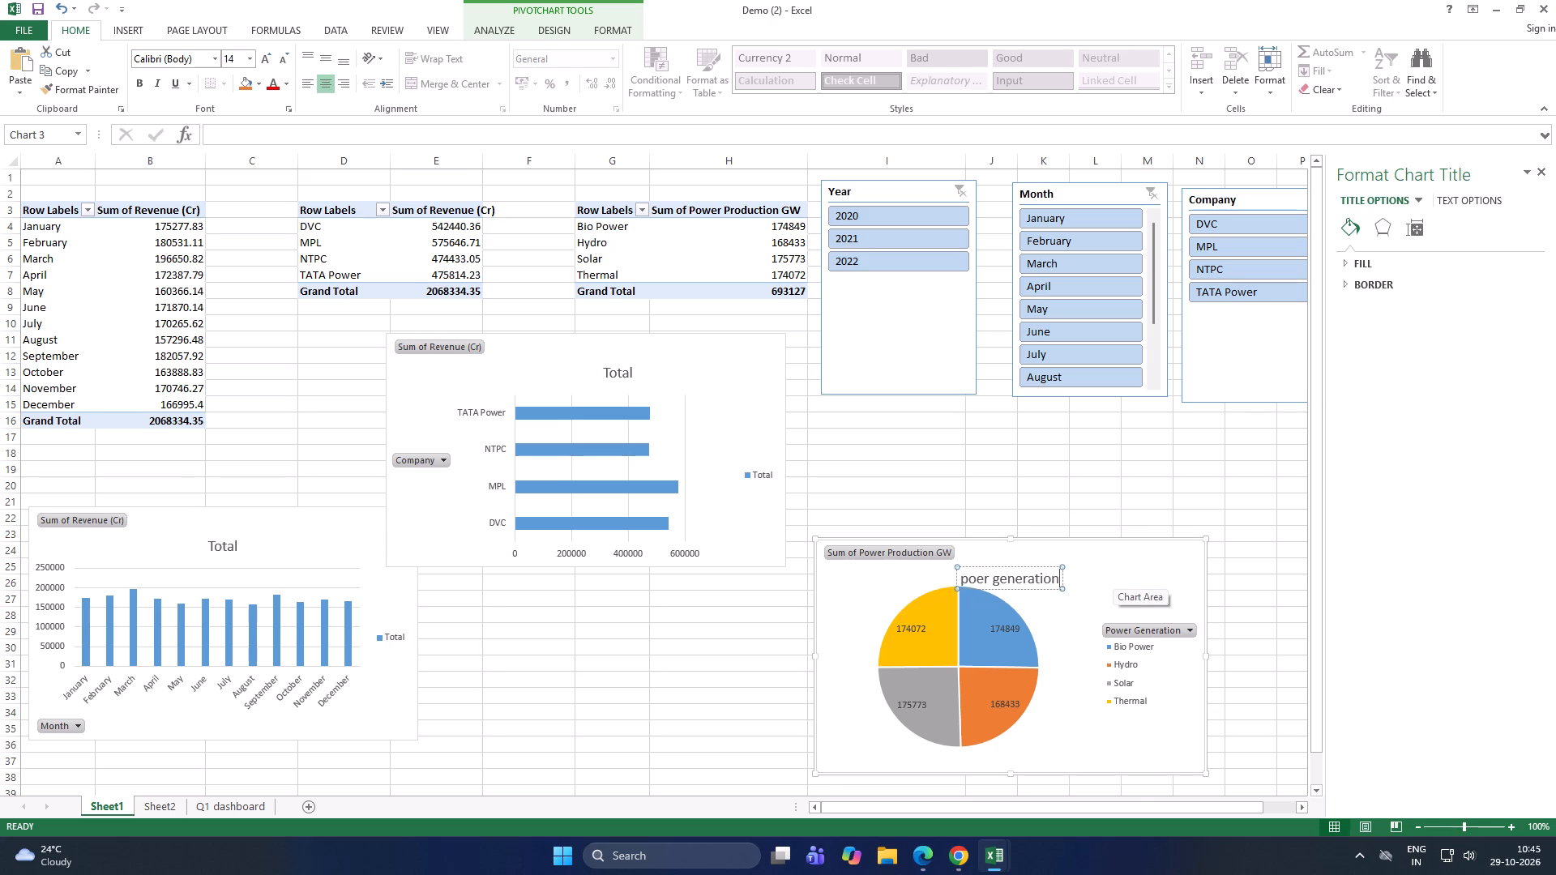
{"action": "key", "text": "backslash"}
{"action": "key", "text": "Return"}
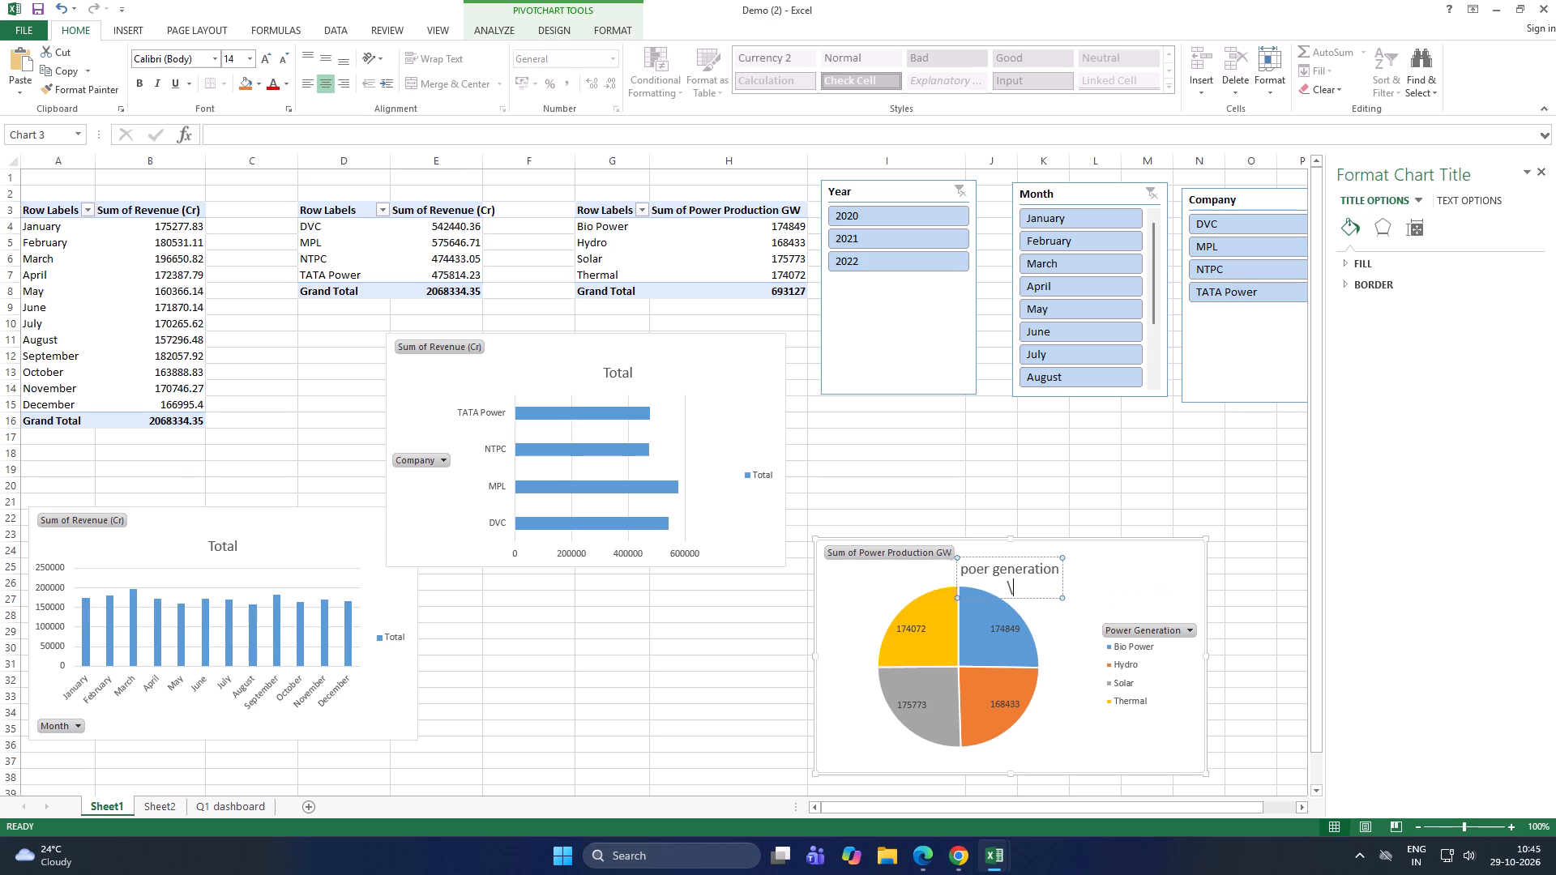
{"action": "key", "text": "BackSpace"}
{"action": "key", "text": "BackSpace"}
{"action": "key", "text": "BackSpace"}
{"action": "key", "text": "BackSpace"}
{"action": "key", "text": "BackSpace"}
{"action": "key", "text": "BackSpace"}
{"action": "key", "text": "BackSpace"}
{"action": "key", "text": "BackSpace"}
{"action": "key", "text": "BackSpace"}
{"action": "key", "text": "BackSpace"}
{"action": "key", "text": "BackSpace"}
{"action": "key", "text": "BackSpace"}
{"action": "key", "text": "BackSpace"}
{"action": "key", "text": "BackSpace"}
{"action": "key", "text": "BackSpace"}
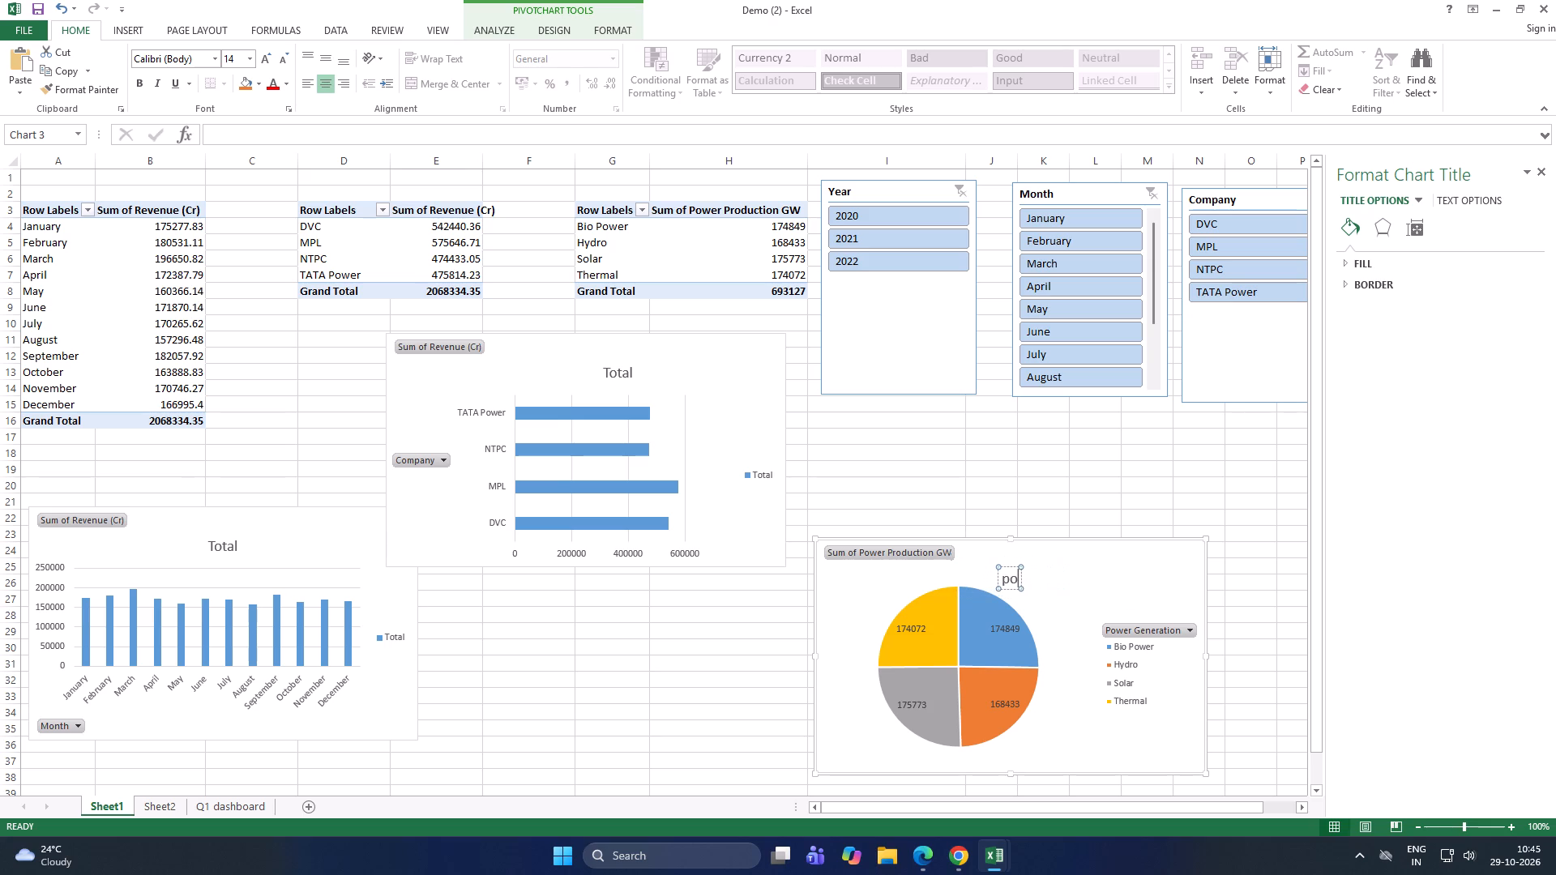
{"action": "type", "text": "wer gener"}
{"action": "type", "text": "atipon"}
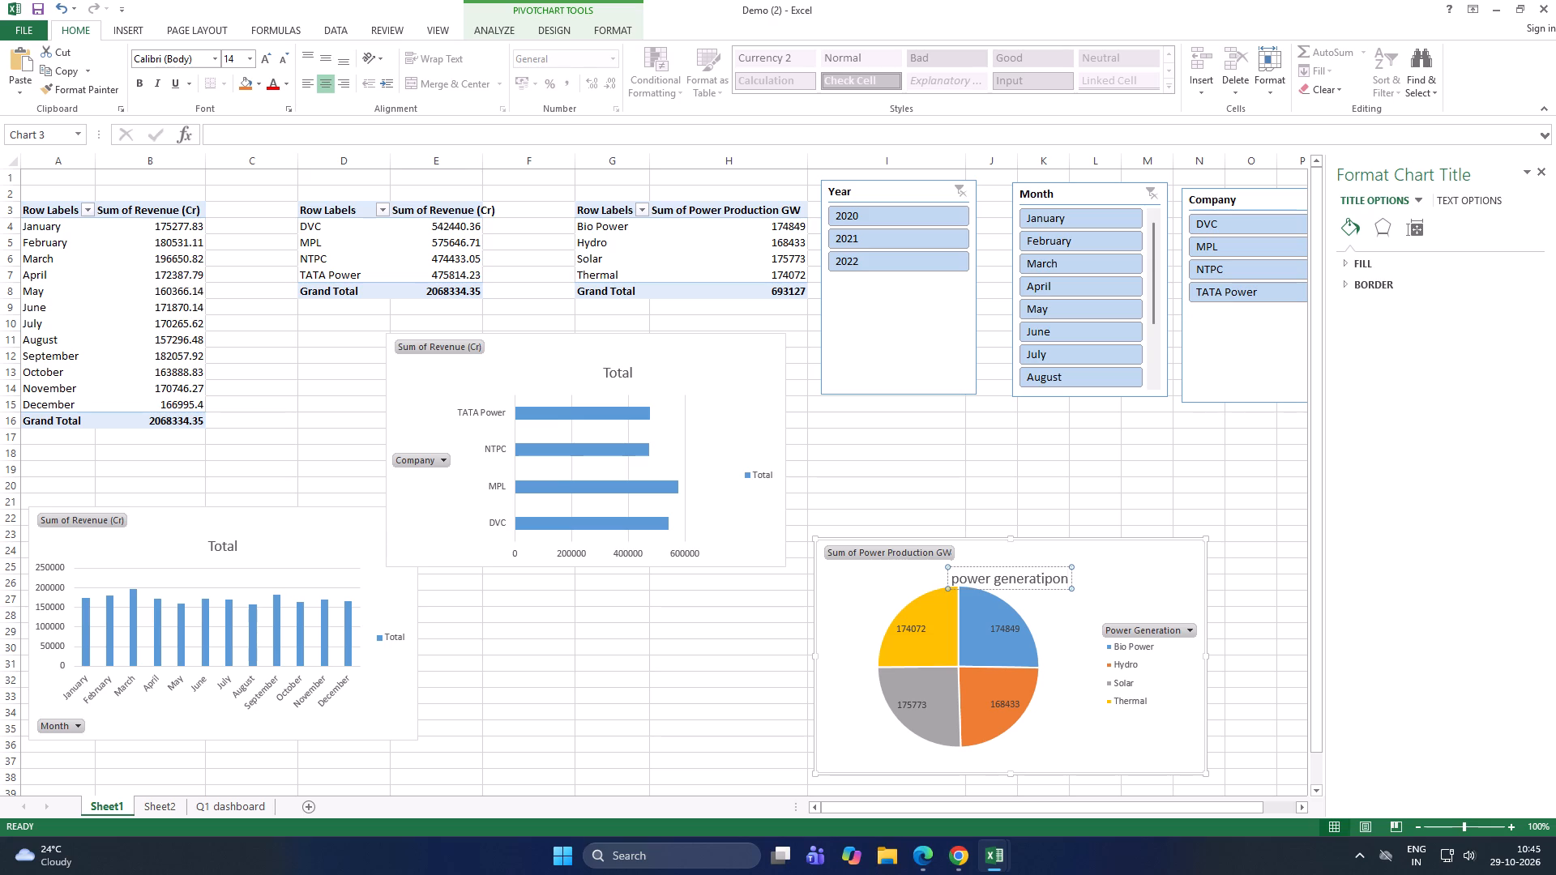
{"action": "key", "text": "BackSpace"}
{"action": "key", "text": "BackSpace"}
{"action": "key", "text": "BackSpace"}
{"action": "type", "text": "on"}
{"action": "key", "text": "Return"}
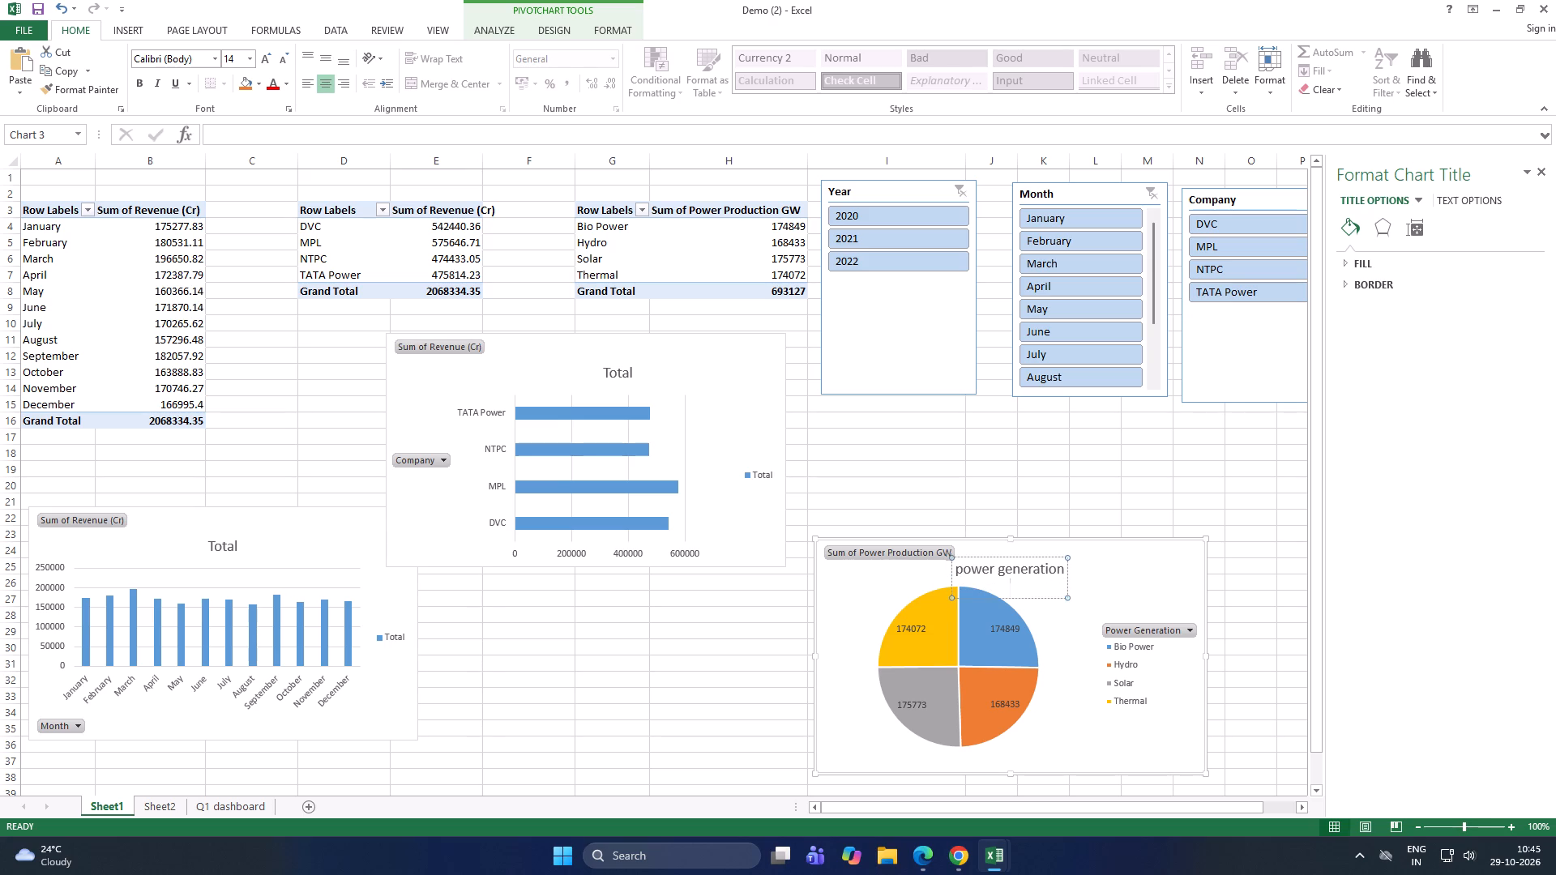
Nudge the "power generation" title slightly up and to the right within the pie chart on Sheet1.
{"action": "left_click", "coordinate": [1083, 484]}
{"action": "left_click_drag", "start_coordinate": [1028, 582], "coordinate": [1045, 567]}
{"action": "left_click", "coordinate": [996, 483]}
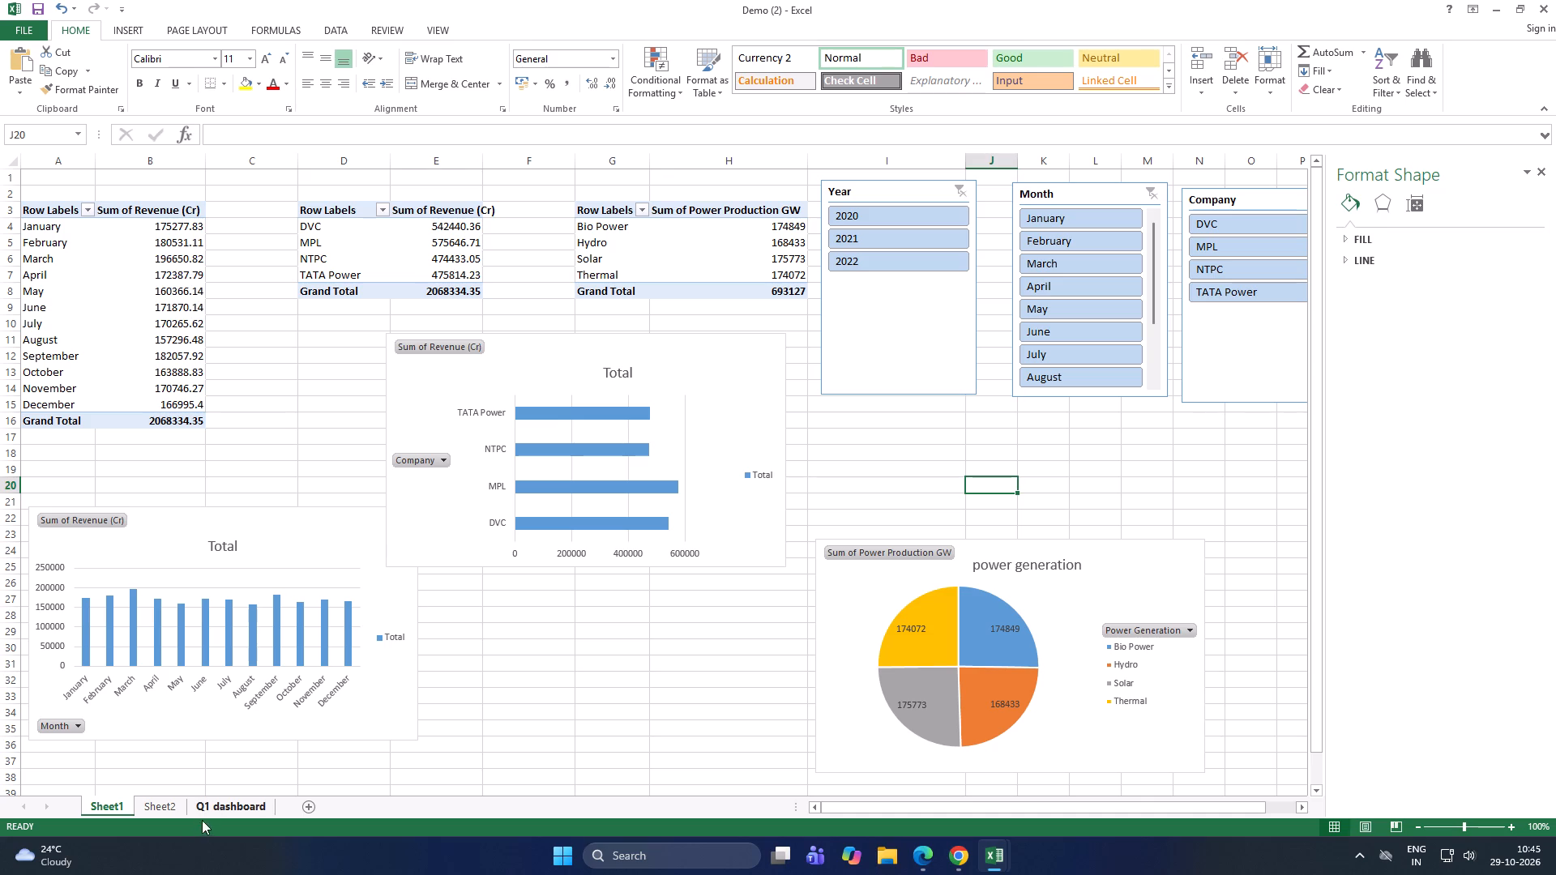
On Sheet2, add data labels to the pie chart.
{"action": "left_click", "coordinate": [178, 805]}
{"action": "left_click", "coordinate": [746, 196]}
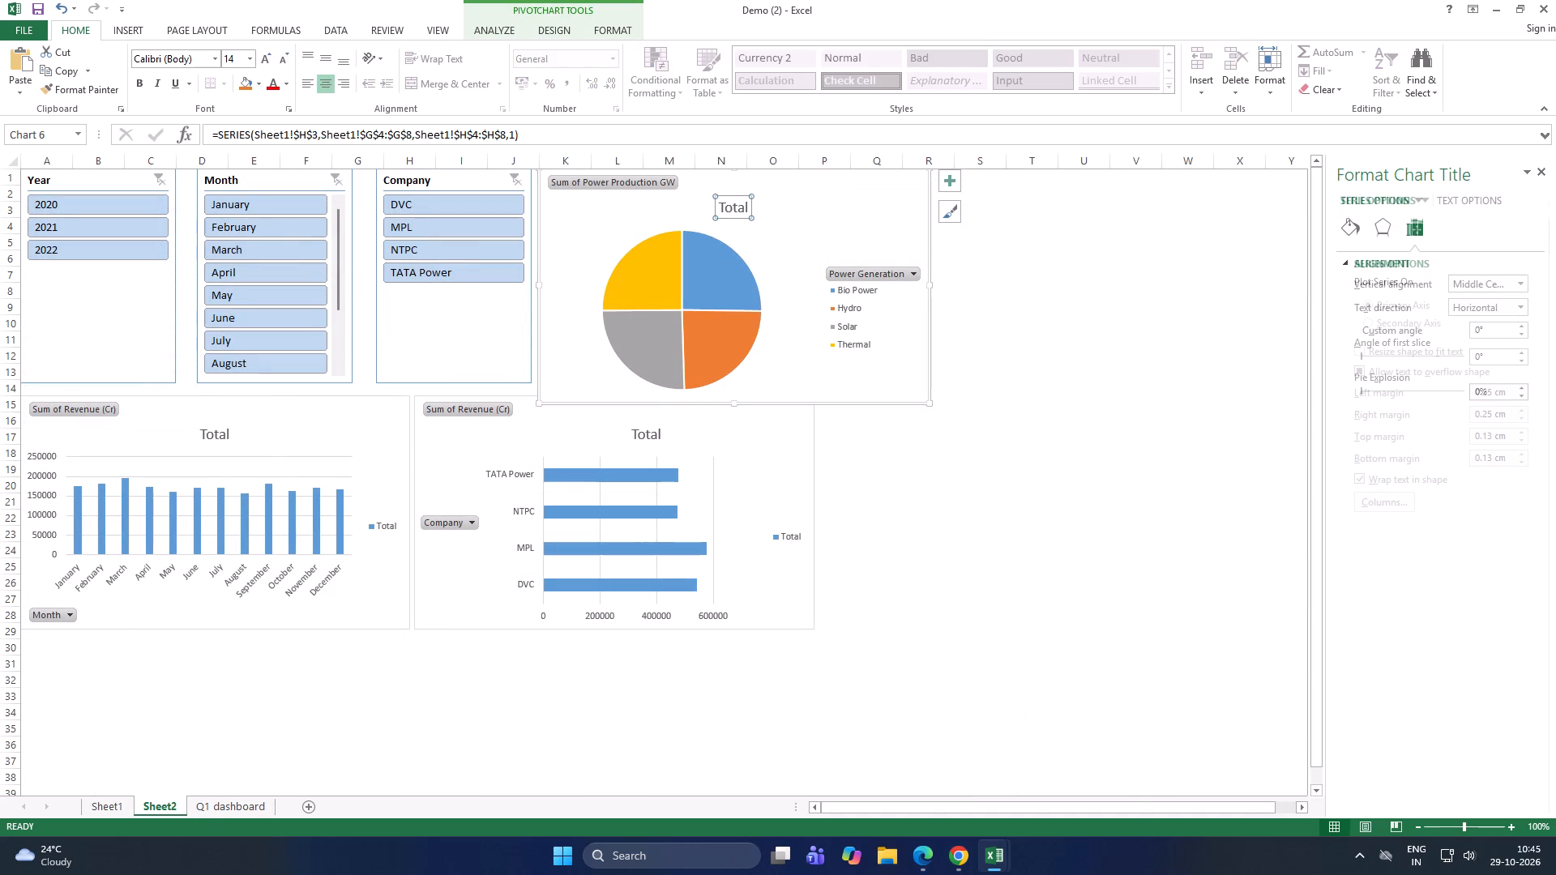
{"action": "left_click", "coordinate": [957, 189]}
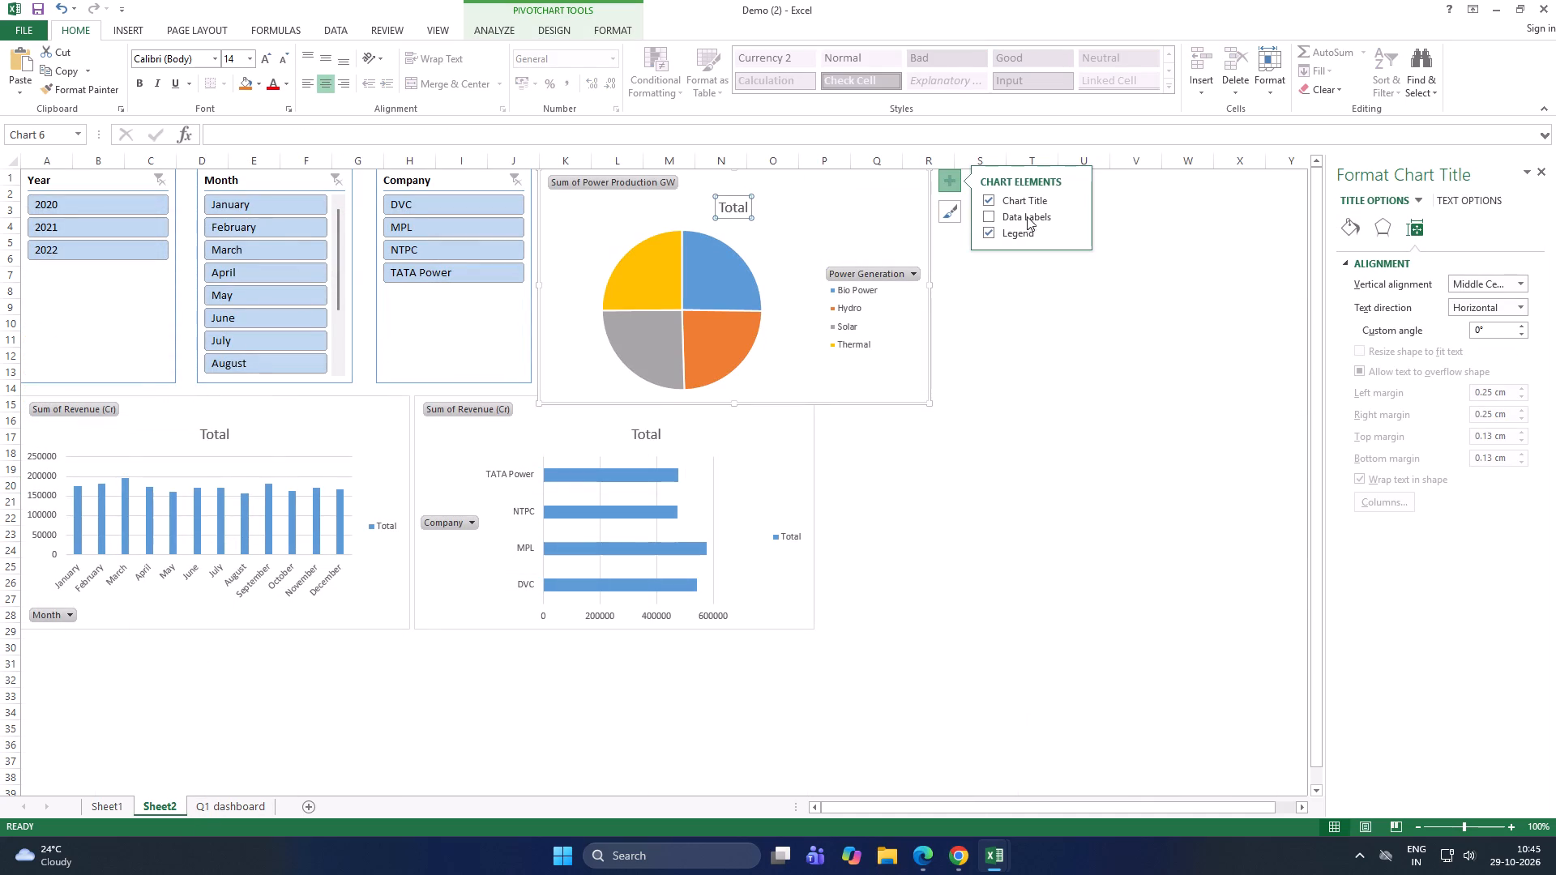
{"action": "left_click", "coordinate": [989, 216]}
Replace the Sheet2 pie chart's title text "Total" with "power generation".
{"action": "double_click", "coordinate": [744, 209]}
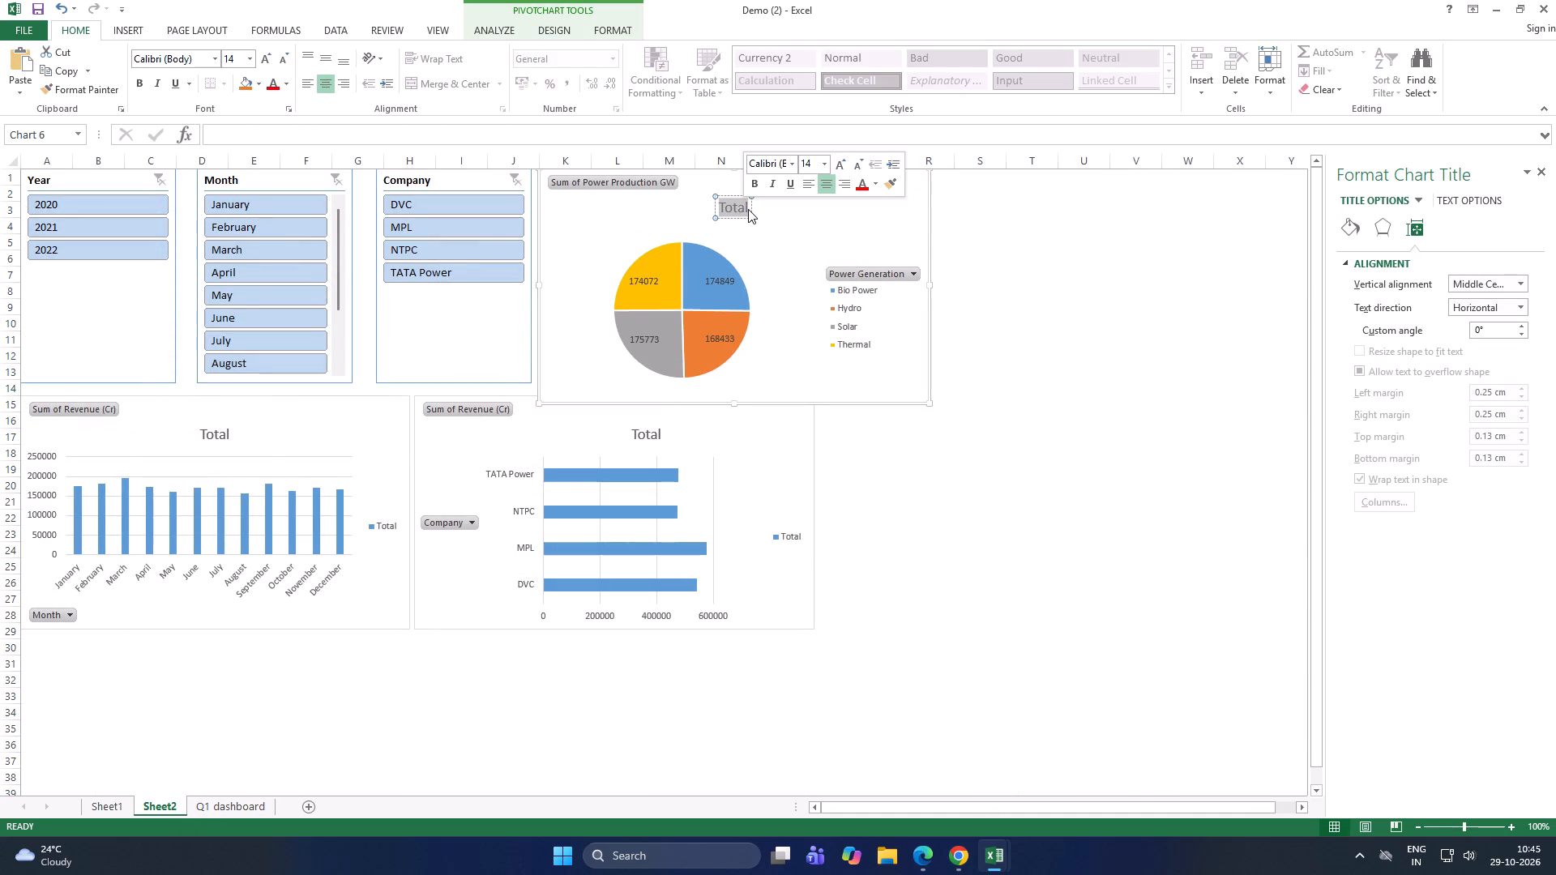
{"action": "type", "text": "power generation"}
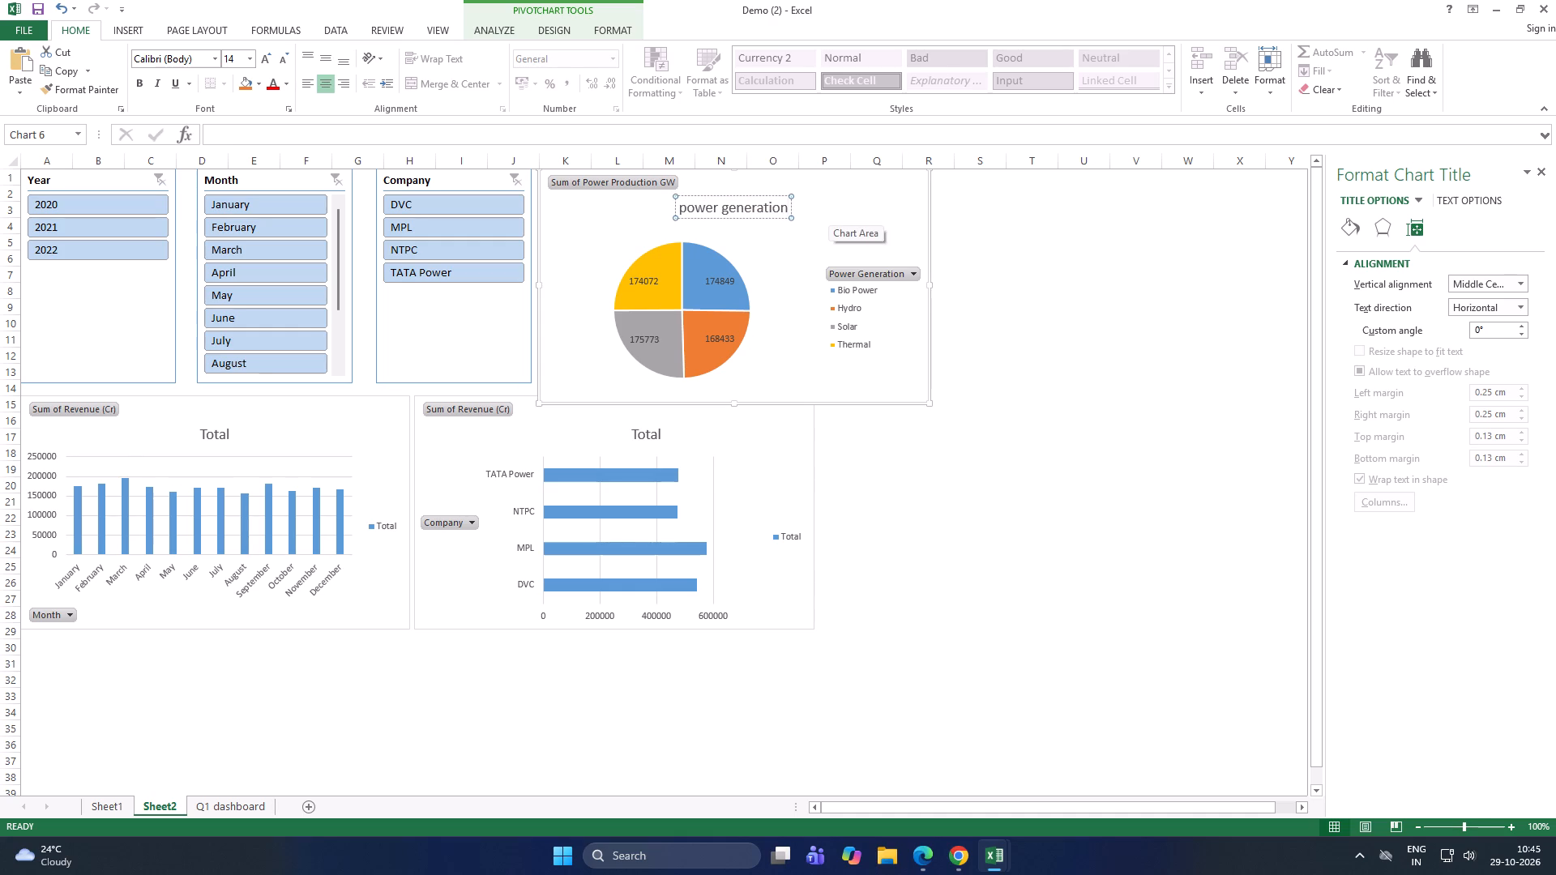
{"action": "key", "text": "Return"}
Move the company bar chart and the monthly column chart slightly down, leaving a gap between them, starting around row 16.
{"action": "left_click_drag", "start_coordinate": [756, 473], "coordinate": [771, 484]}
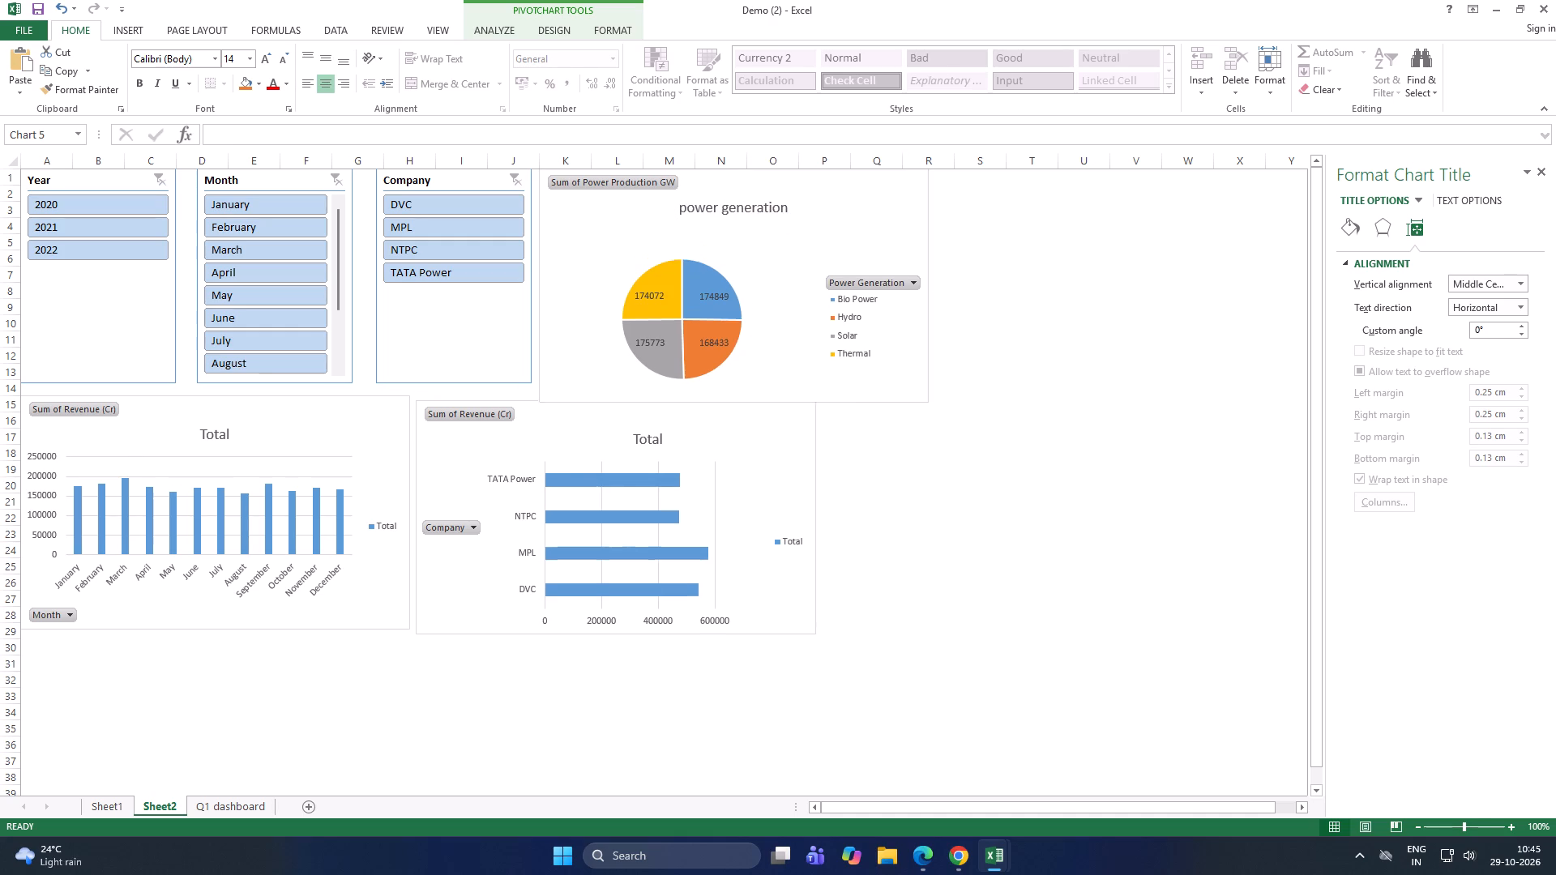
{"action": "left_click_drag", "start_coordinate": [771, 484], "coordinate": [804, 495]}
{"action": "left_click_drag", "start_coordinate": [373, 430], "coordinate": [380, 465]}
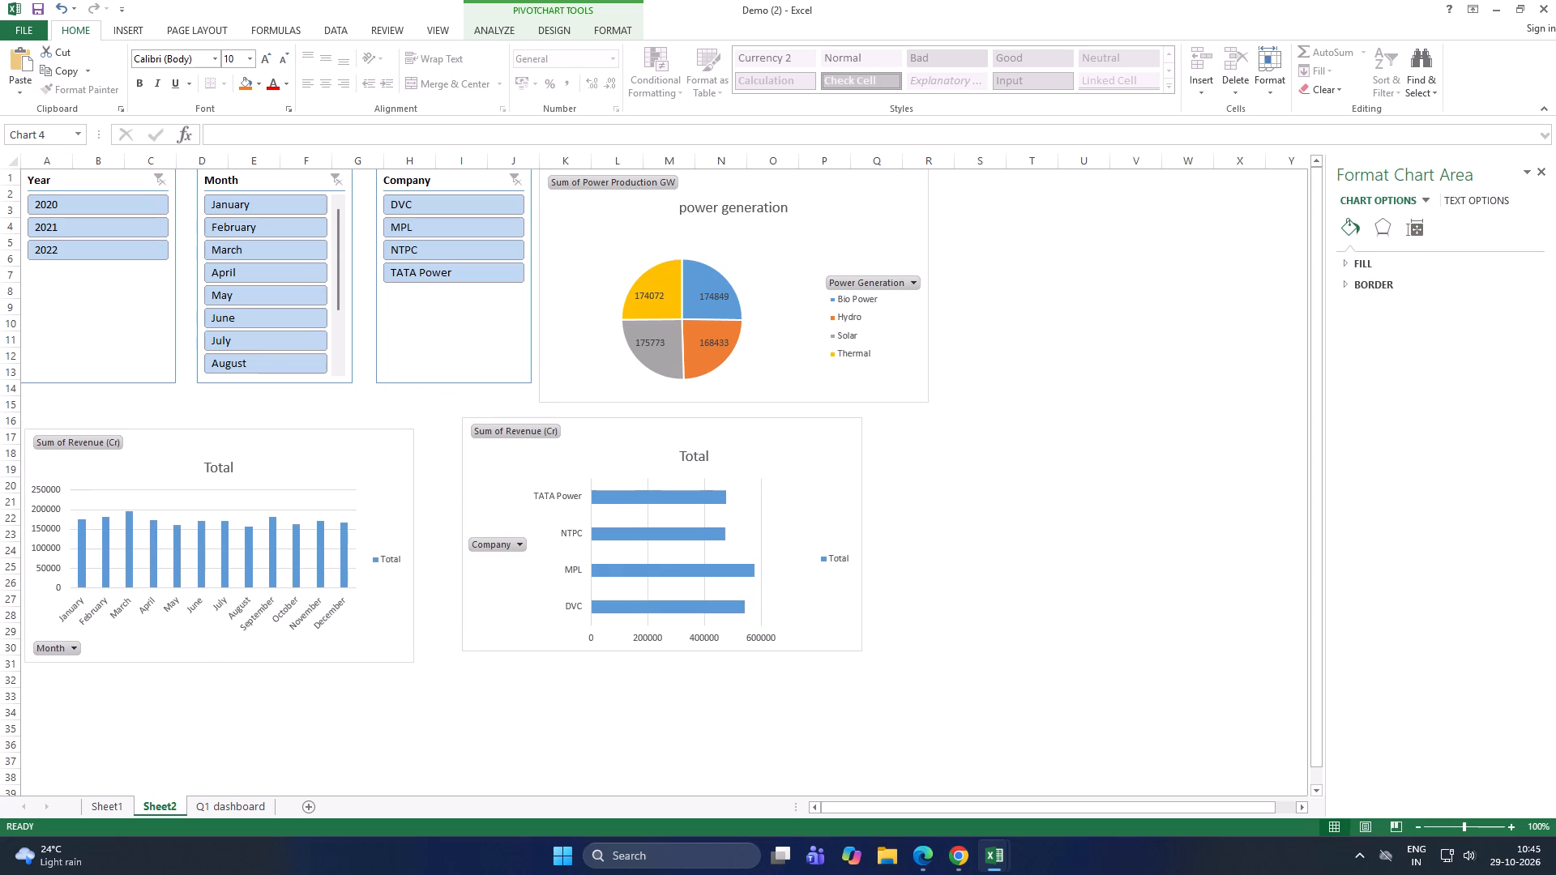
{"action": "left_click_drag", "start_coordinate": [380, 465], "coordinate": [400, 451]}
Try out the slicers by filtering to January and stepping through the years 2020 and 2021, ending on 2022.
{"action": "left_click", "coordinate": [92, 197]}
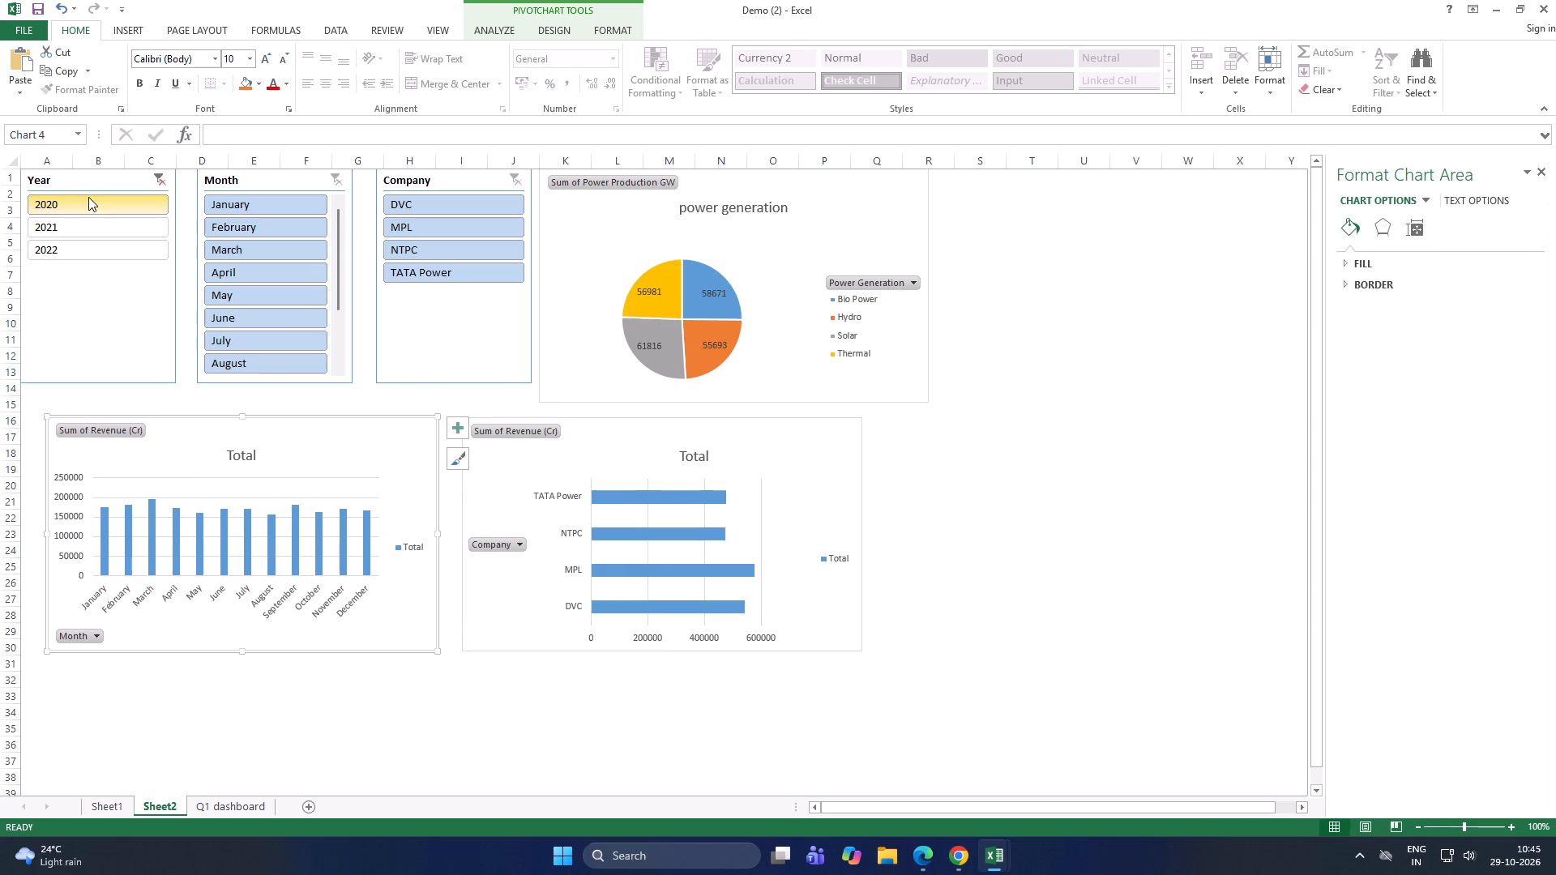
{"action": "left_click", "coordinate": [231, 209]}
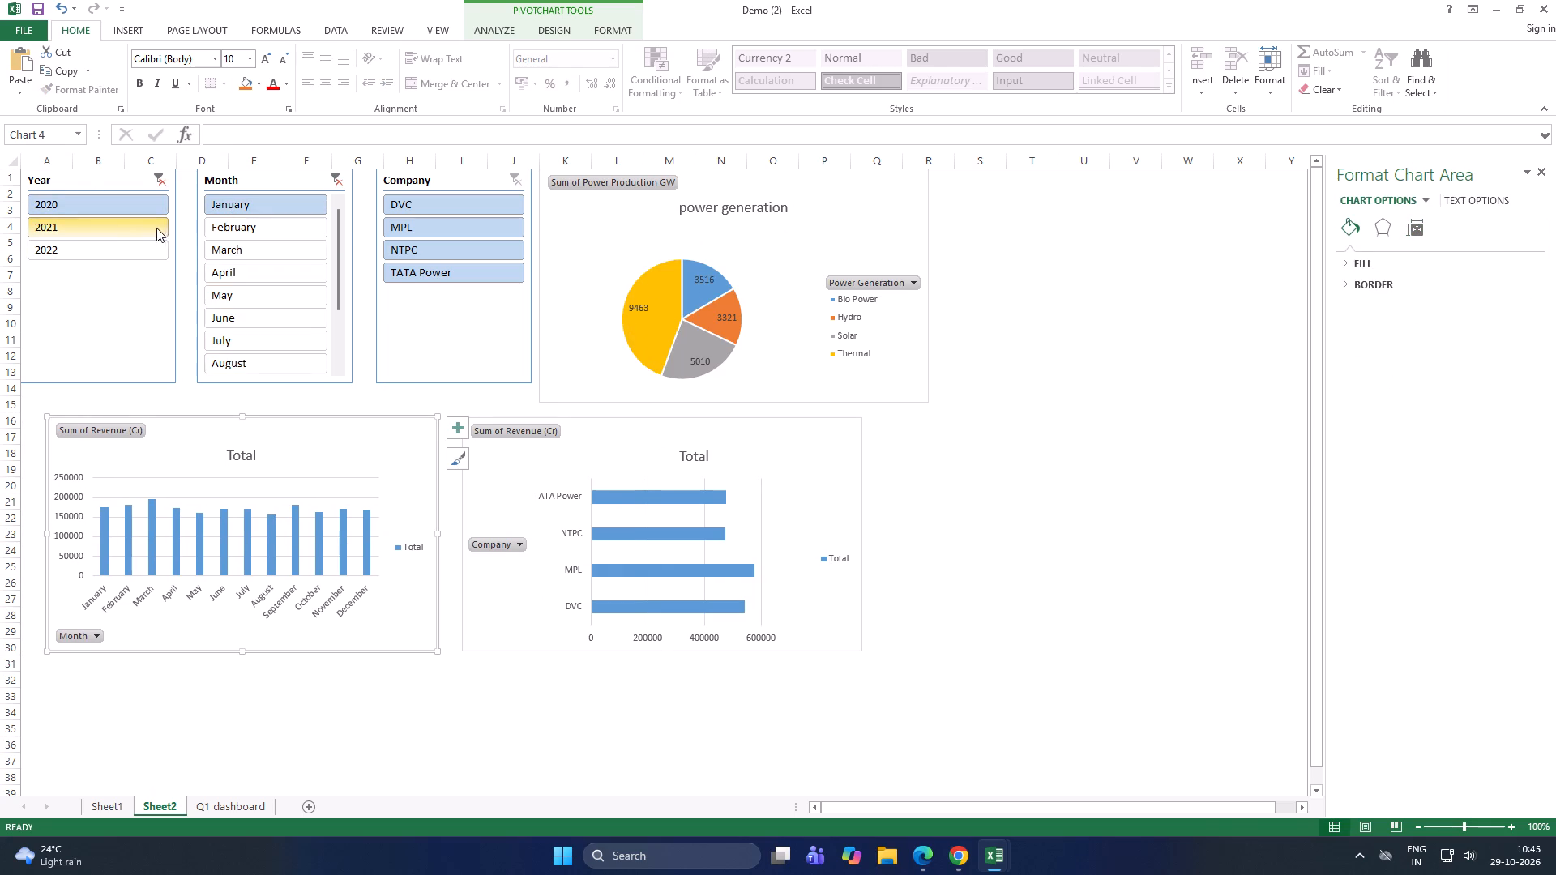
{"action": "left_click", "coordinate": [88, 239]}
{"action": "left_click", "coordinate": [92, 226]}
{"action": "left_click", "coordinate": [96, 249]}
{"action": "left_click", "coordinate": [100, 304]}
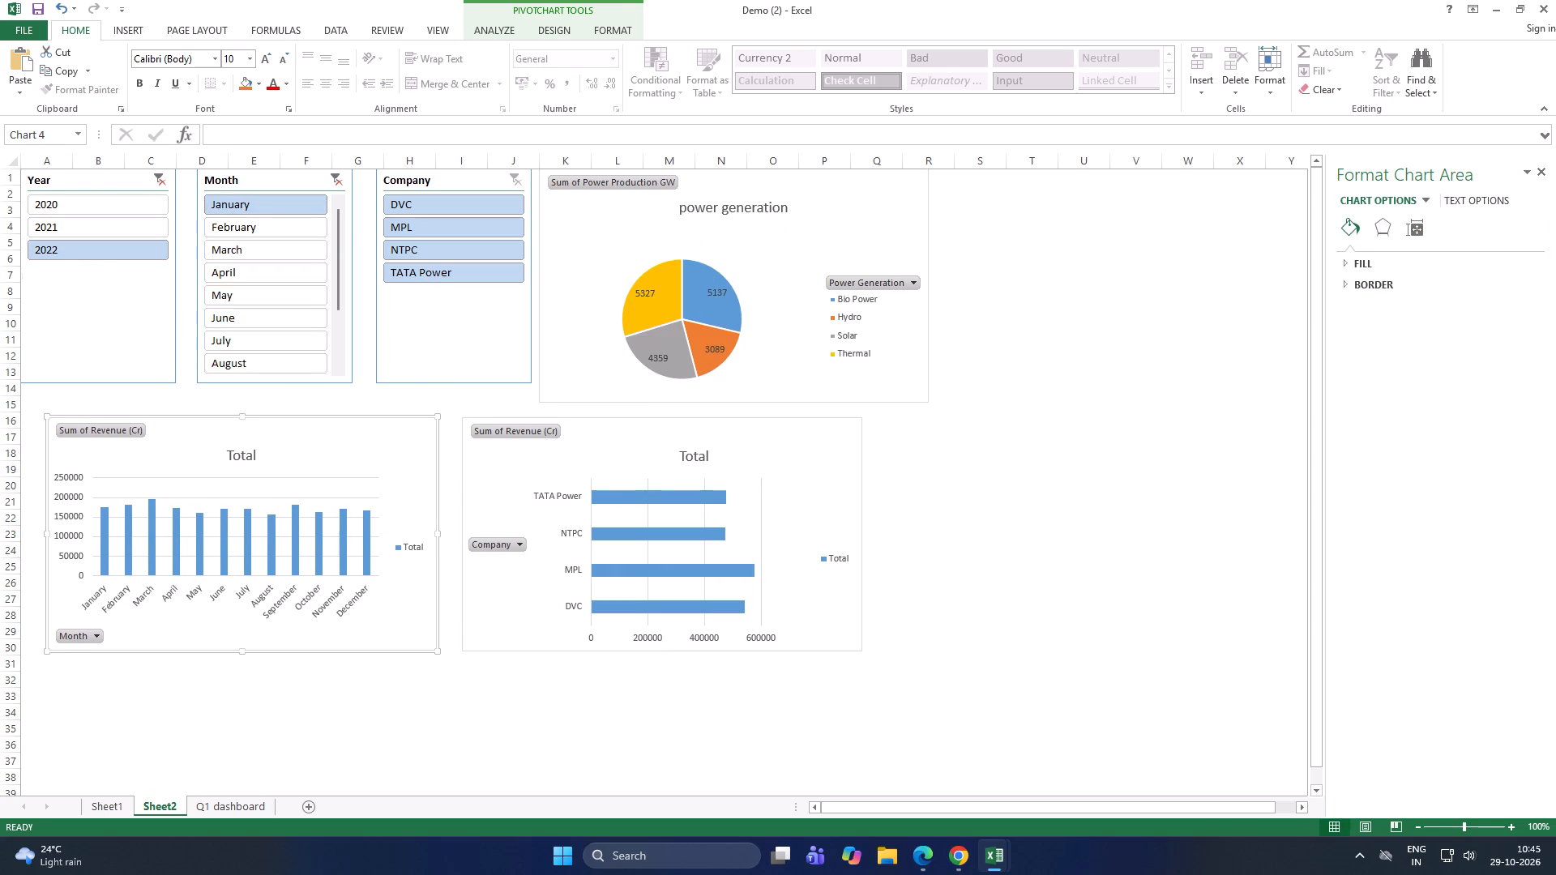
{"action": "left_click", "coordinate": [1061, 442]}
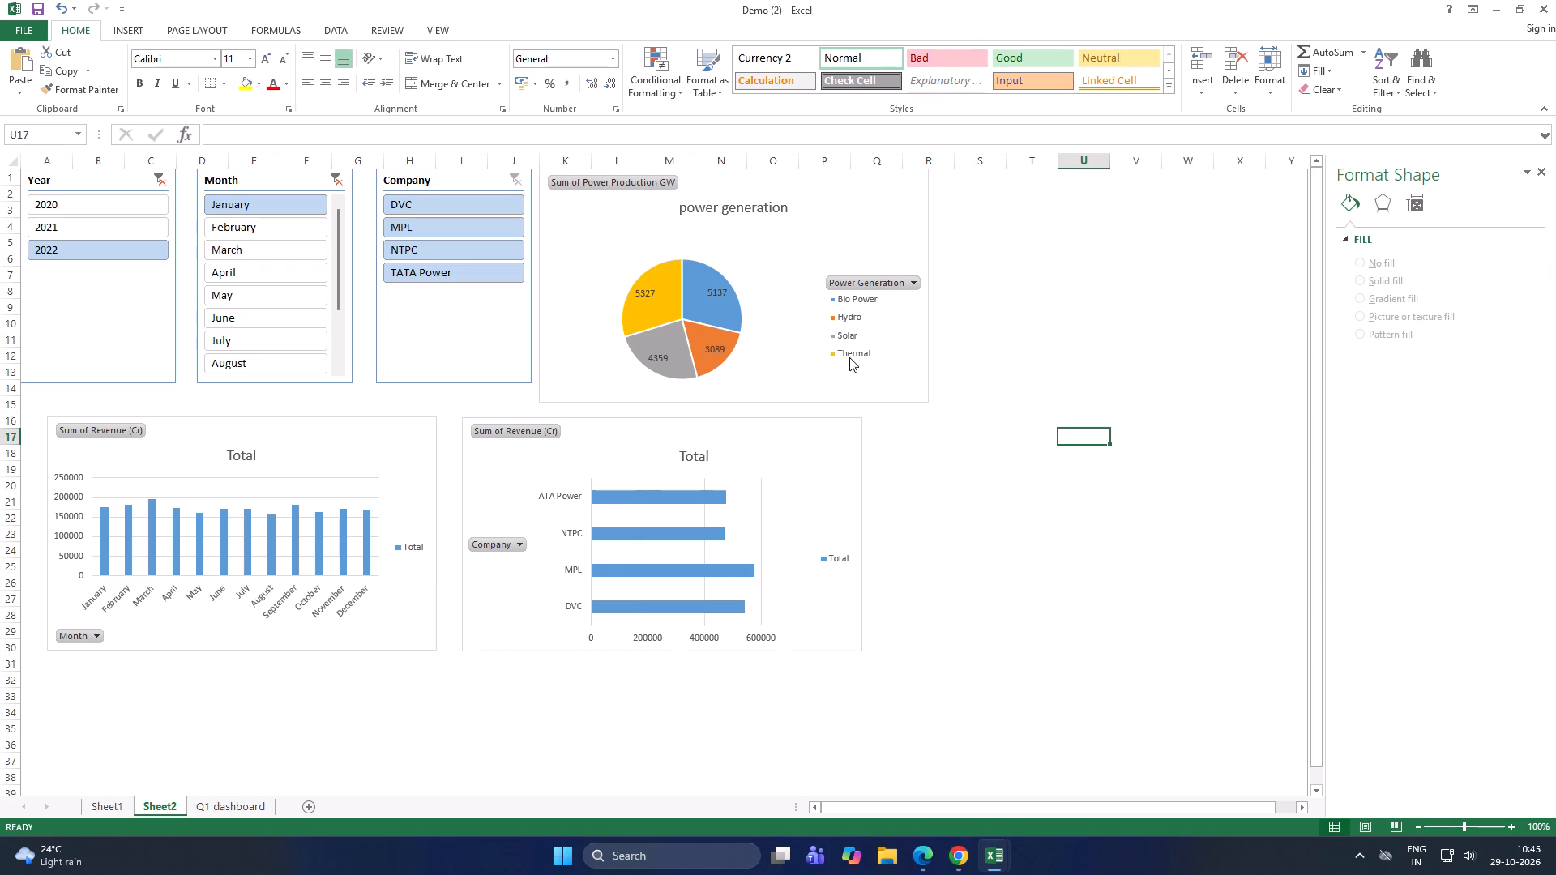
{"action": "left_click", "coordinate": [960, 482]}
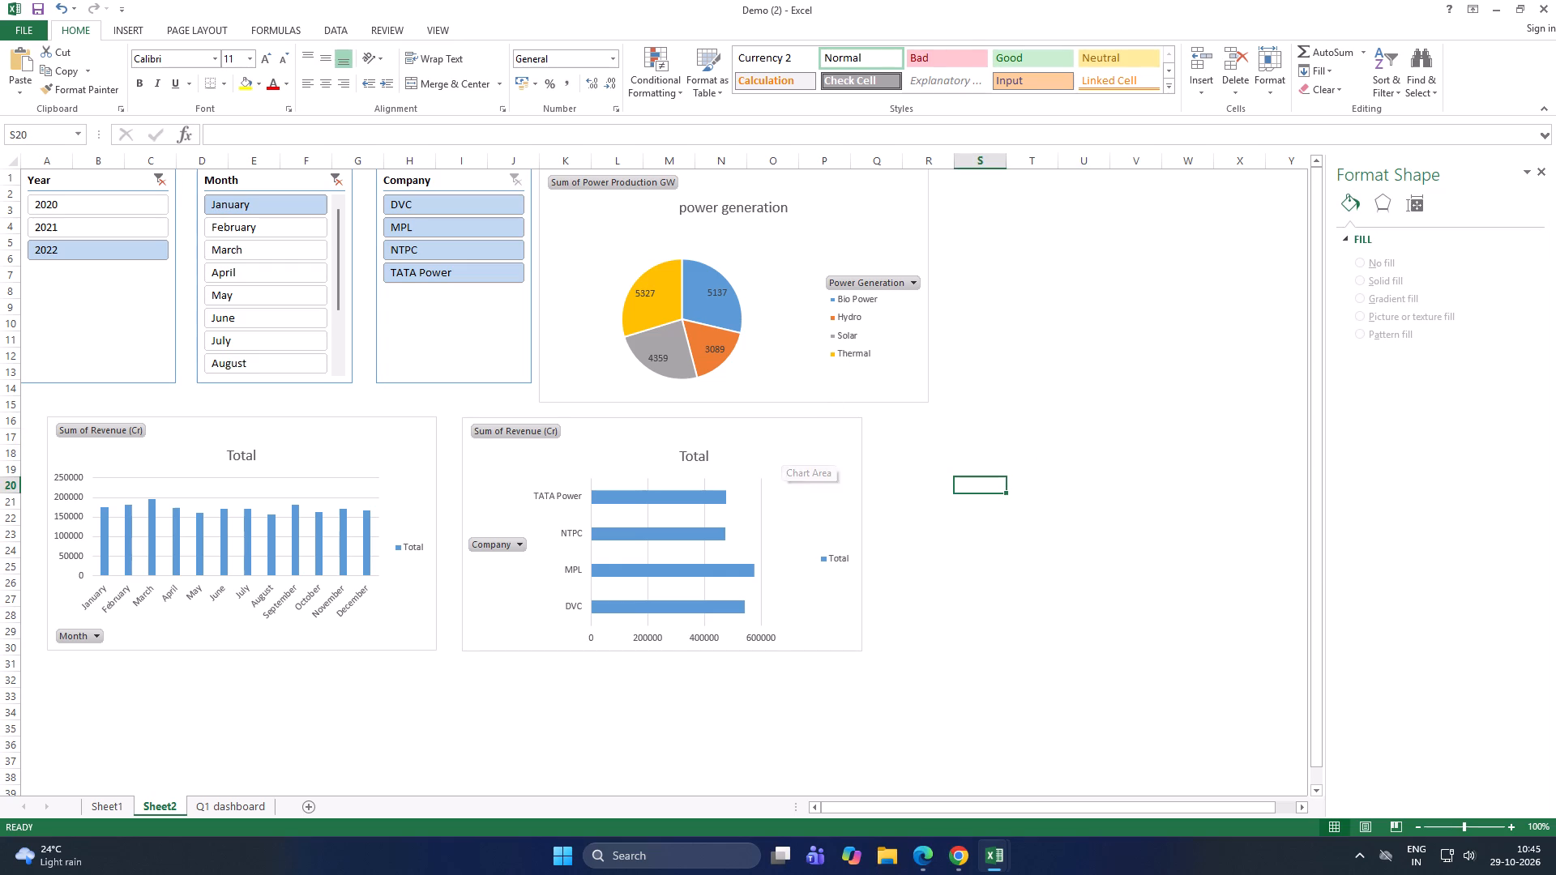
Move the pie chart beside the company bar chart and adjust both so the three charts form one row beneath the slicers.
{"action": "left_click_drag", "start_coordinate": [717, 300], "coordinate": [1026, 478]}
{"action": "left_click", "coordinate": [788, 220]}
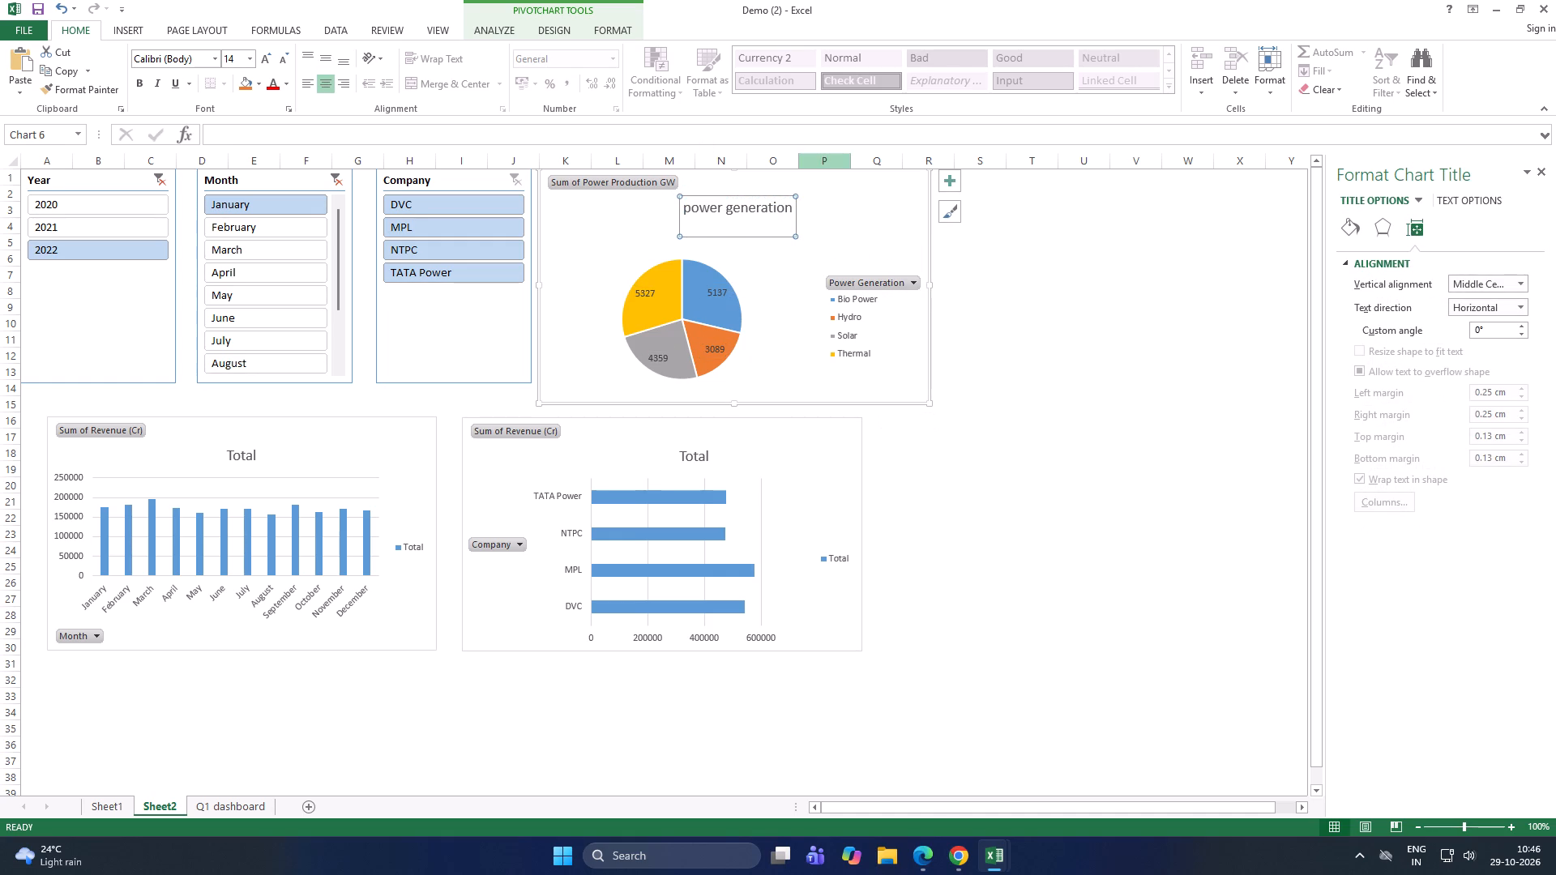
{"action": "left_click_drag", "start_coordinate": [796, 305], "coordinate": [1152, 563]}
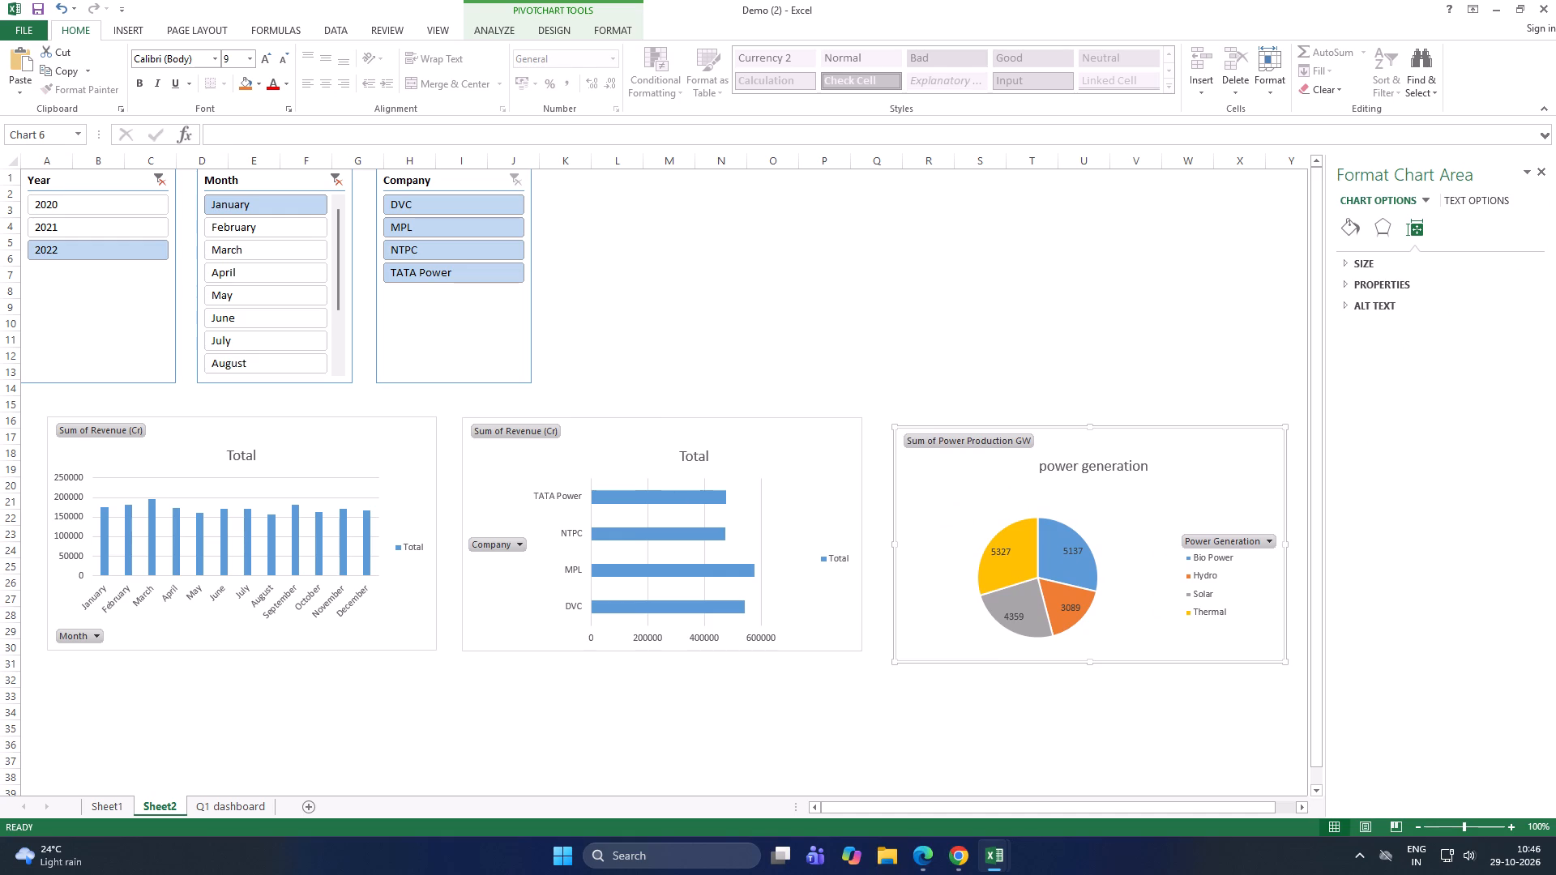
{"action": "left_click", "coordinate": [637, 443]}
{"action": "left_click_drag", "start_coordinate": [864, 521], "coordinate": [816, 510]}
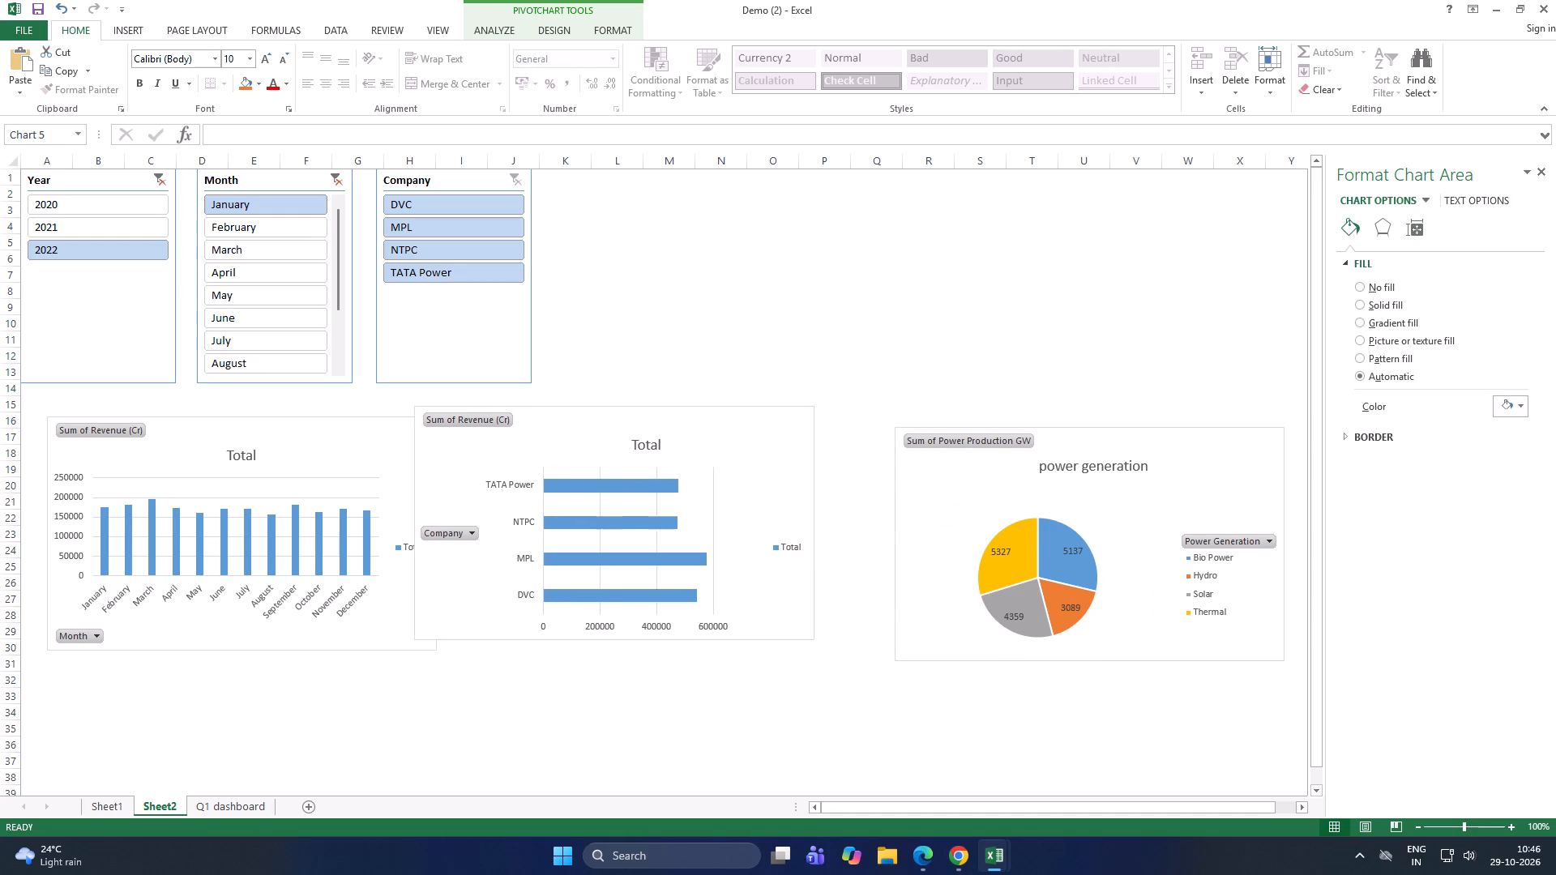
{"action": "left_click_drag", "start_coordinate": [816, 510], "coordinate": [848, 516]}
{"action": "left_click_drag", "start_coordinate": [1011, 493], "coordinate": [981, 473]}
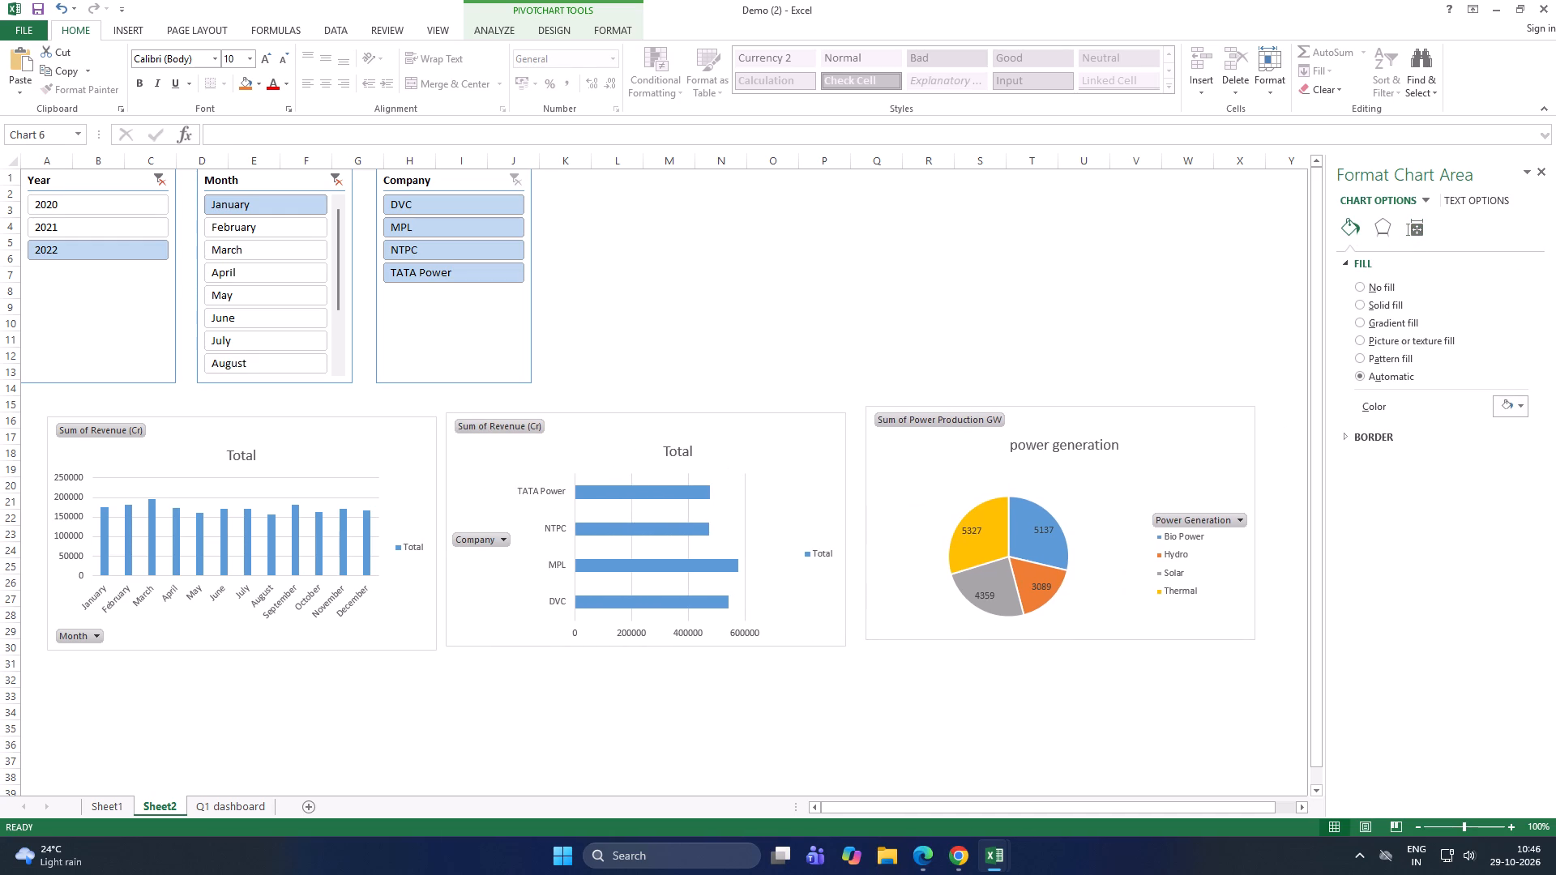
{"action": "left_click_drag", "start_coordinate": [981, 473], "coordinate": [968, 479]}
Move the Company slicer above the pie chart, starting near column Q.
{"action": "left_click_drag", "start_coordinate": [526, 305], "coordinate": [972, 335]}
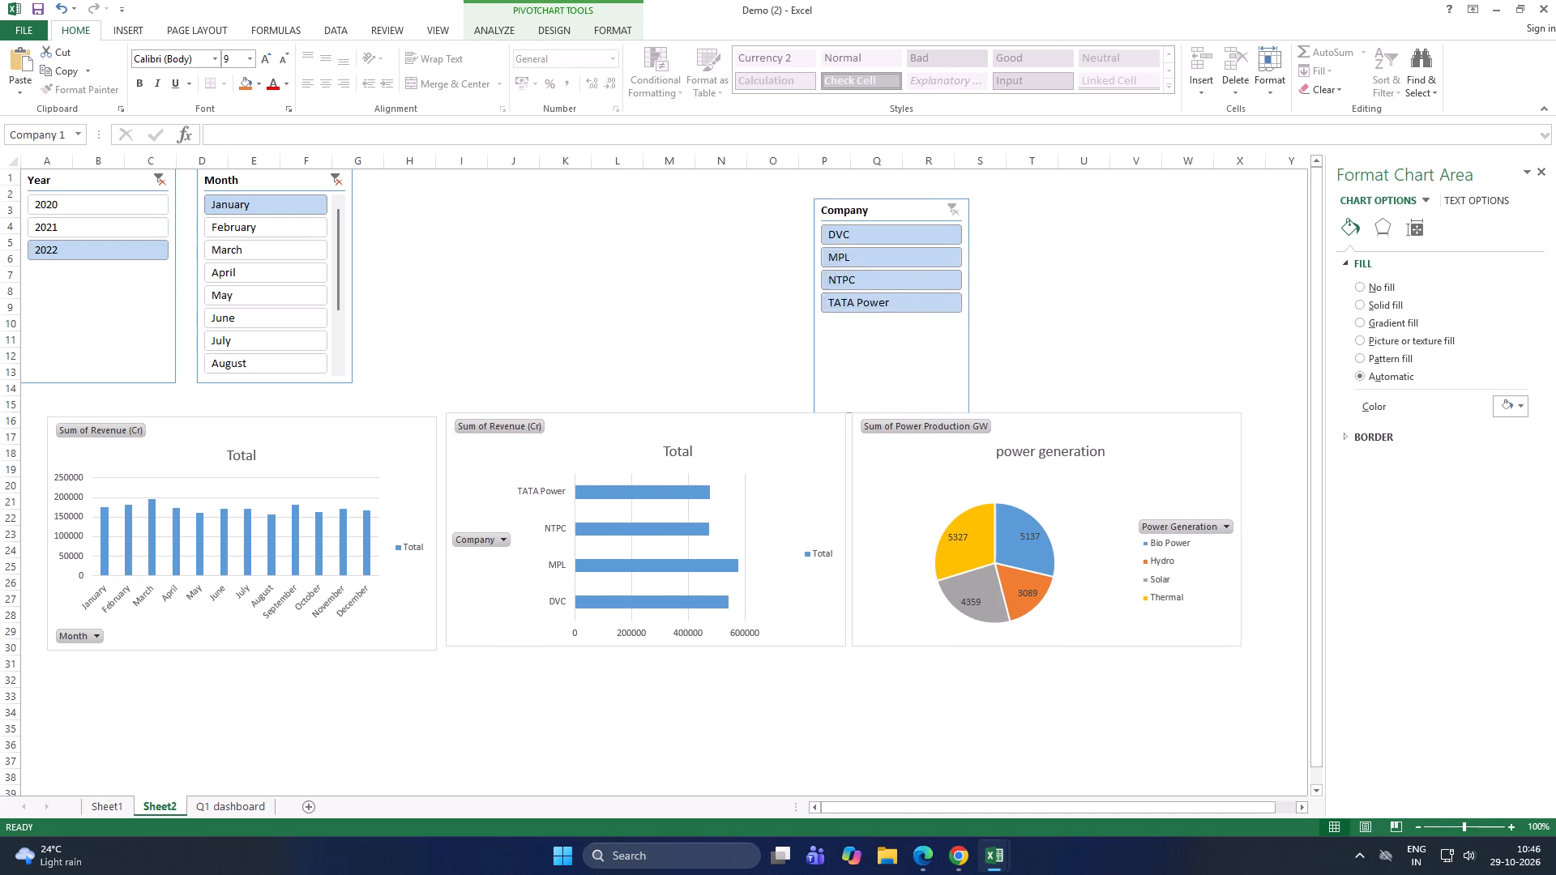
{"action": "left_click_drag", "start_coordinate": [972, 335], "coordinate": [1045, 314]}
Open the Company slicer's size and properties and set its layout to 2 columns.
{"action": "right_click", "coordinate": [1050, 194]}
{"action": "right_click", "coordinate": [1028, 182]}
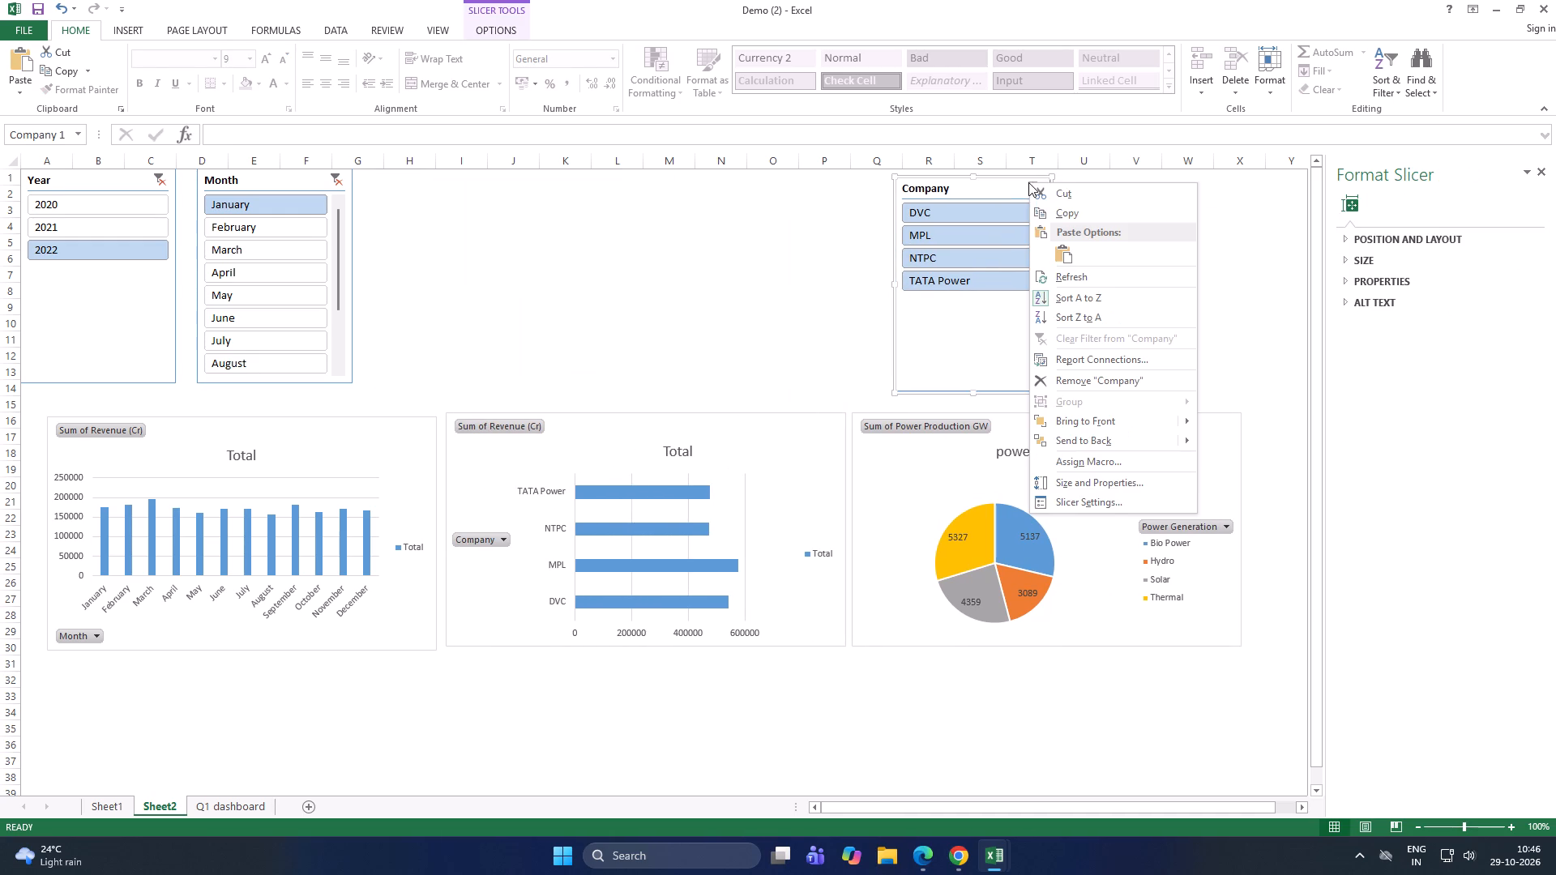
{"action": "left_click", "coordinate": [1065, 476]}
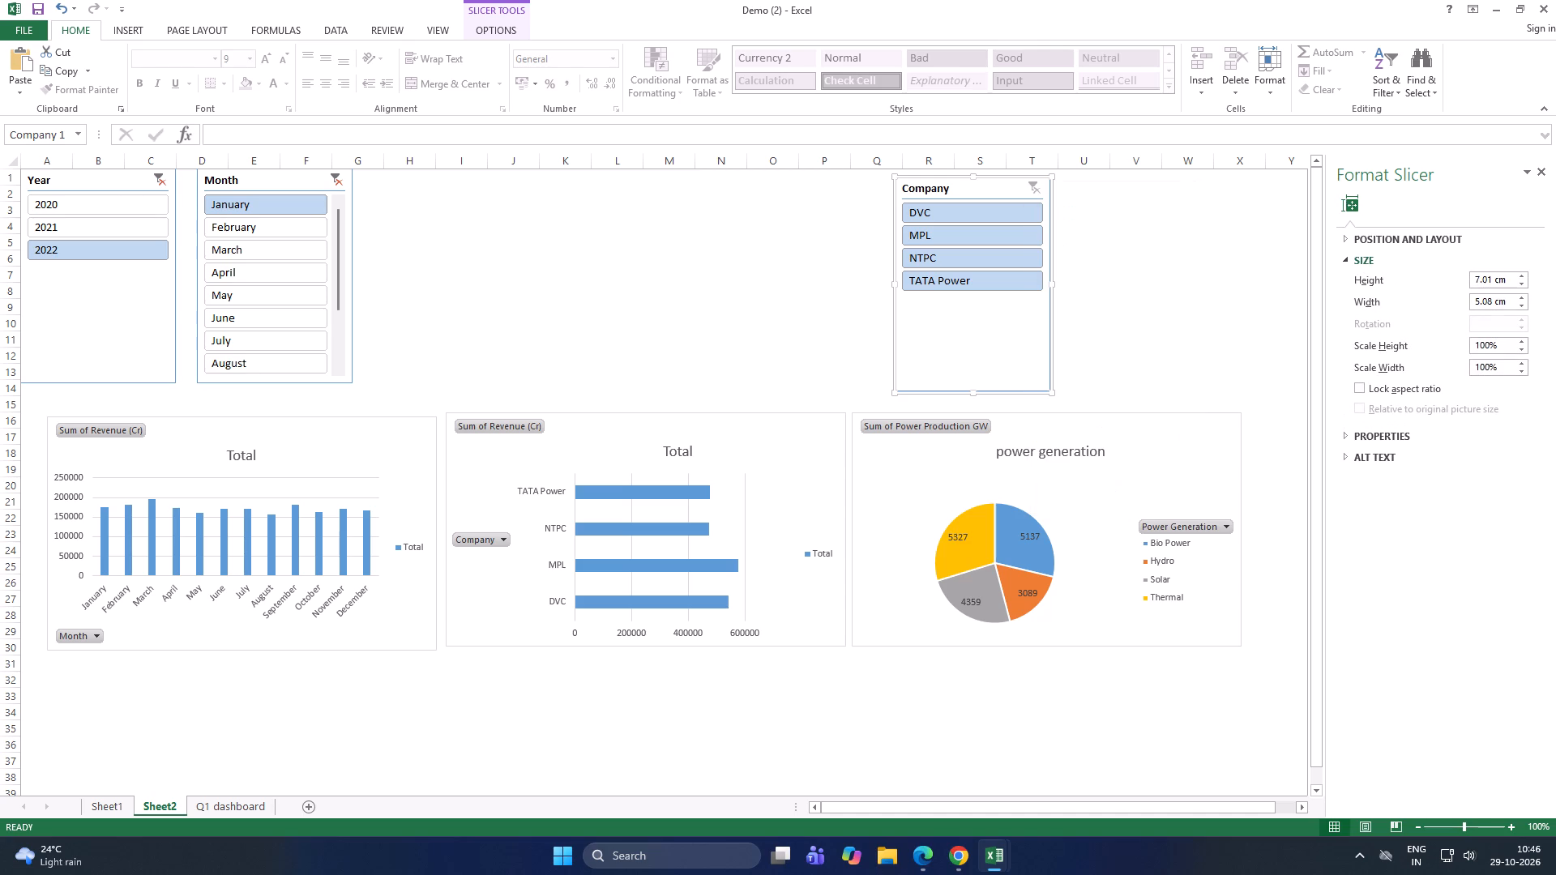
{"action": "left_click", "coordinate": [1404, 241]}
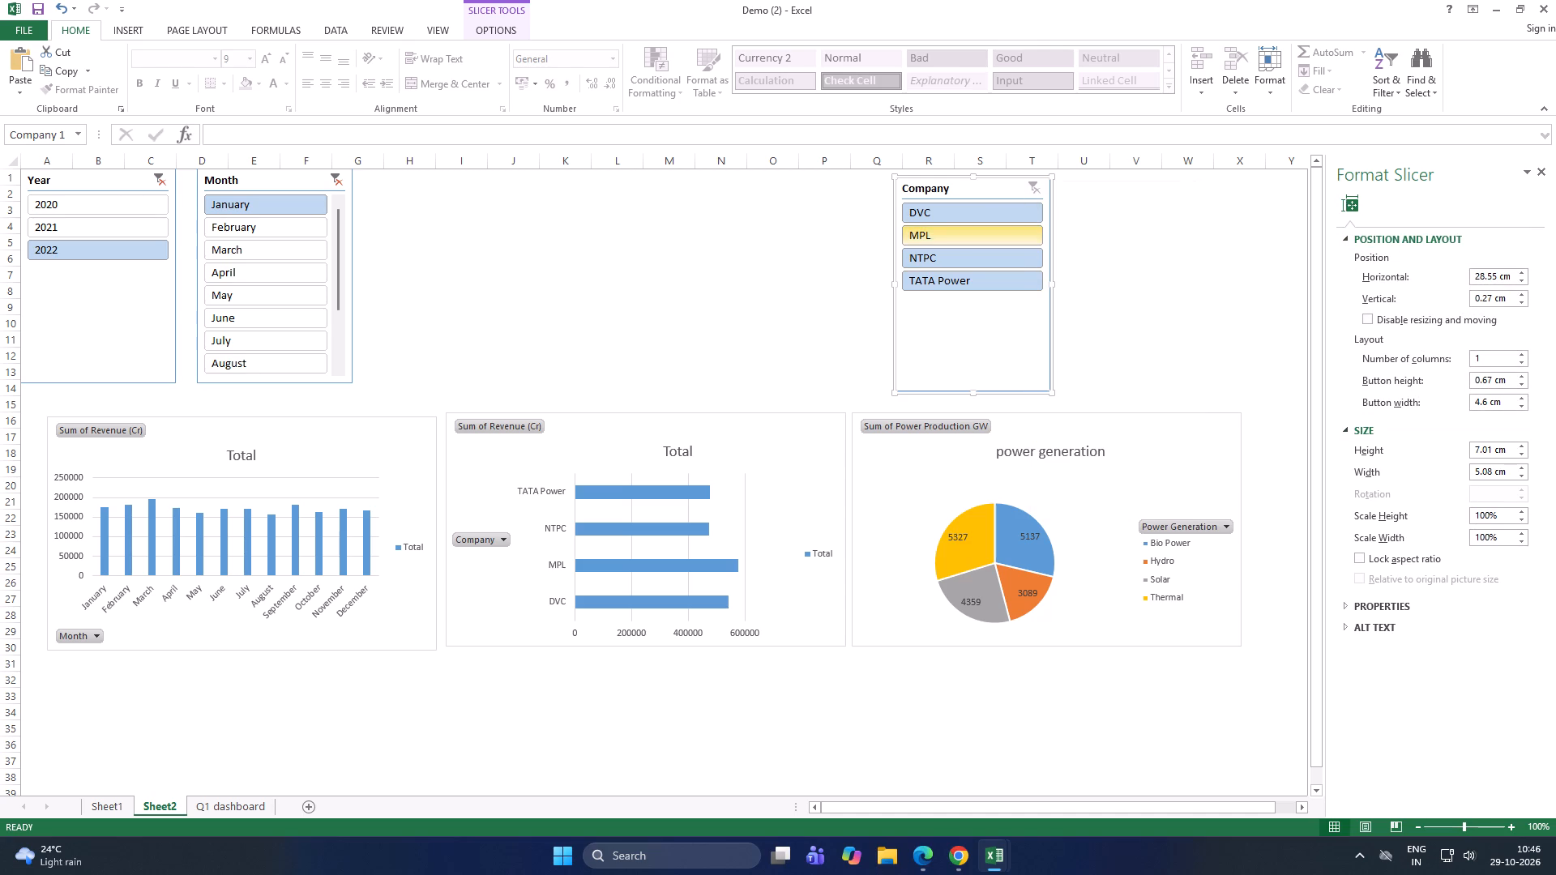
{"action": "left_click", "coordinate": [1482, 362]}
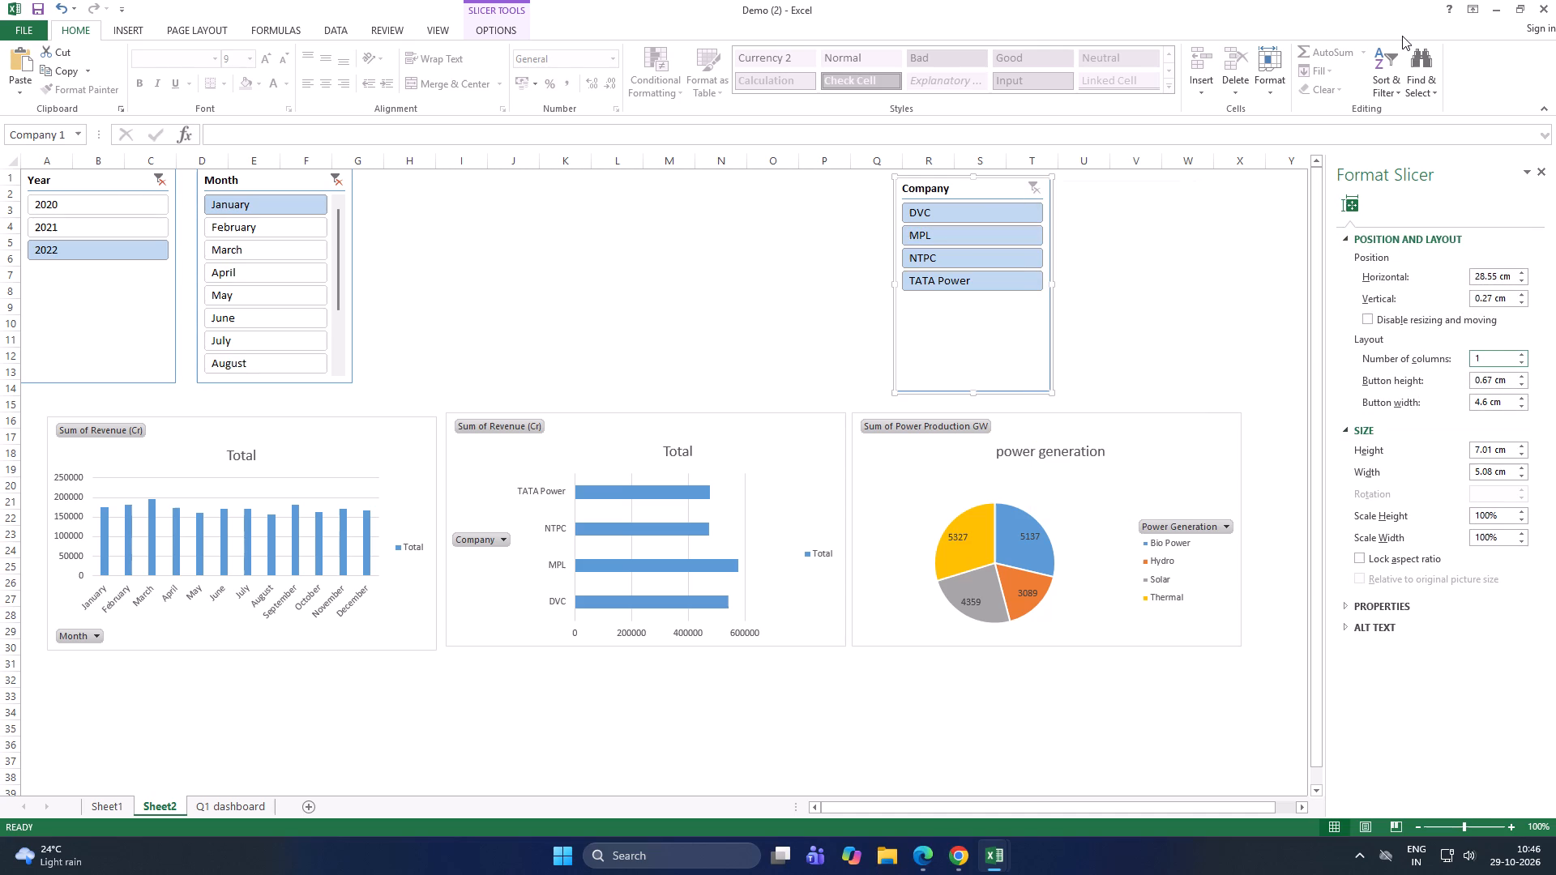
{"action": "key", "text": "BackSpace"}
{"action": "key", "text": "2"}
{"action": "key", "text": "Return"}
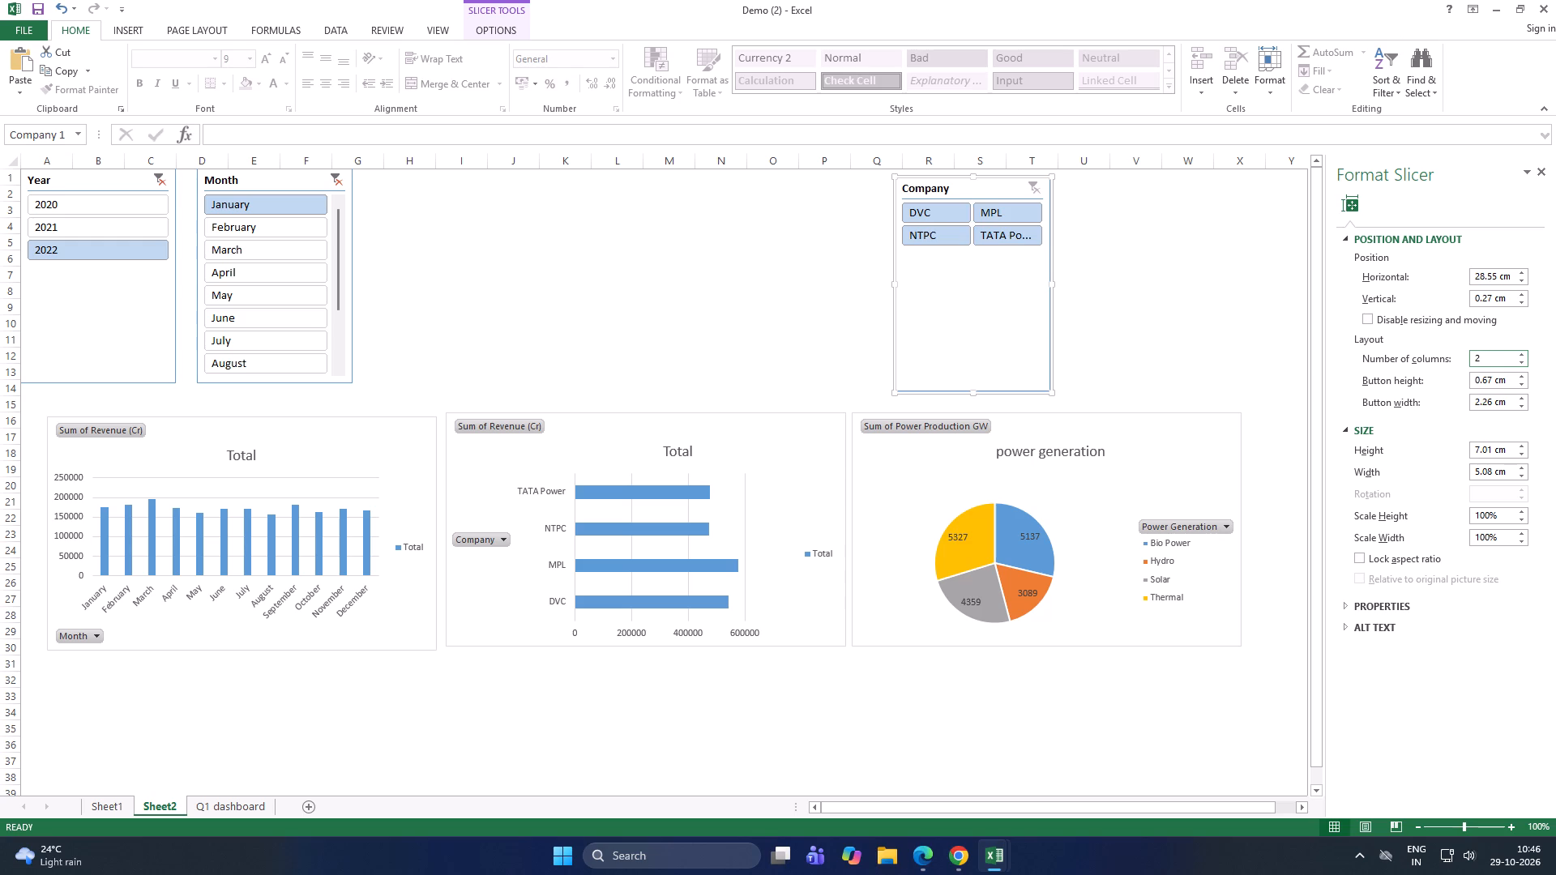
Set the Company slicer's buttons to 2.3 cm high and 3.1 cm wide.
{"action": "triple_click", "coordinate": [1526, 376]}
{"action": "left_click", "coordinate": [1526, 376]}
{"action": "left_click", "coordinate": [1526, 376]}
{"action": "triple_click", "coordinate": [1526, 376]}
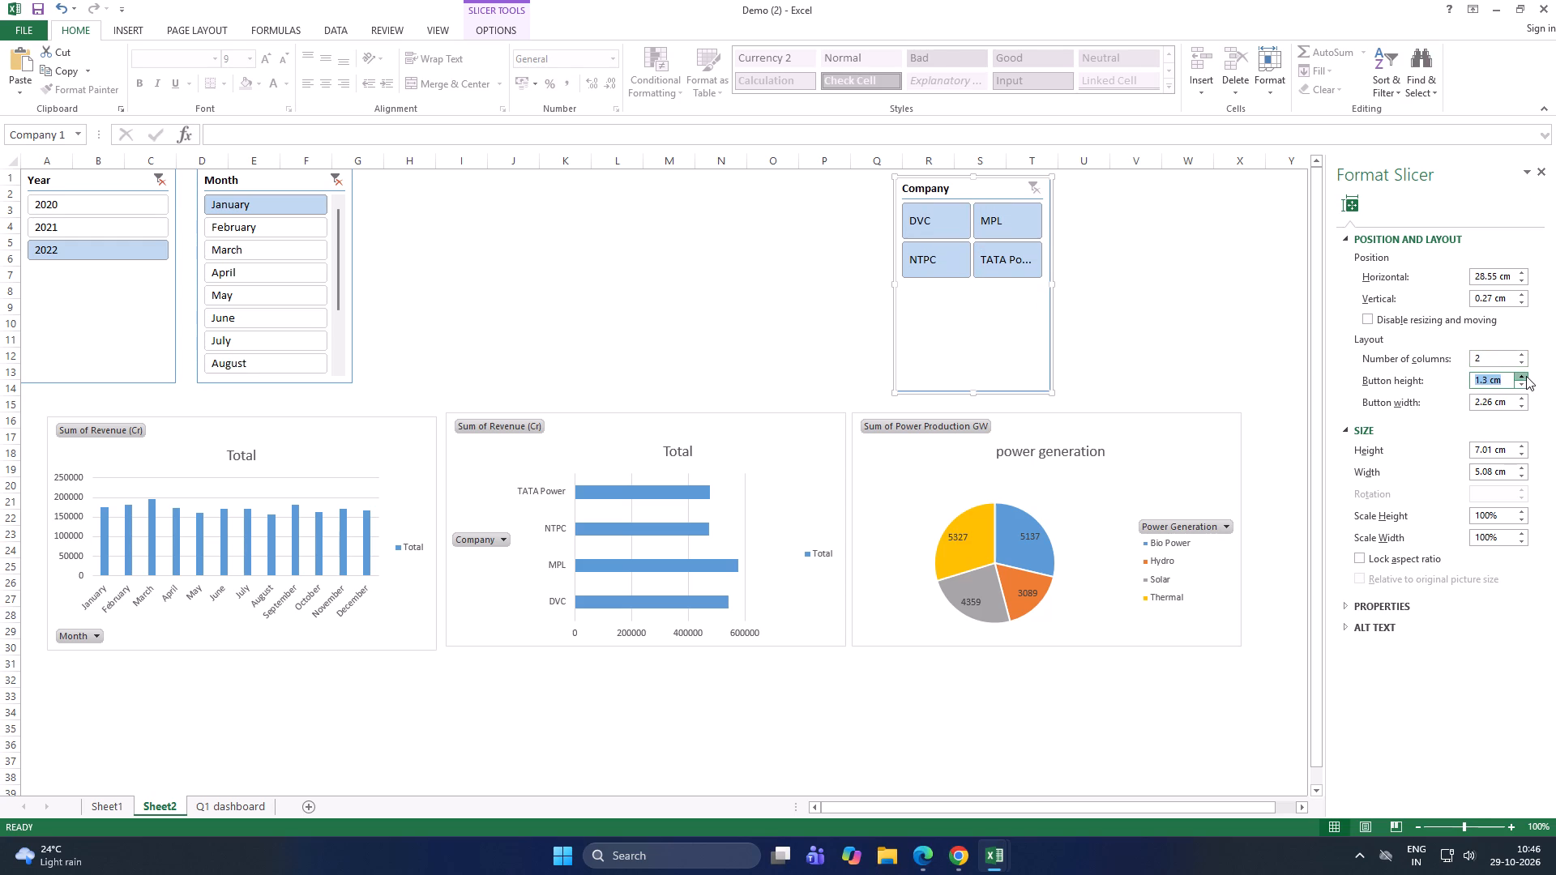
{"action": "triple_click", "coordinate": [1526, 376]}
{"action": "left_click", "coordinate": [1526, 376]}
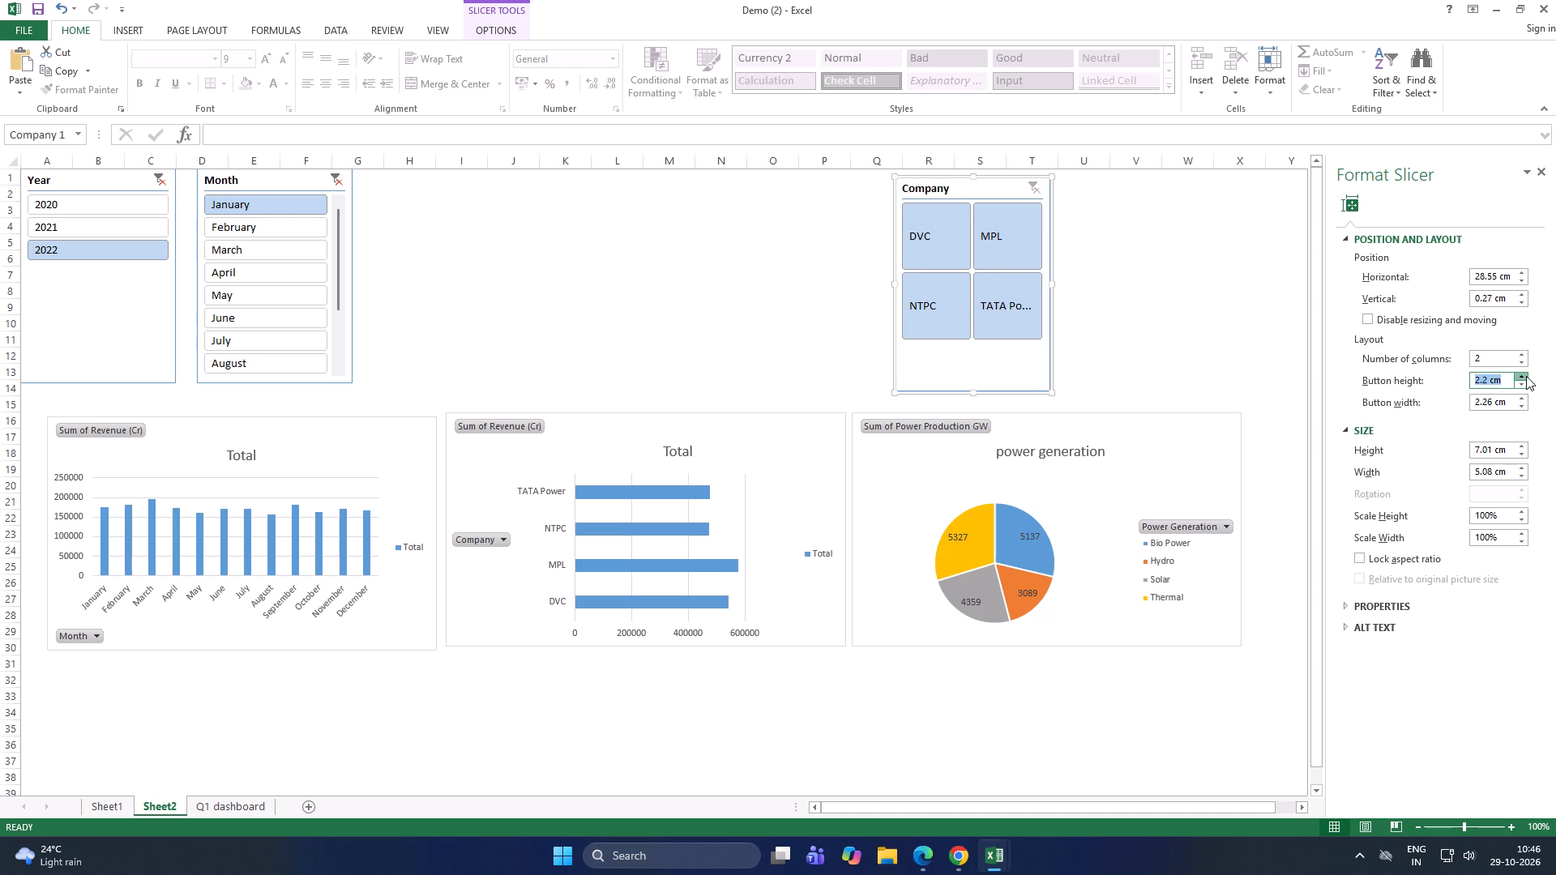
{"action": "left_click", "coordinate": [1526, 376]}
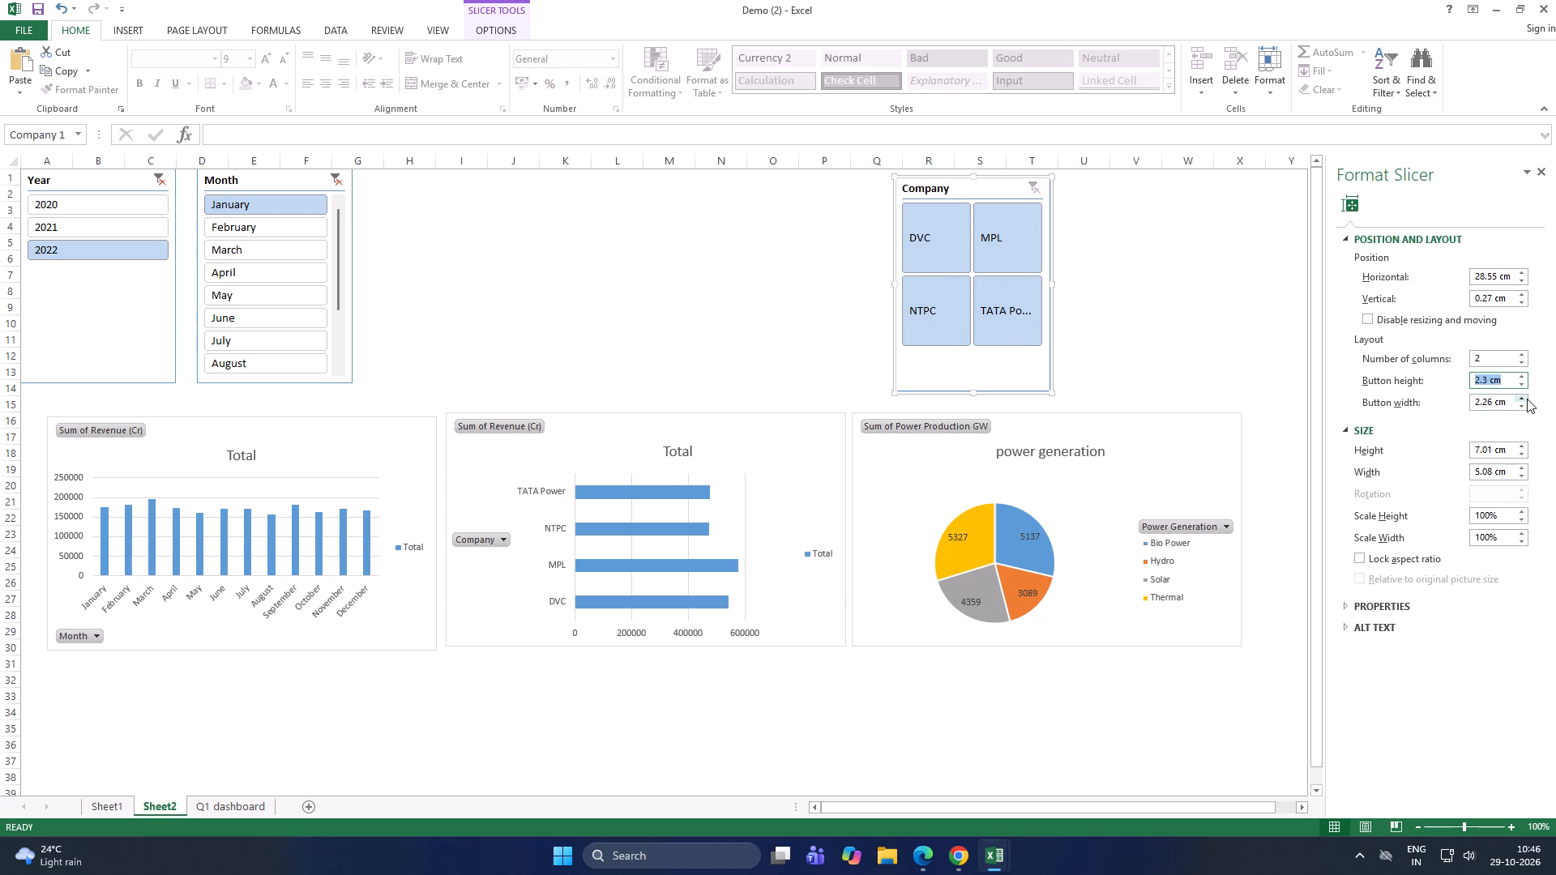
{"action": "triple_click", "coordinate": [1526, 397]}
{"action": "triple_click", "coordinate": [1526, 397]}
{"action": "double_click", "coordinate": [1526, 397]}
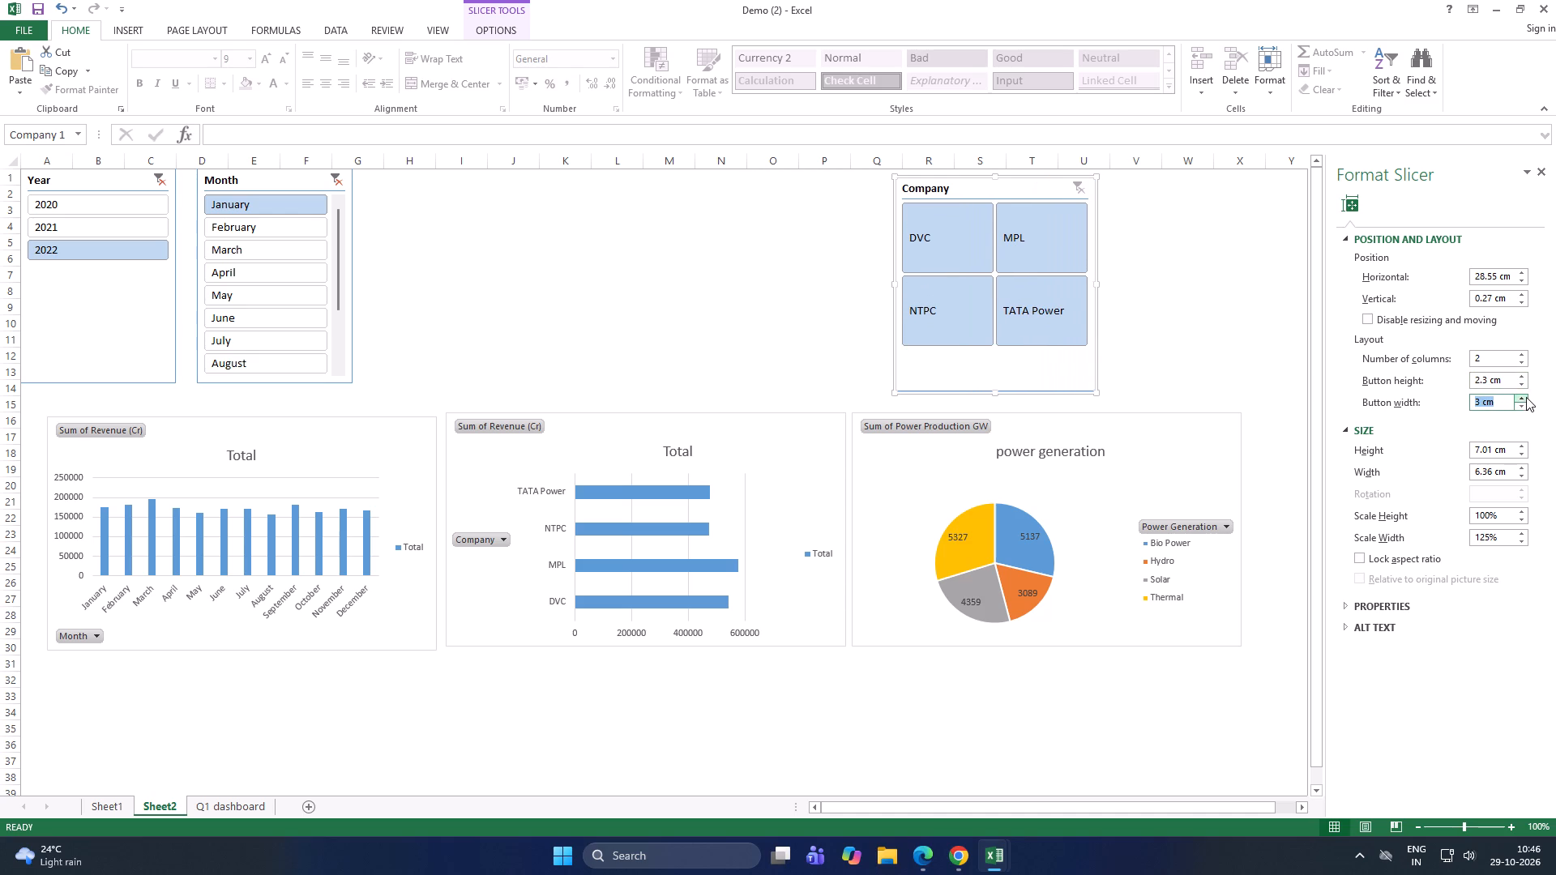
{"action": "left_click", "coordinate": [1526, 397]}
Open the Month slicer's size and properties and set its button height to 0.7 cm.
{"action": "left_click", "coordinate": [346, 234]}
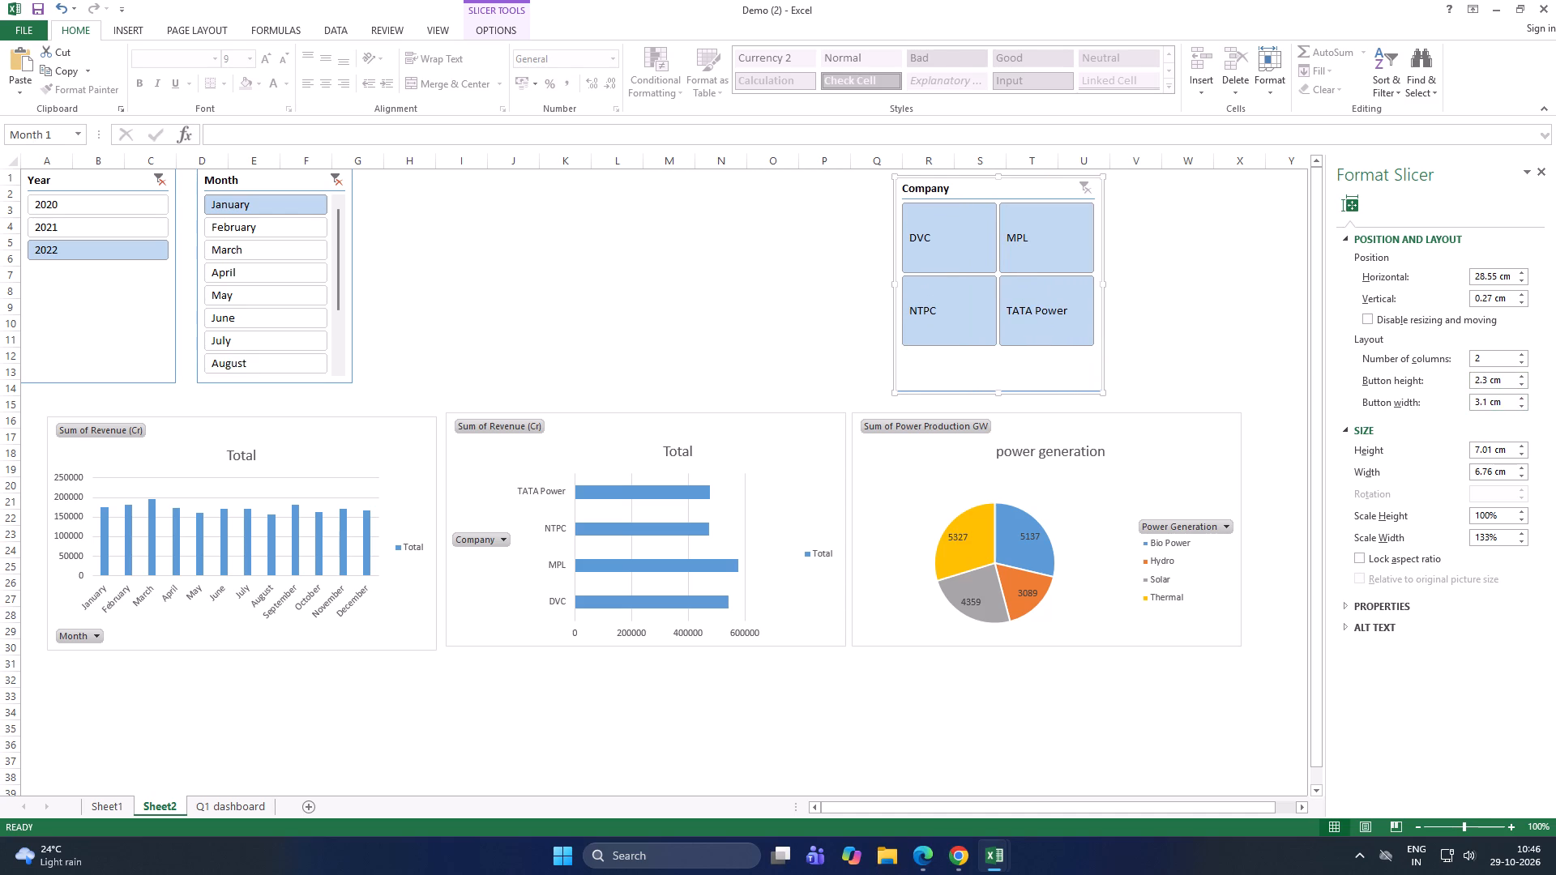
{"action": "left_click", "coordinate": [300, 178]}
{"action": "right_click", "coordinate": [313, 182]}
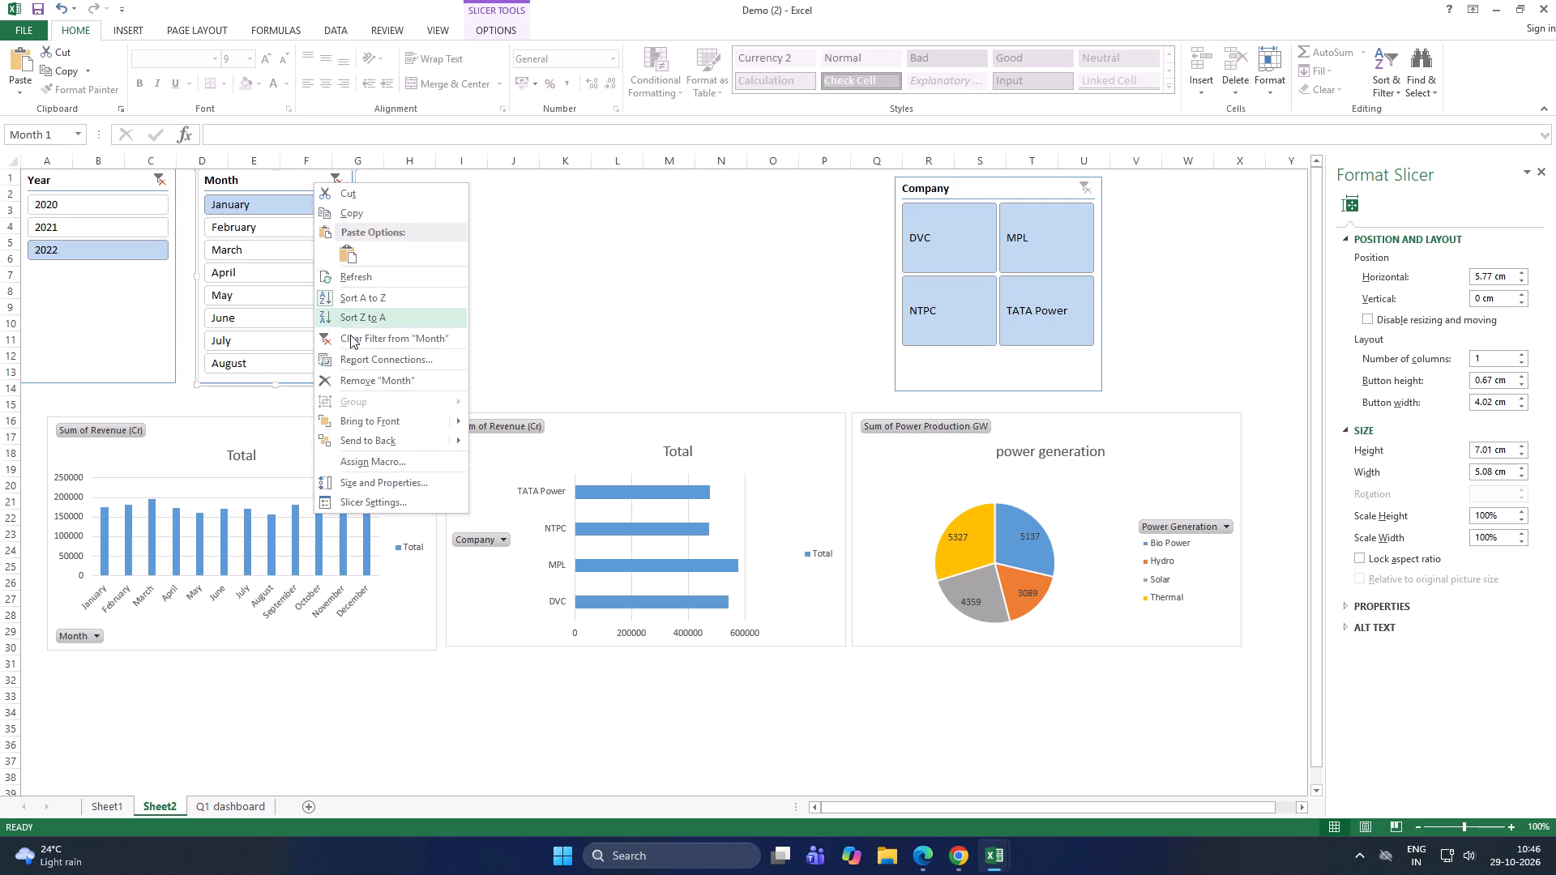
{"action": "left_click", "coordinate": [390, 486]}
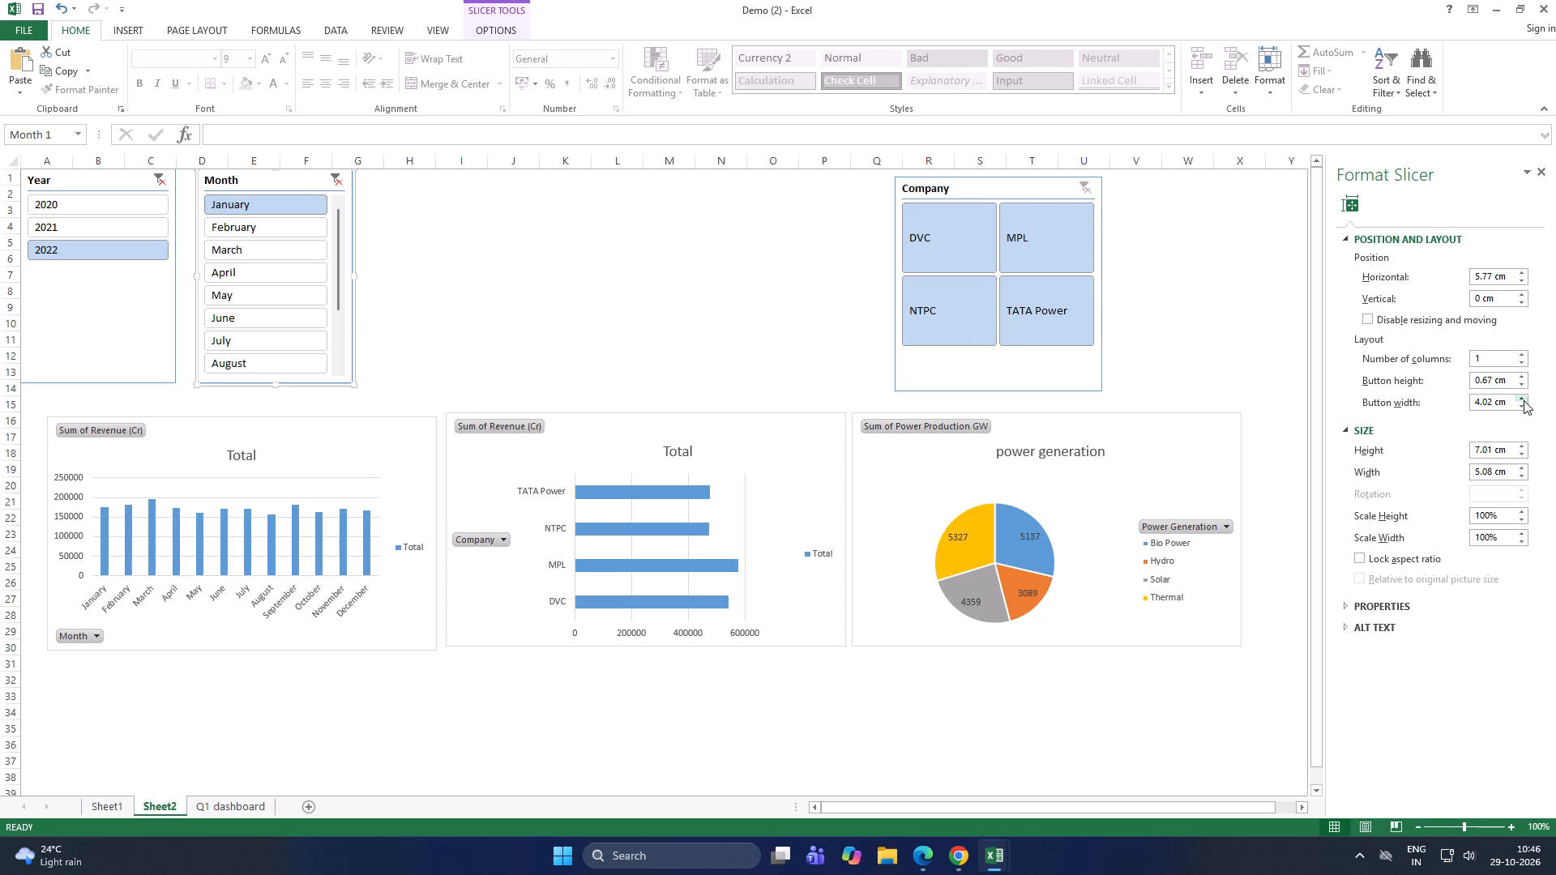
{"action": "double_click", "coordinate": [1522, 377]}
{"action": "triple_click", "coordinate": [1522, 377]}
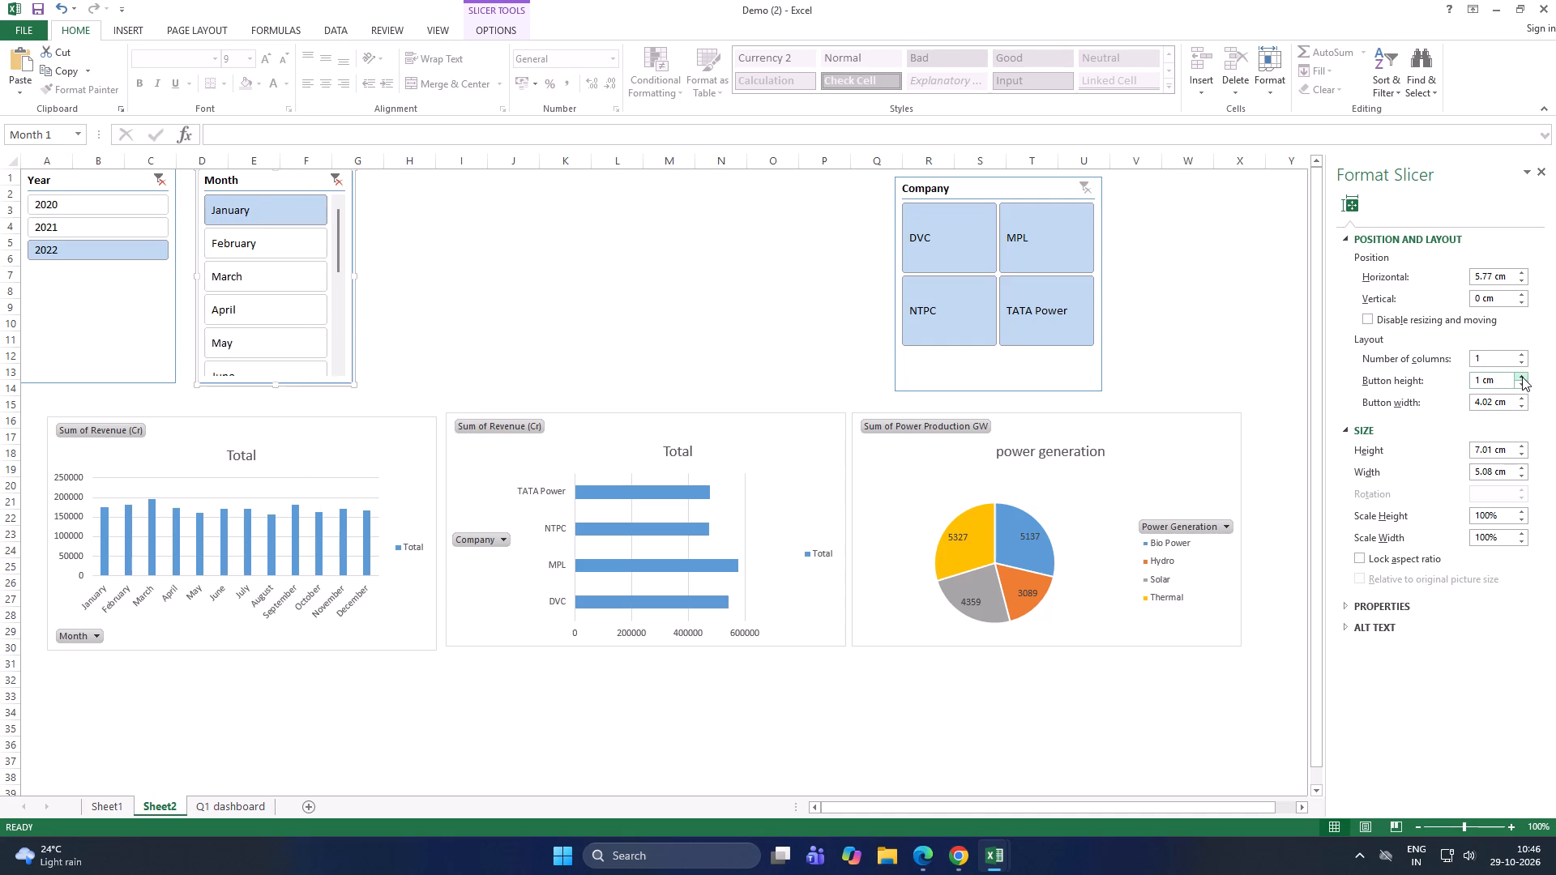
{"action": "left_click", "coordinate": [1522, 377]}
{"action": "left_click", "coordinate": [1522, 394]}
{"action": "triple_click", "coordinate": [1522, 385]}
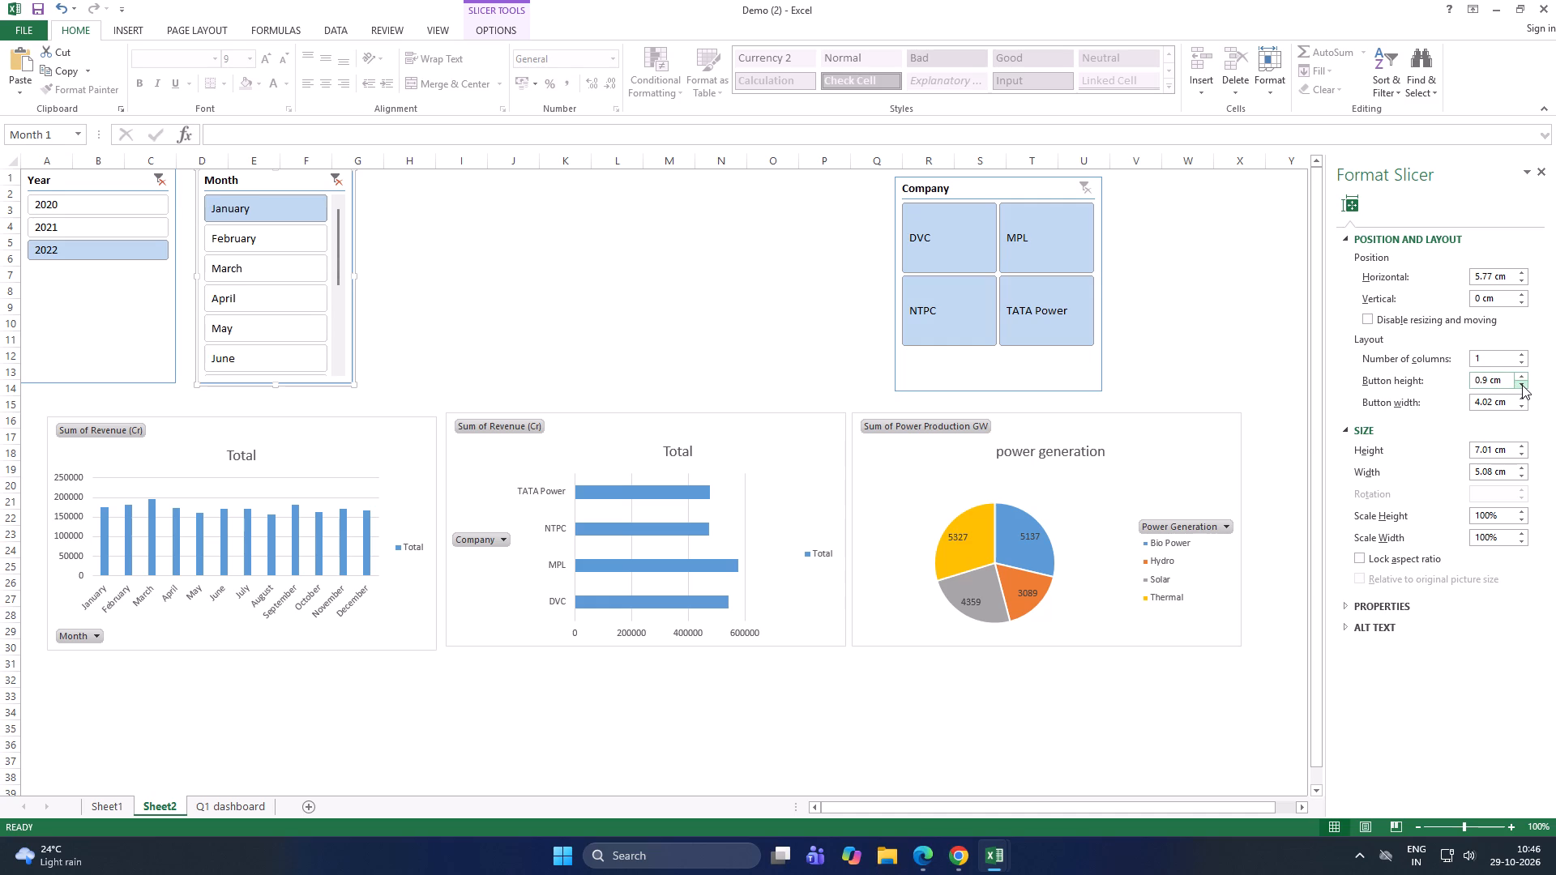
{"action": "left_click", "coordinate": [1522, 385]}
{"action": "left_click", "coordinate": [1522, 373]}
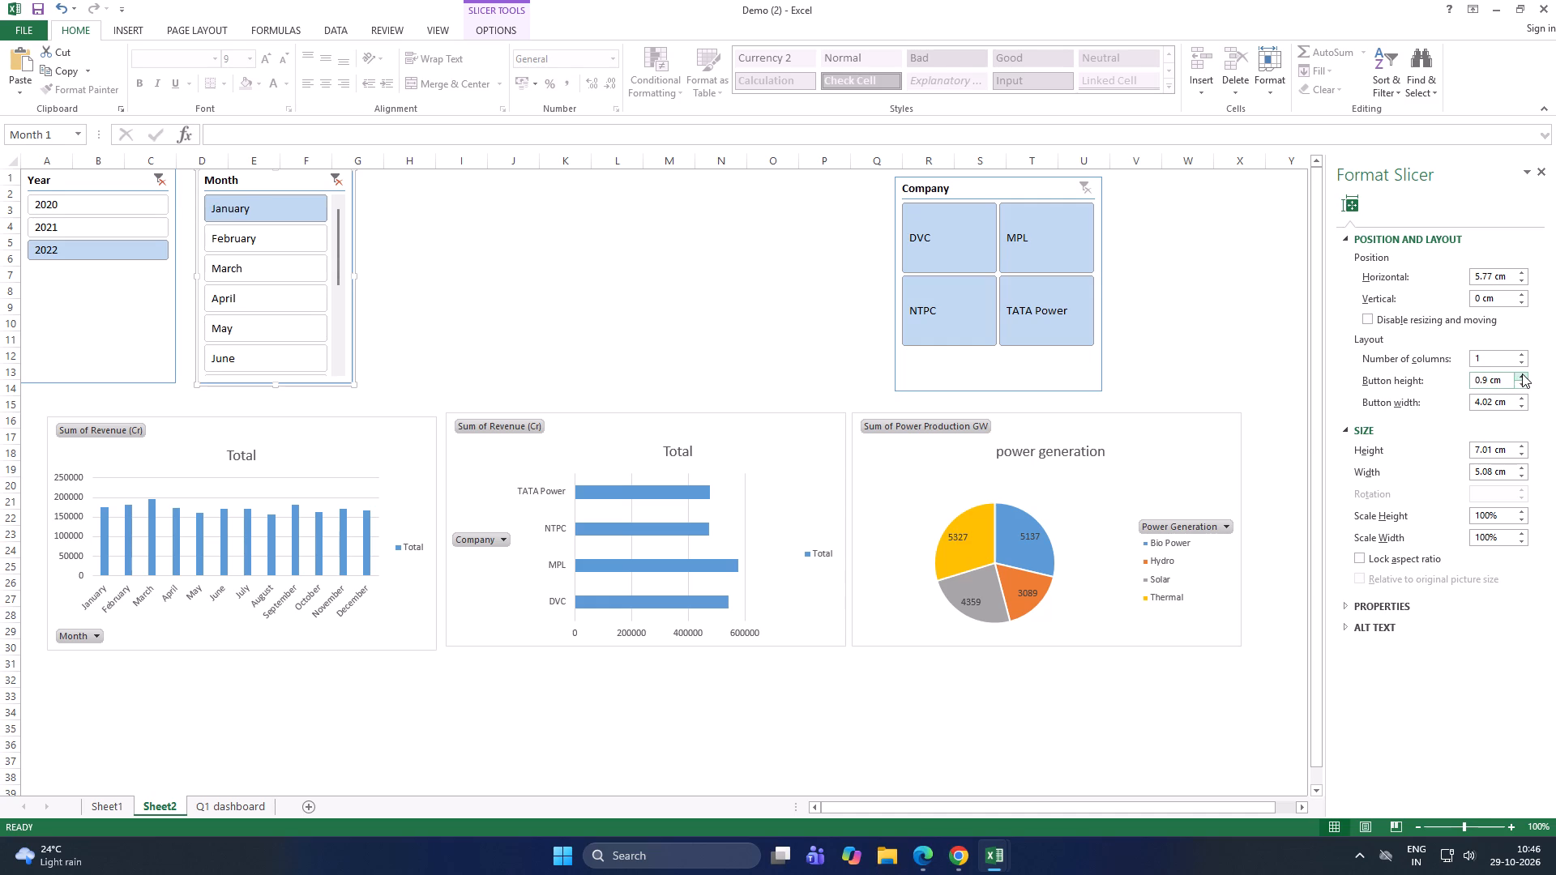
{"action": "left_click", "coordinate": [1523, 383]}
{"action": "left_click", "coordinate": [1523, 383]}
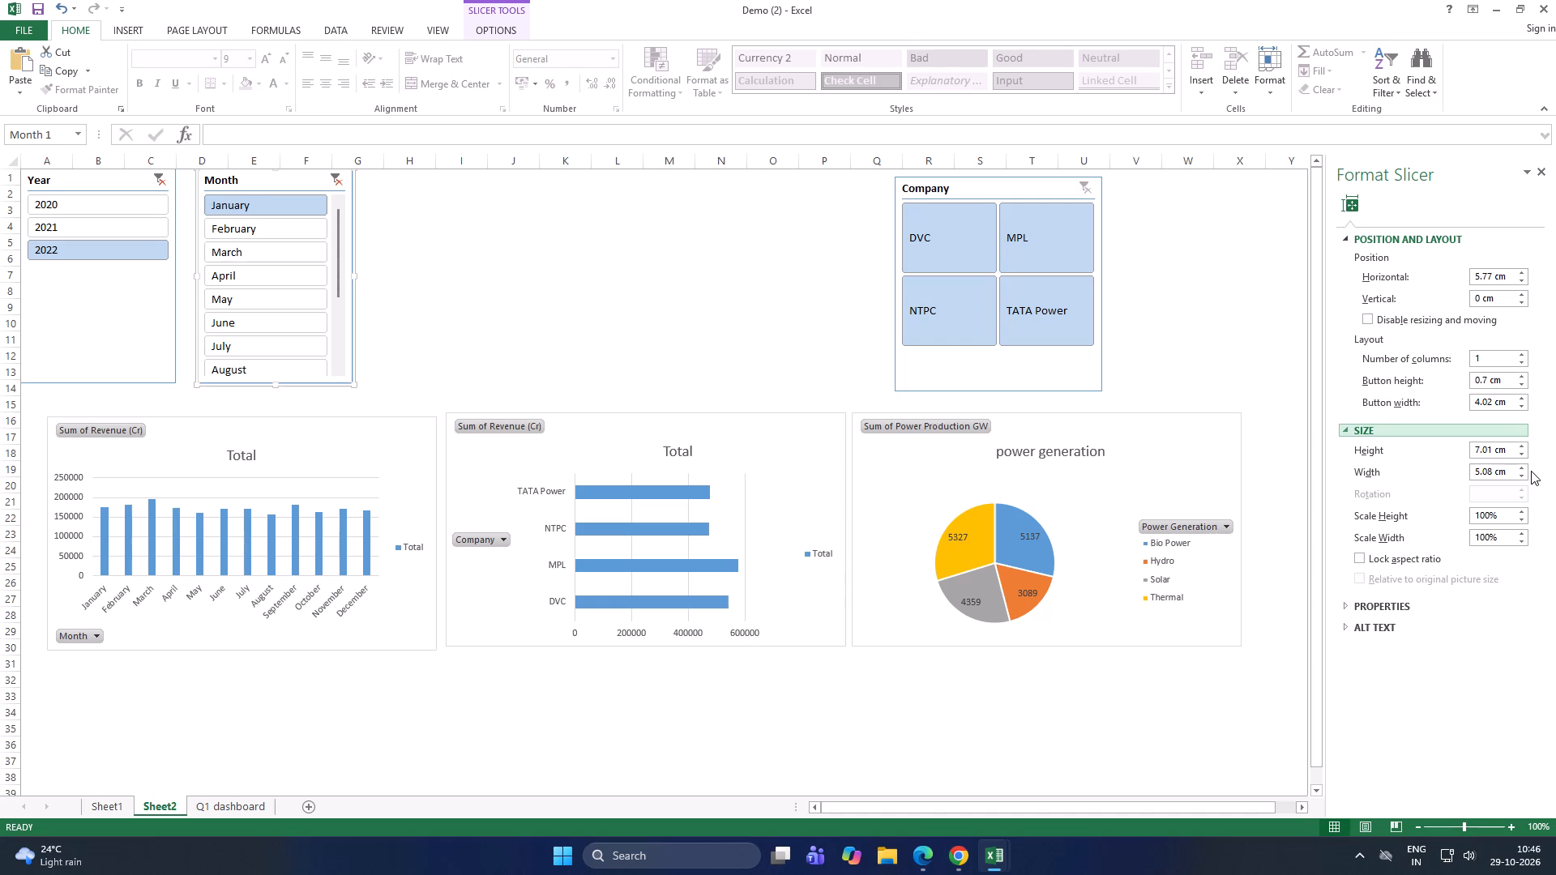
Increase the Month slicer's height to 10 cm and move it across so that it starts near column F.
{"action": "triple_click", "coordinate": [1521, 446]}
{"action": "triple_click", "coordinate": [1521, 446]}
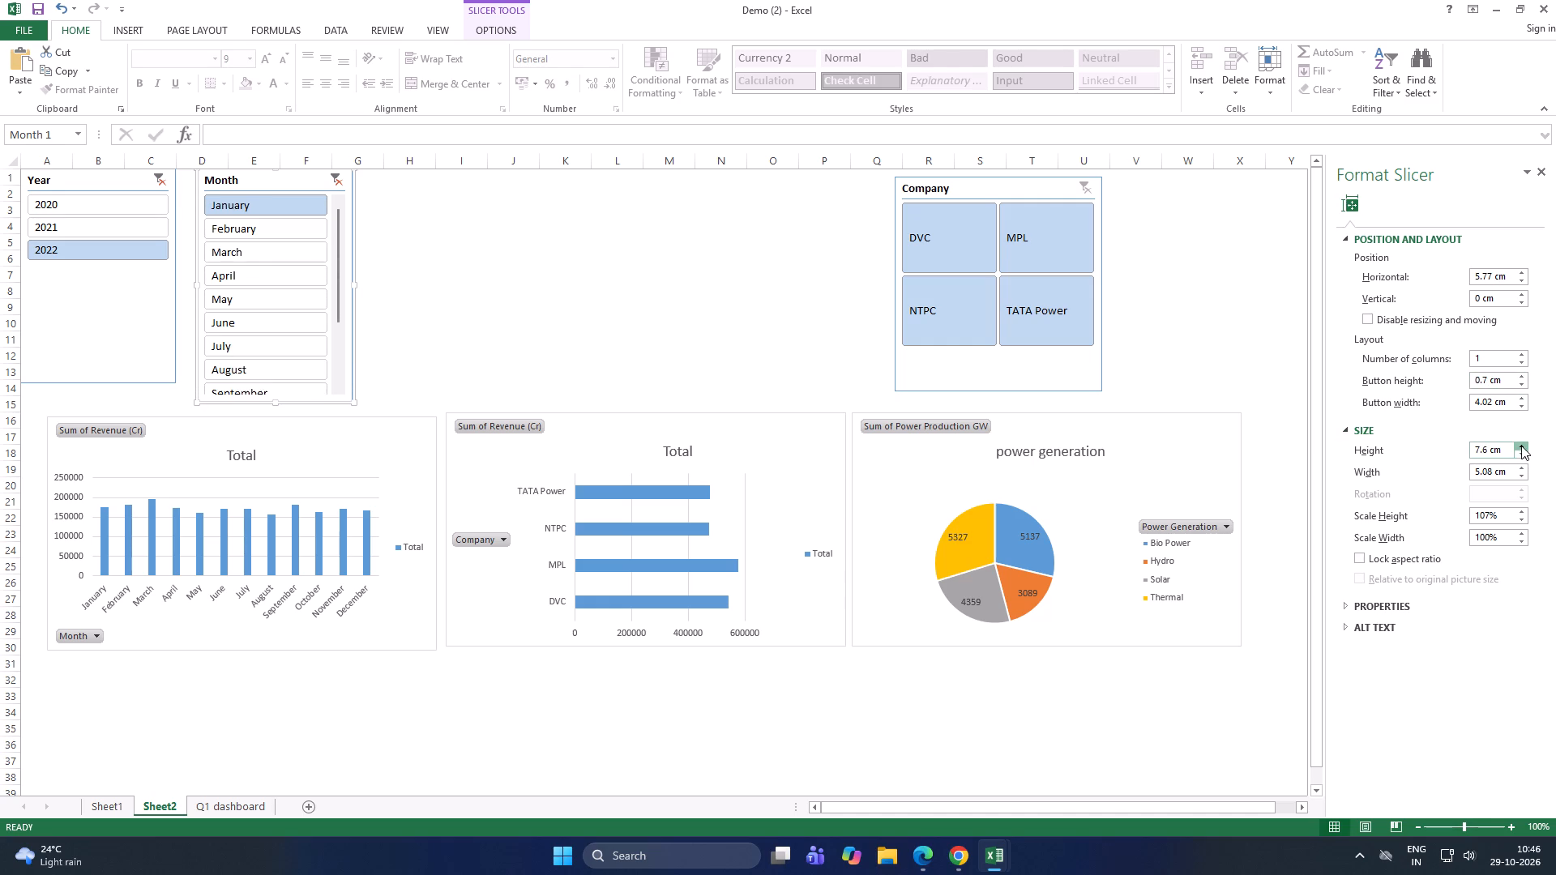
{"action": "double_click", "coordinate": [1521, 446]}
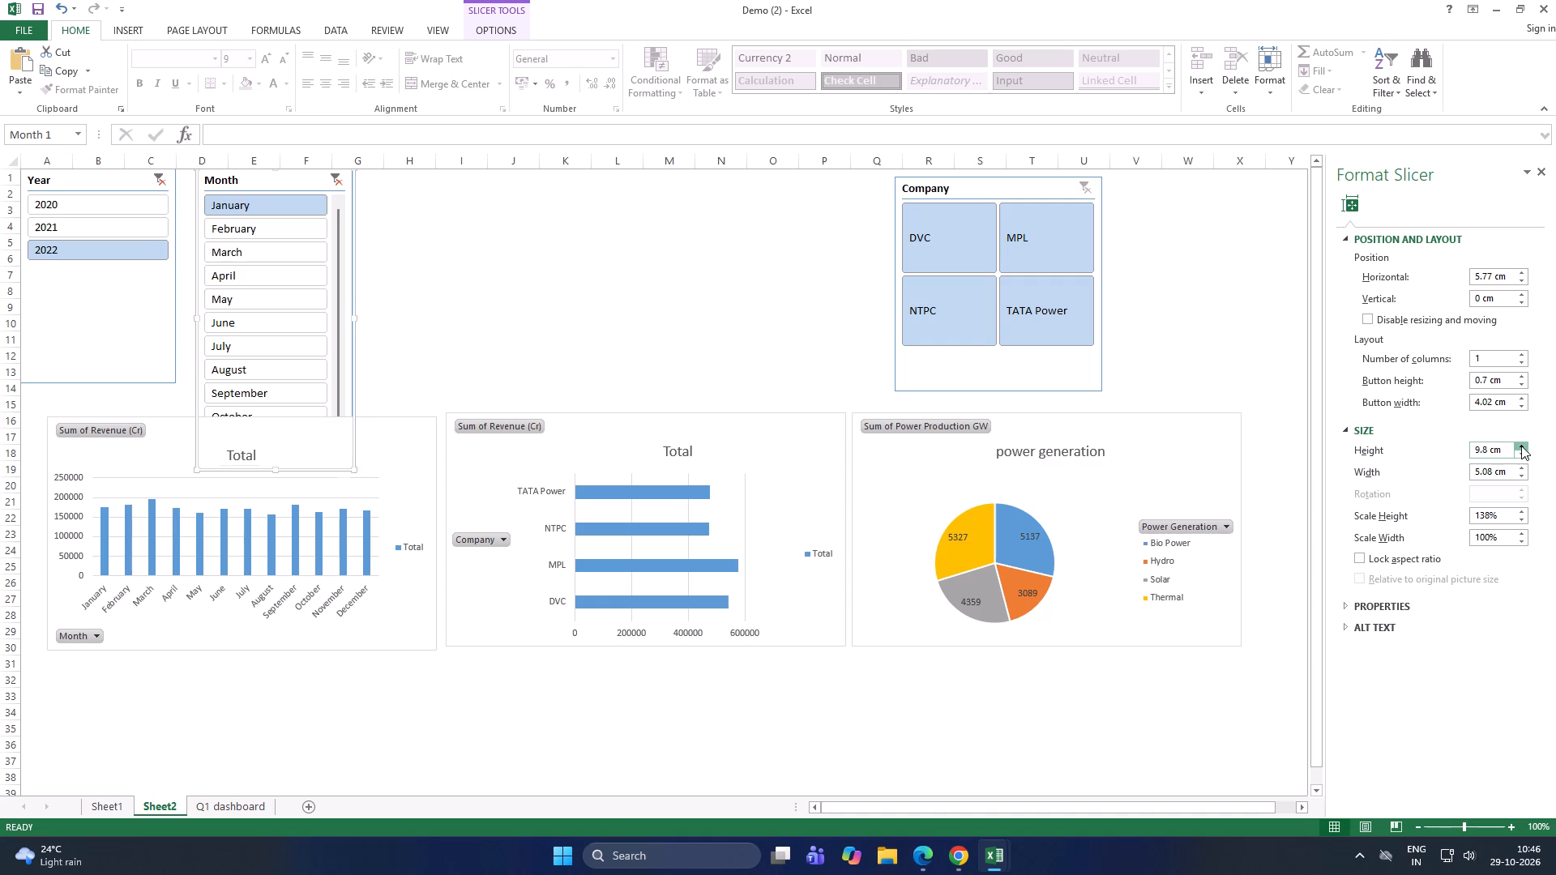
{"action": "left_click_drag", "start_coordinate": [301, 179], "coordinate": [392, 179]}
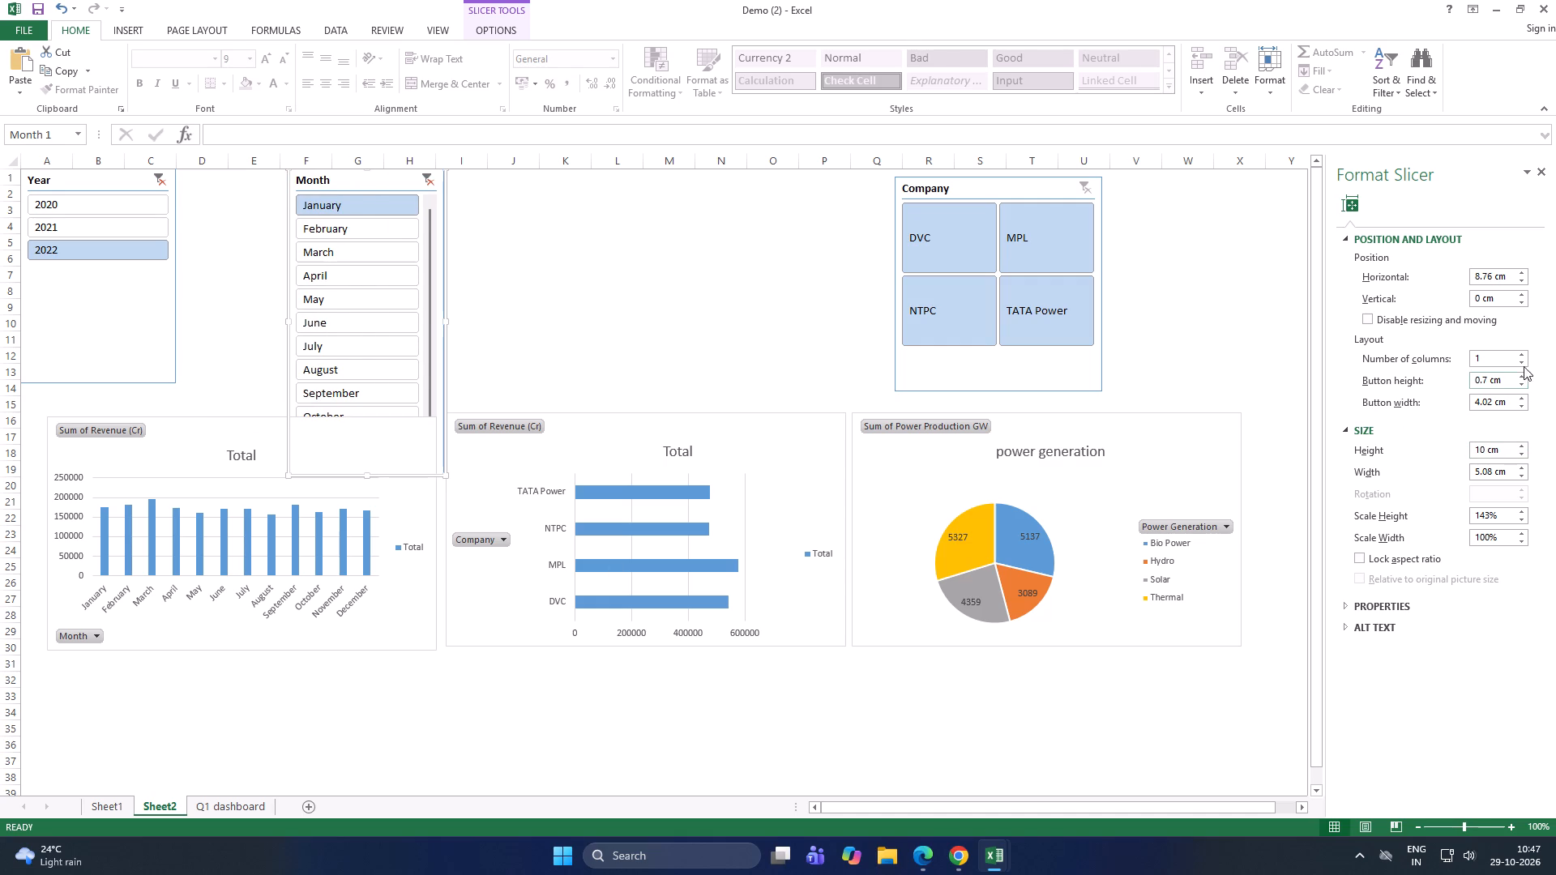
Set the Month slicer's button height to 0.5 cm.
{"action": "triple_click", "coordinate": [1522, 385]}
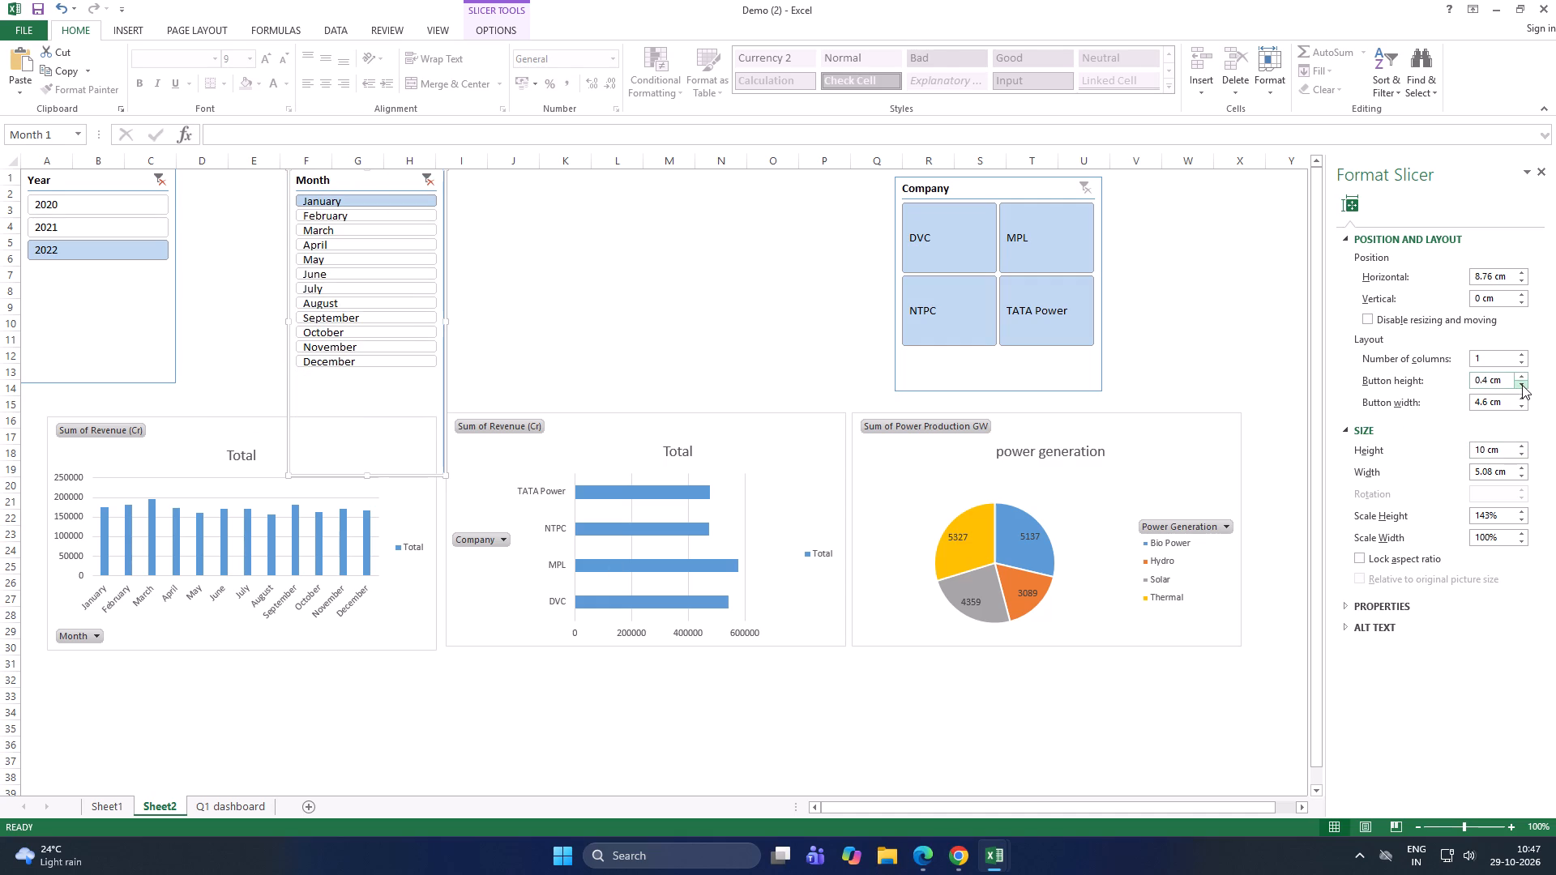
{"action": "left_click", "coordinate": [1524, 374]}
{"action": "left_click", "coordinate": [1524, 374]}
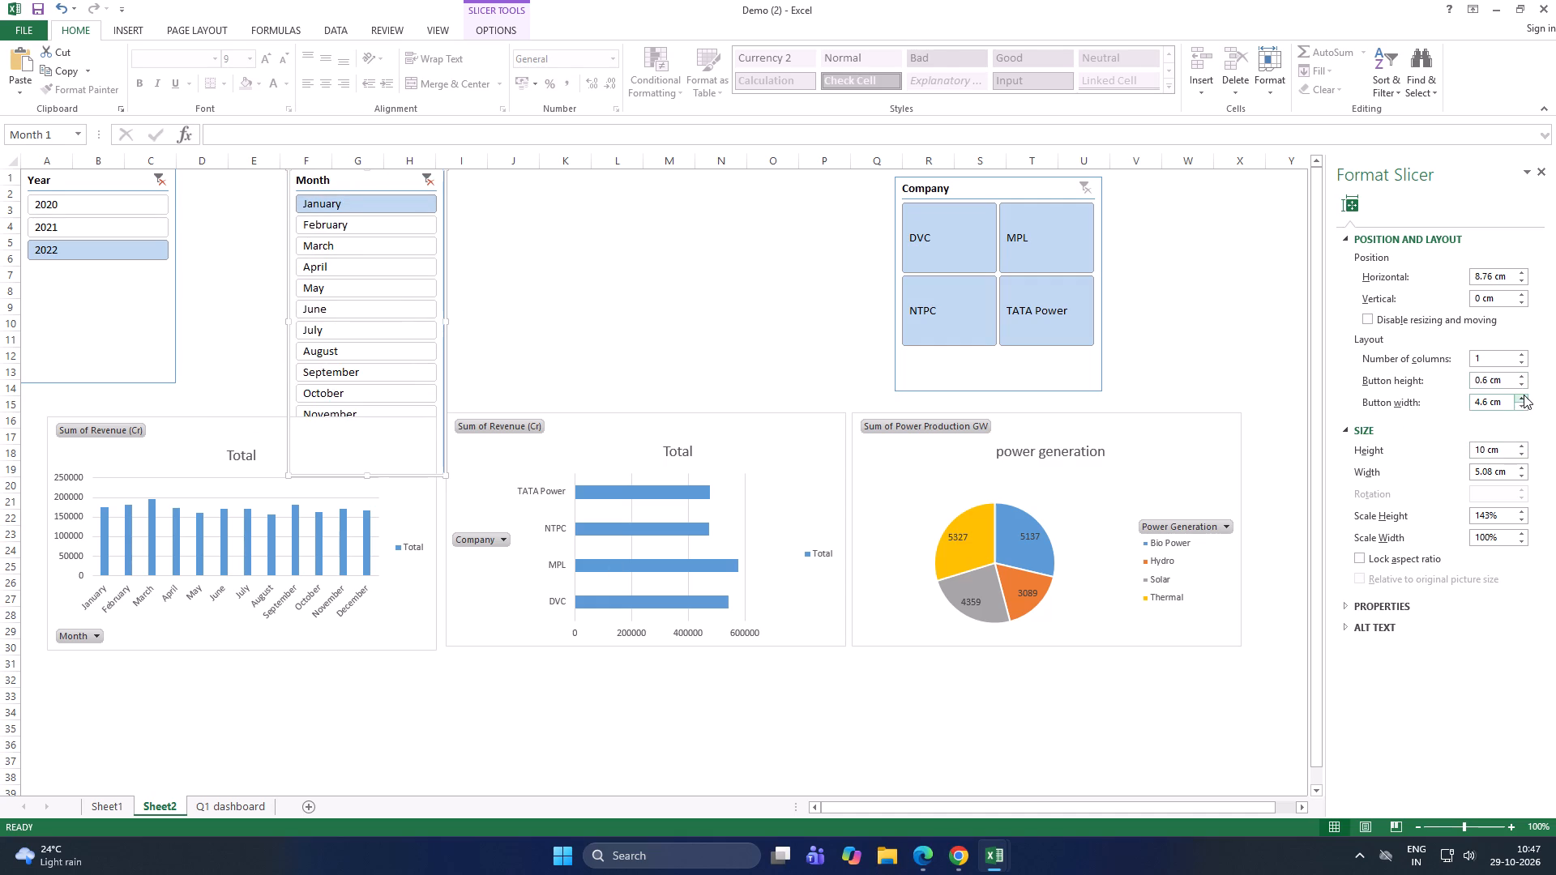
{"action": "left_click", "coordinate": [1524, 386]}
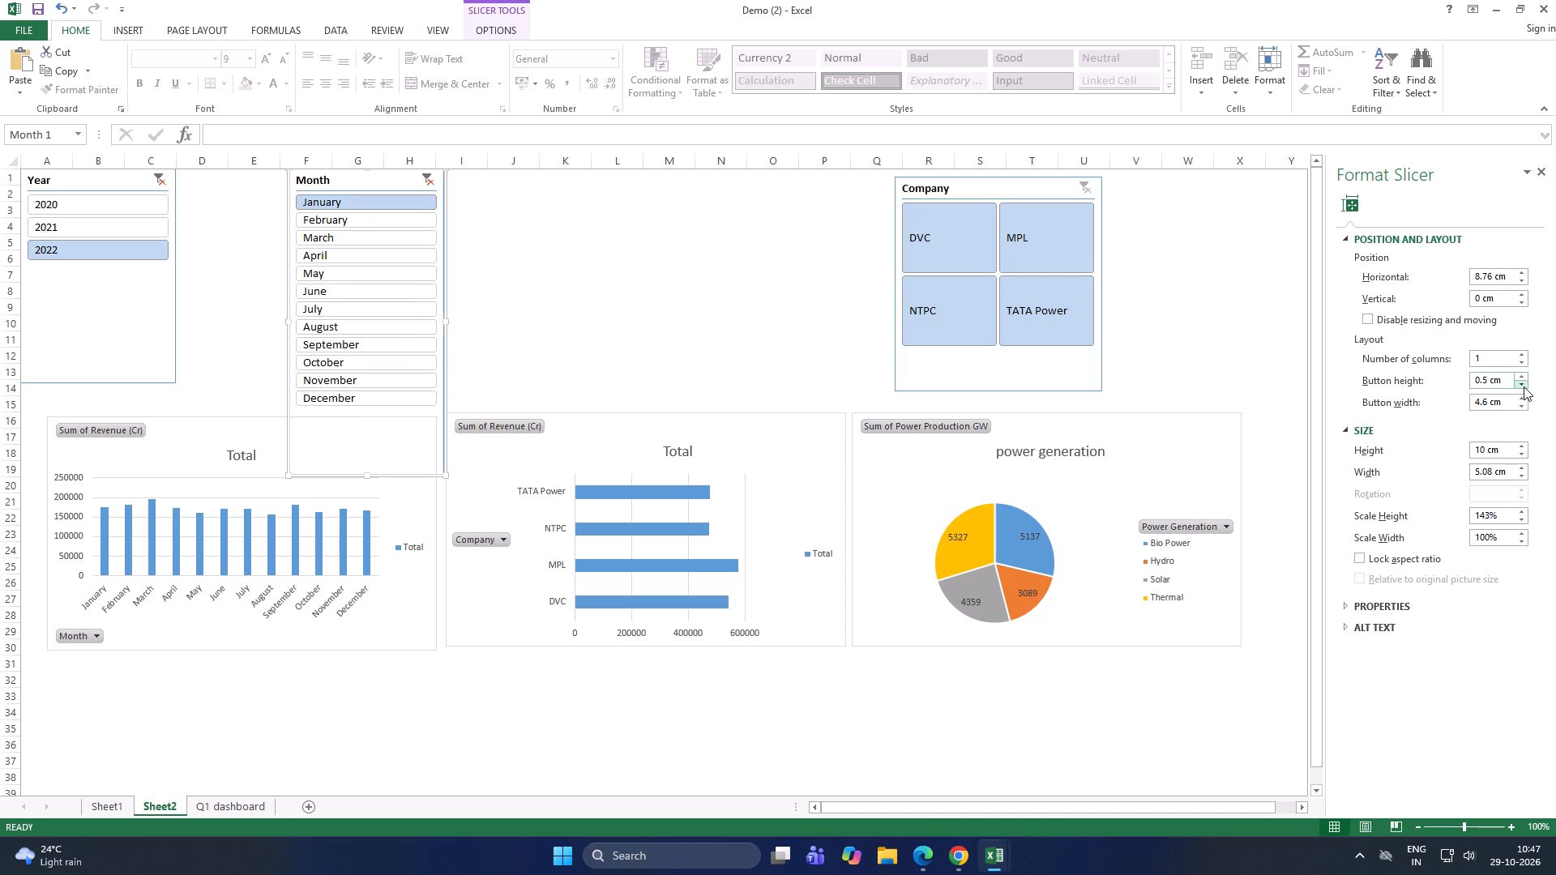
Move the Year slicer so it starts near column B and set its button height to 1.9 cm.
{"action": "left_click_drag", "start_coordinate": [141, 296], "coordinate": [169, 302]}
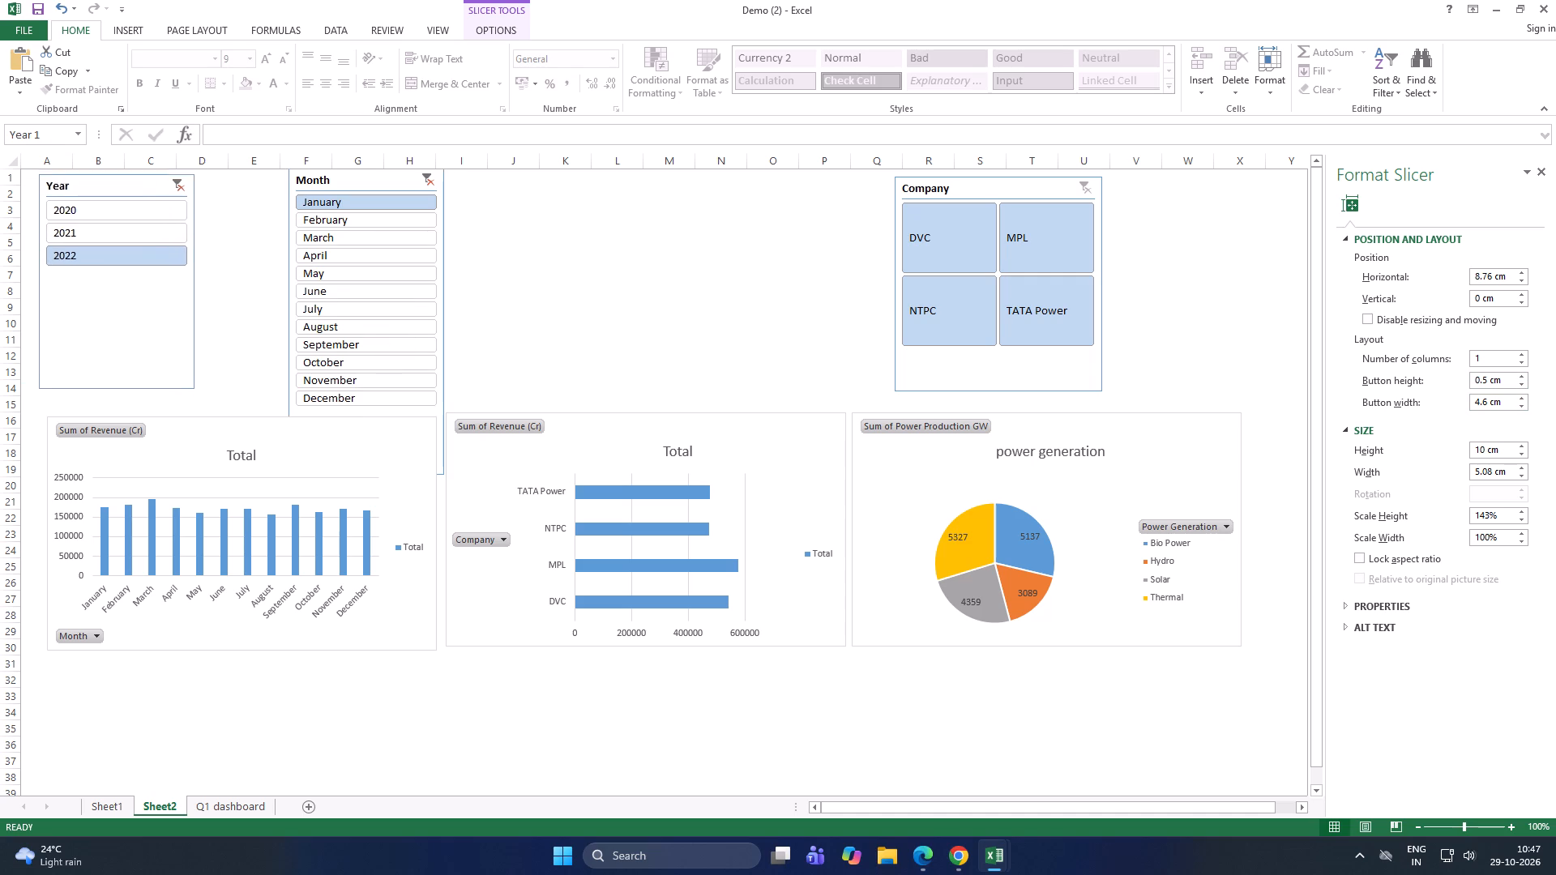
{"action": "left_click_drag", "start_coordinate": [169, 302], "coordinate": [194, 303]}
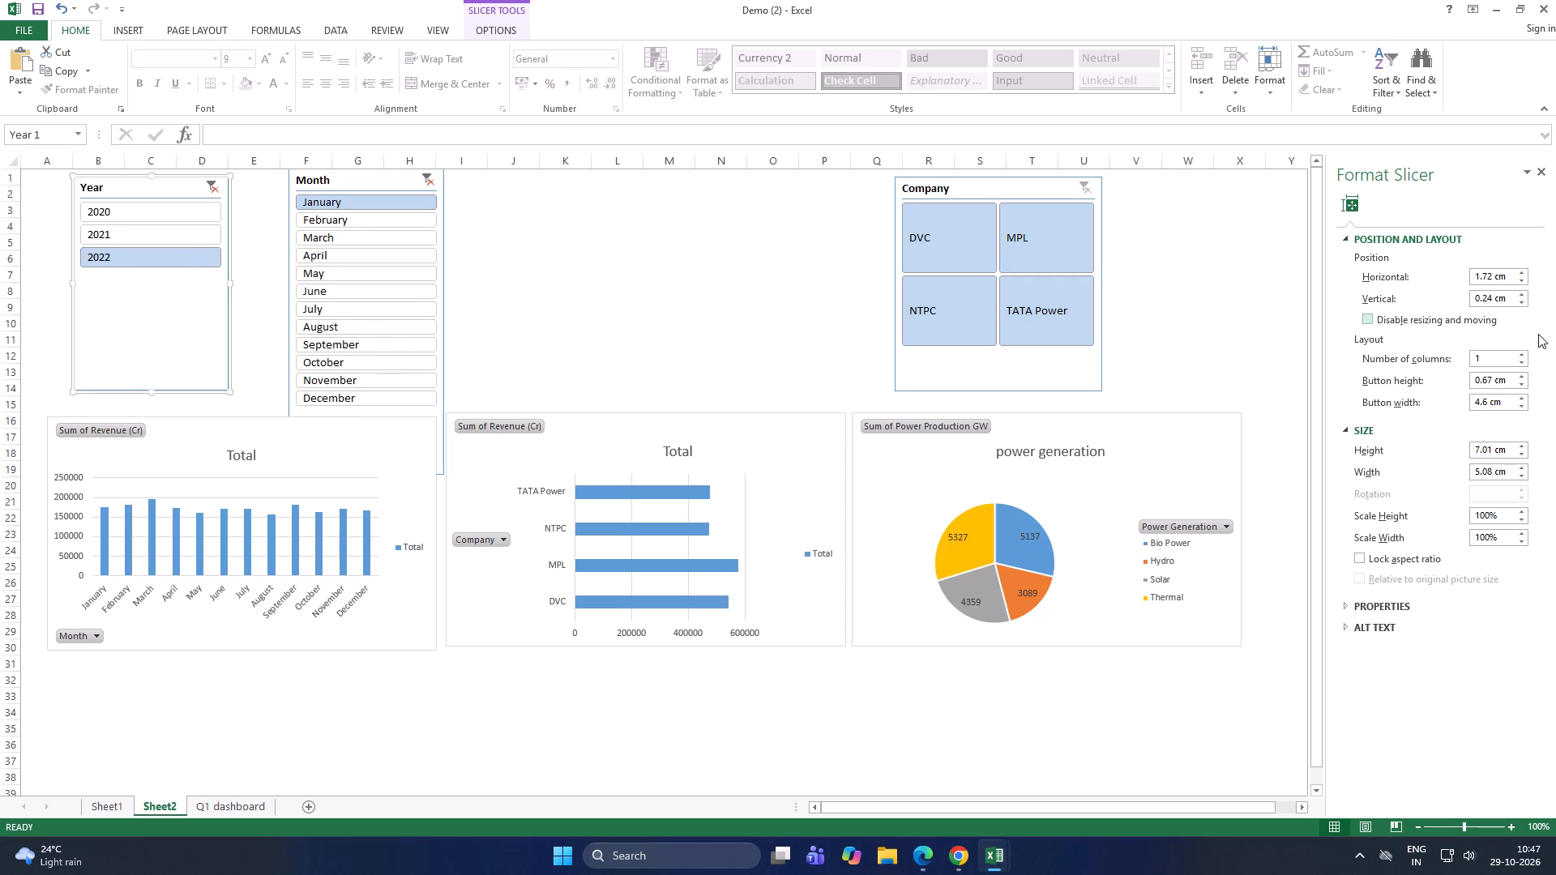
{"action": "triple_click", "coordinate": [1521, 375]}
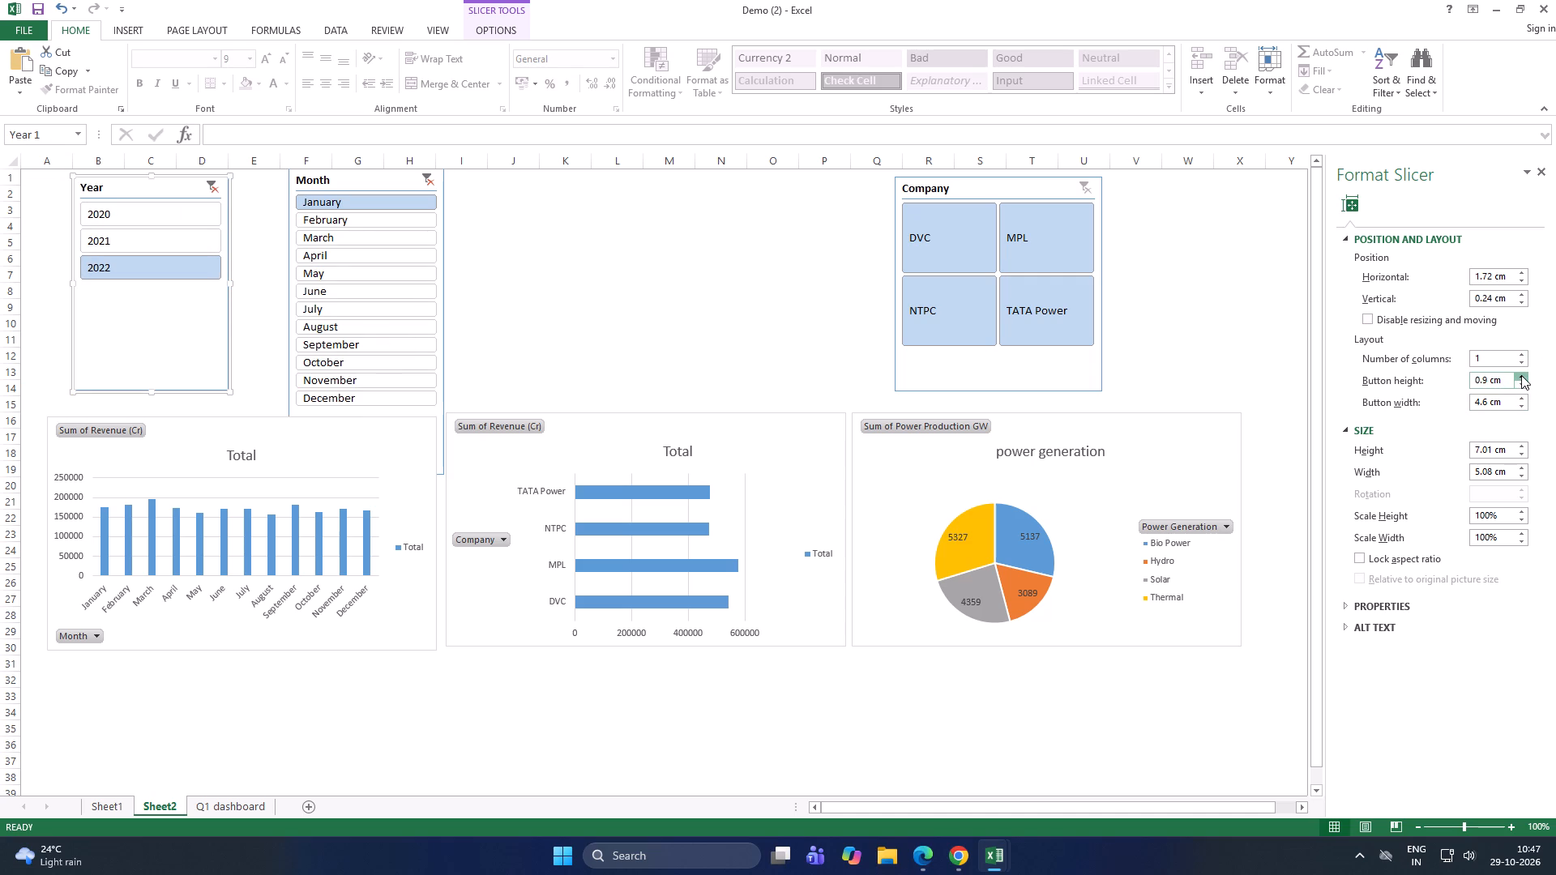
{"action": "triple_click", "coordinate": [1521, 375]}
{"action": "left_click", "coordinate": [1521, 375]}
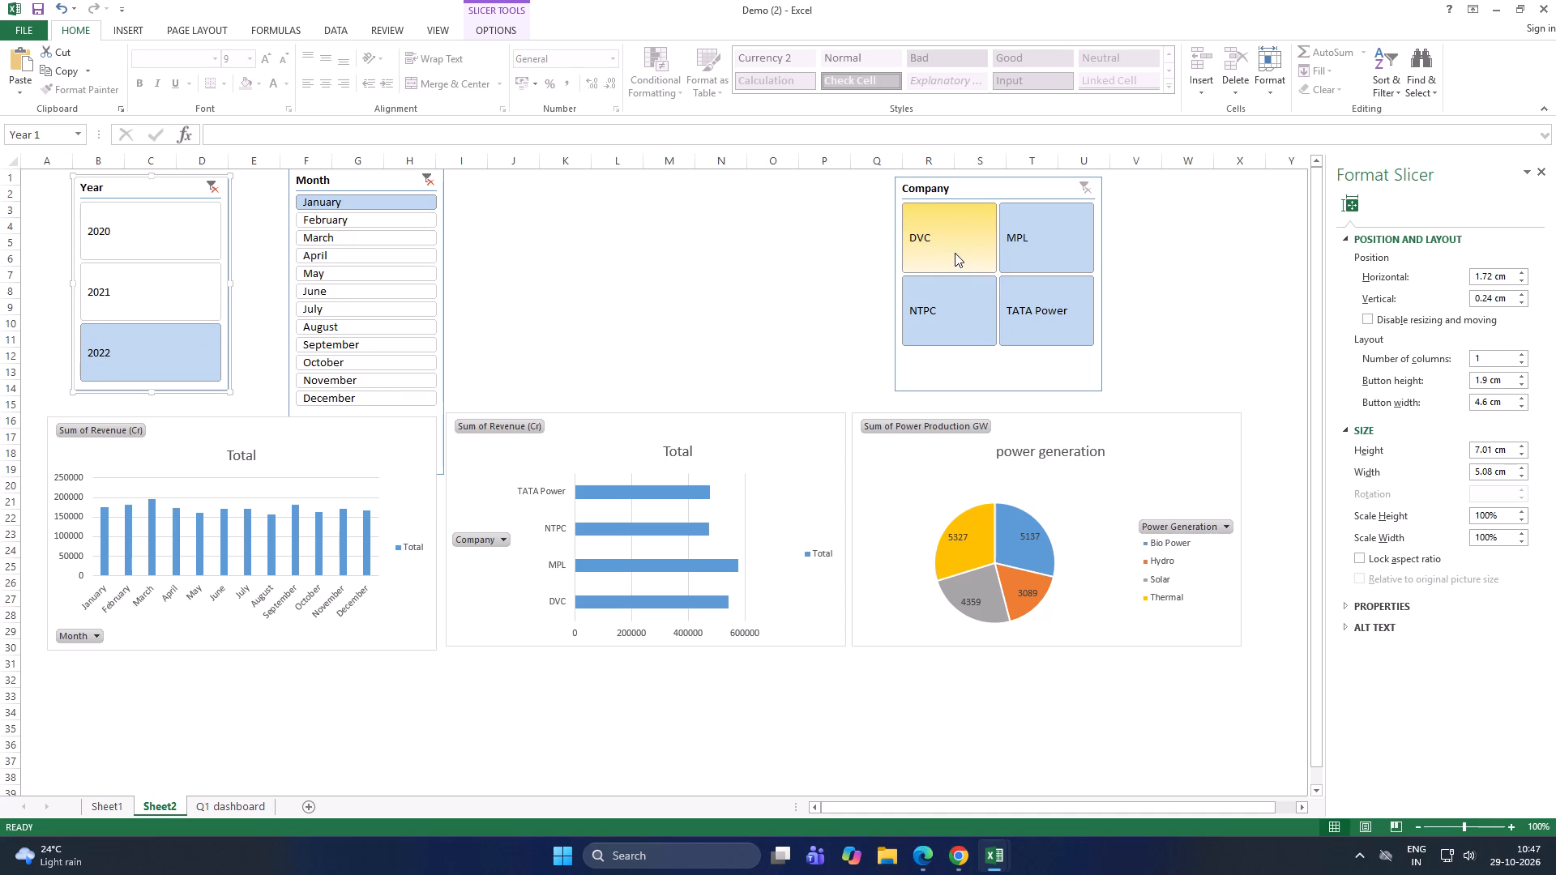
Move the power generation pie chart up beside the Month slicer and place the Company slicer on its other side, near column Q.
{"action": "left_click_drag", "start_coordinate": [977, 181], "coordinate": [1066, 182]}
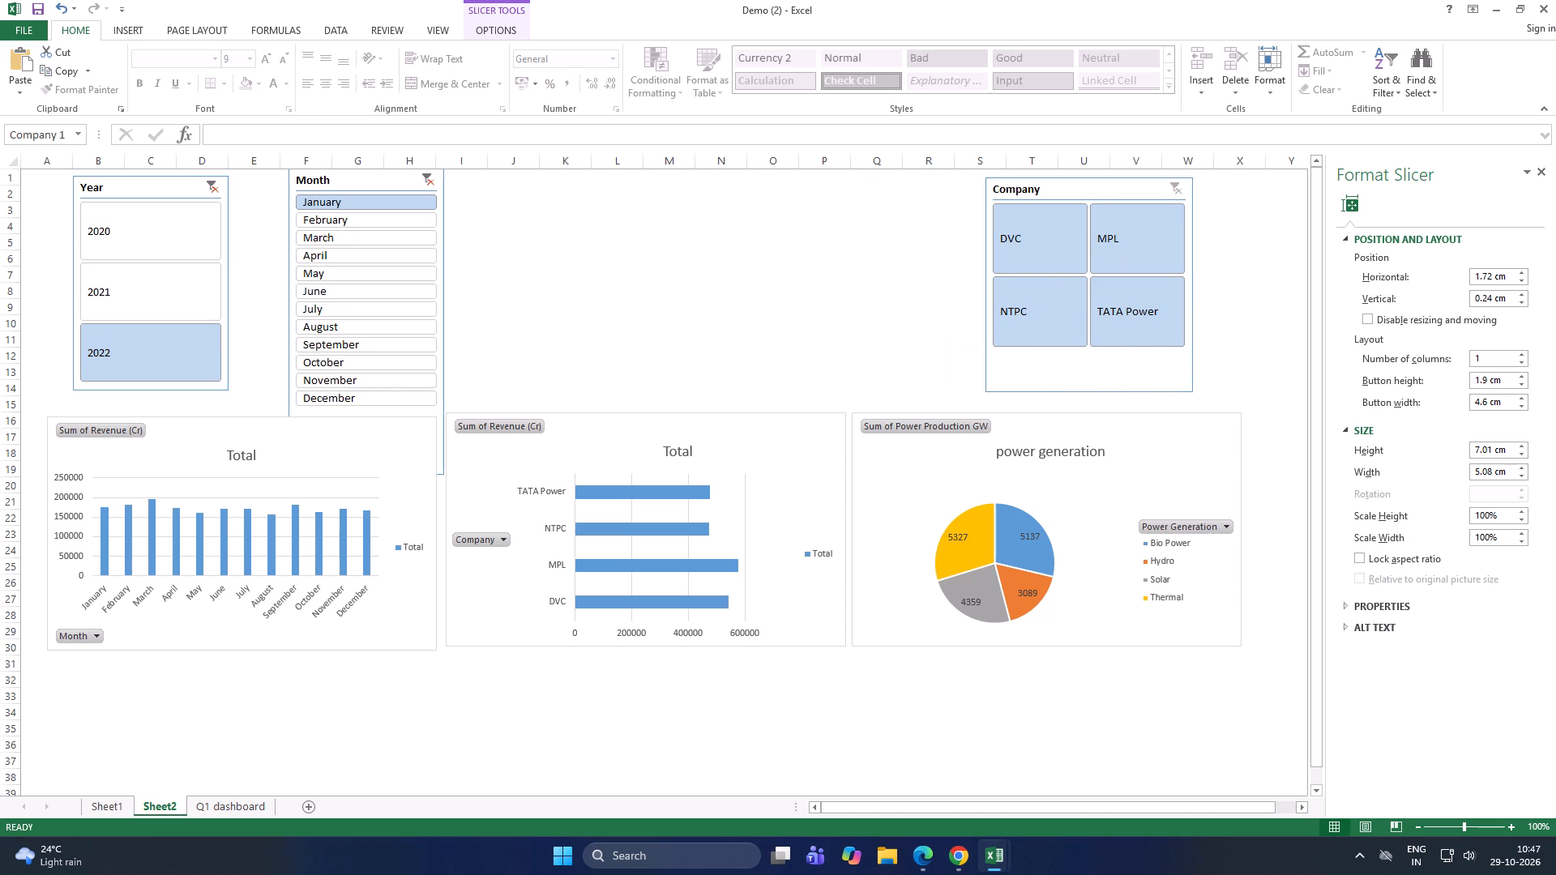
{"action": "left_click_drag", "start_coordinate": [1066, 182], "coordinate": [1049, 186]}
{"action": "left_click_drag", "start_coordinate": [912, 455], "coordinate": [511, 186]}
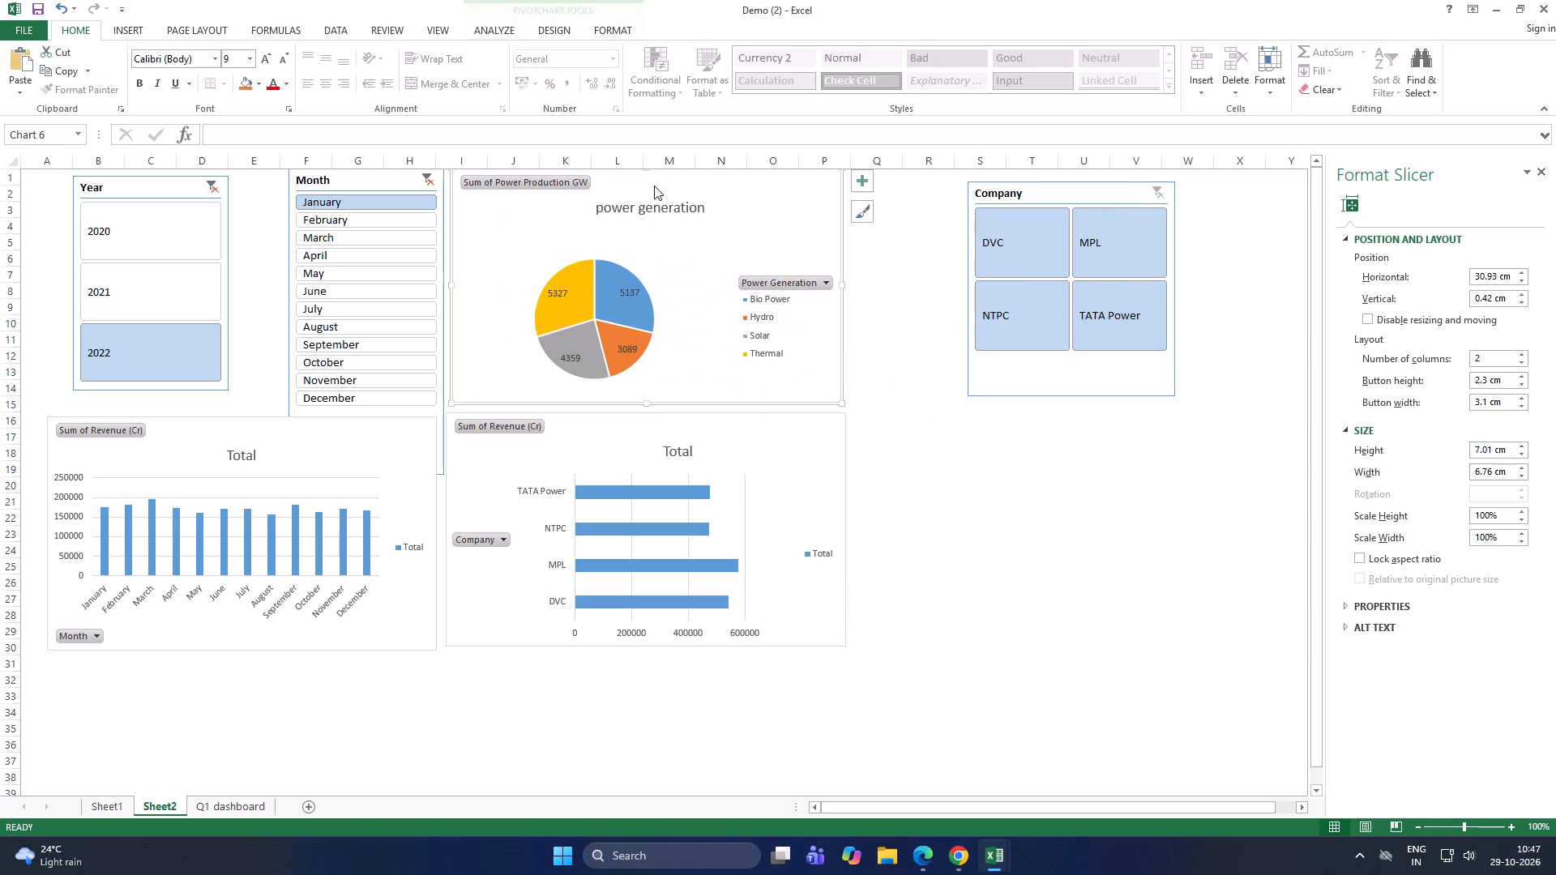
{"action": "left_click_drag", "start_coordinate": [1062, 189], "coordinate": [984, 173]}
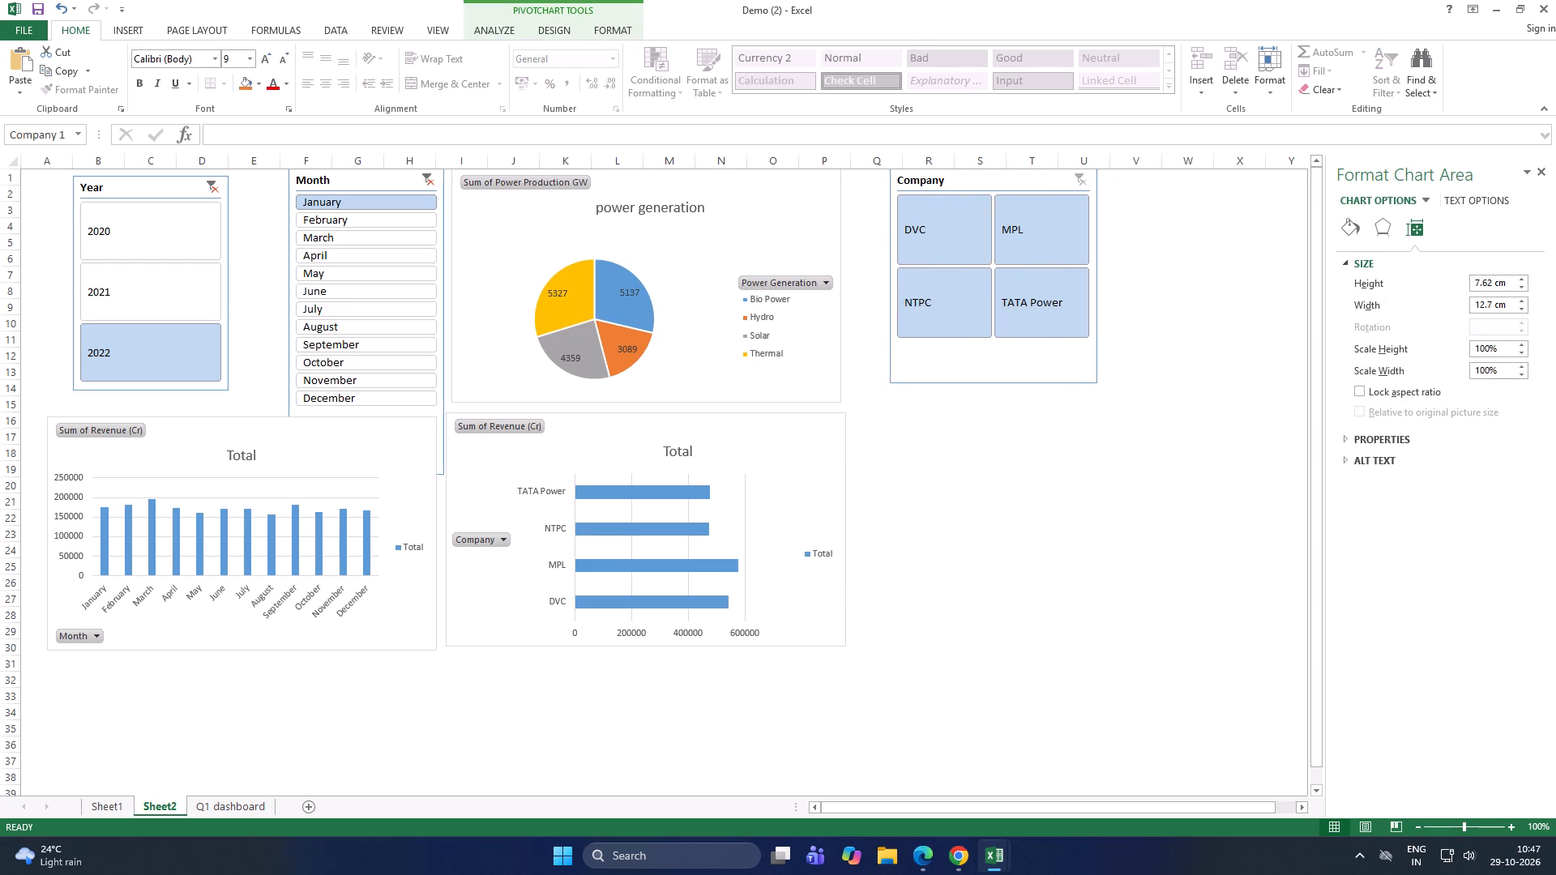
{"action": "left_click_drag", "start_coordinate": [984, 173], "coordinate": [951, 186]}
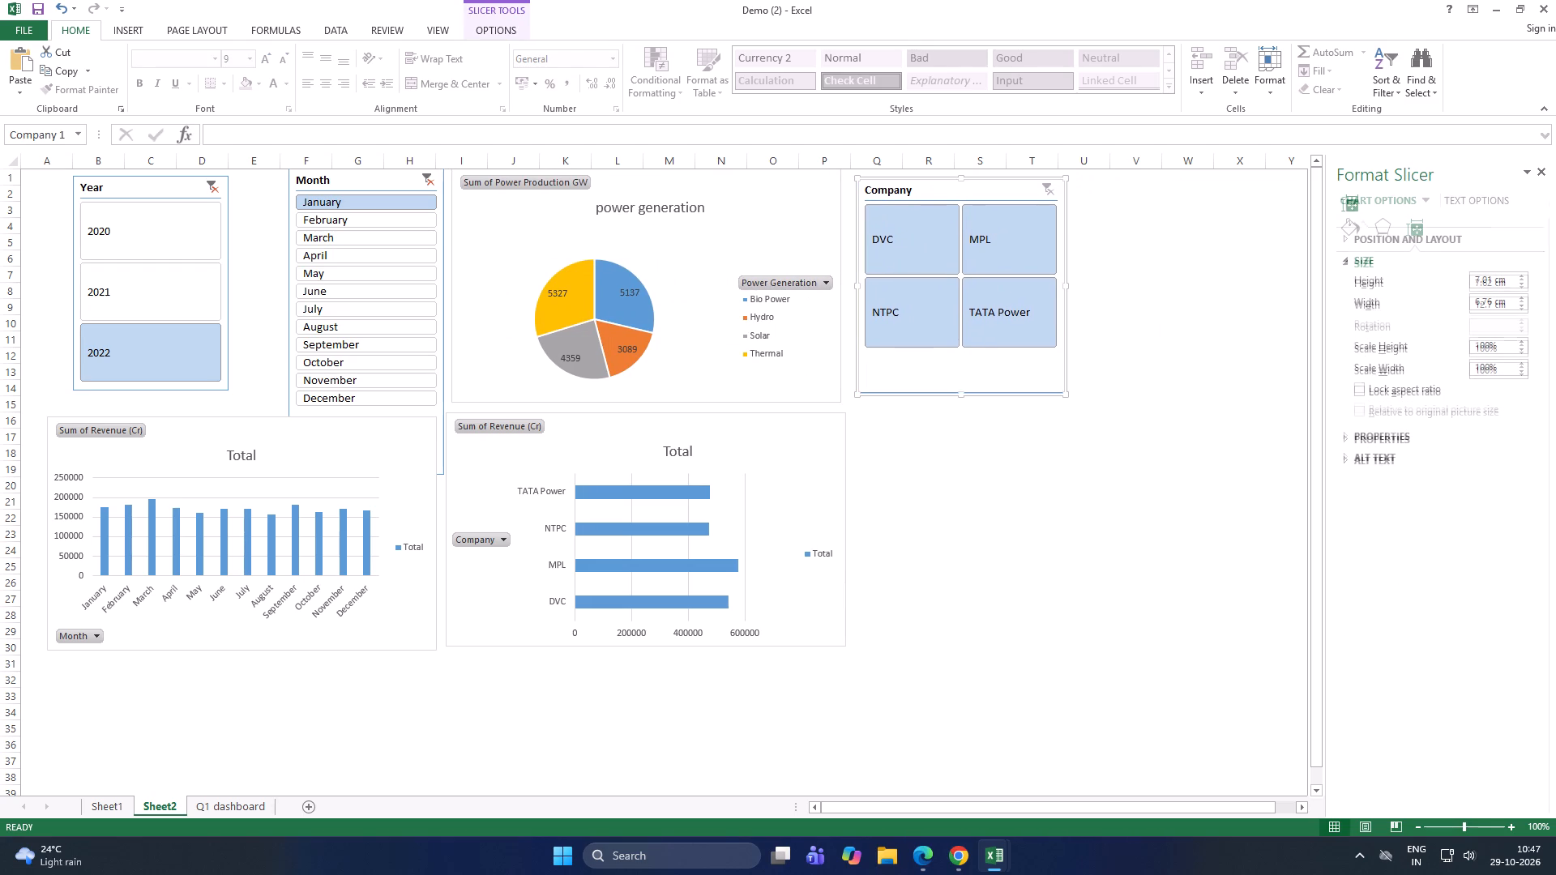
Move the company revenue bar chart directly below the pie chart, starting near column J.
{"action": "left_click_drag", "start_coordinate": [749, 435], "coordinate": [795, 424]}
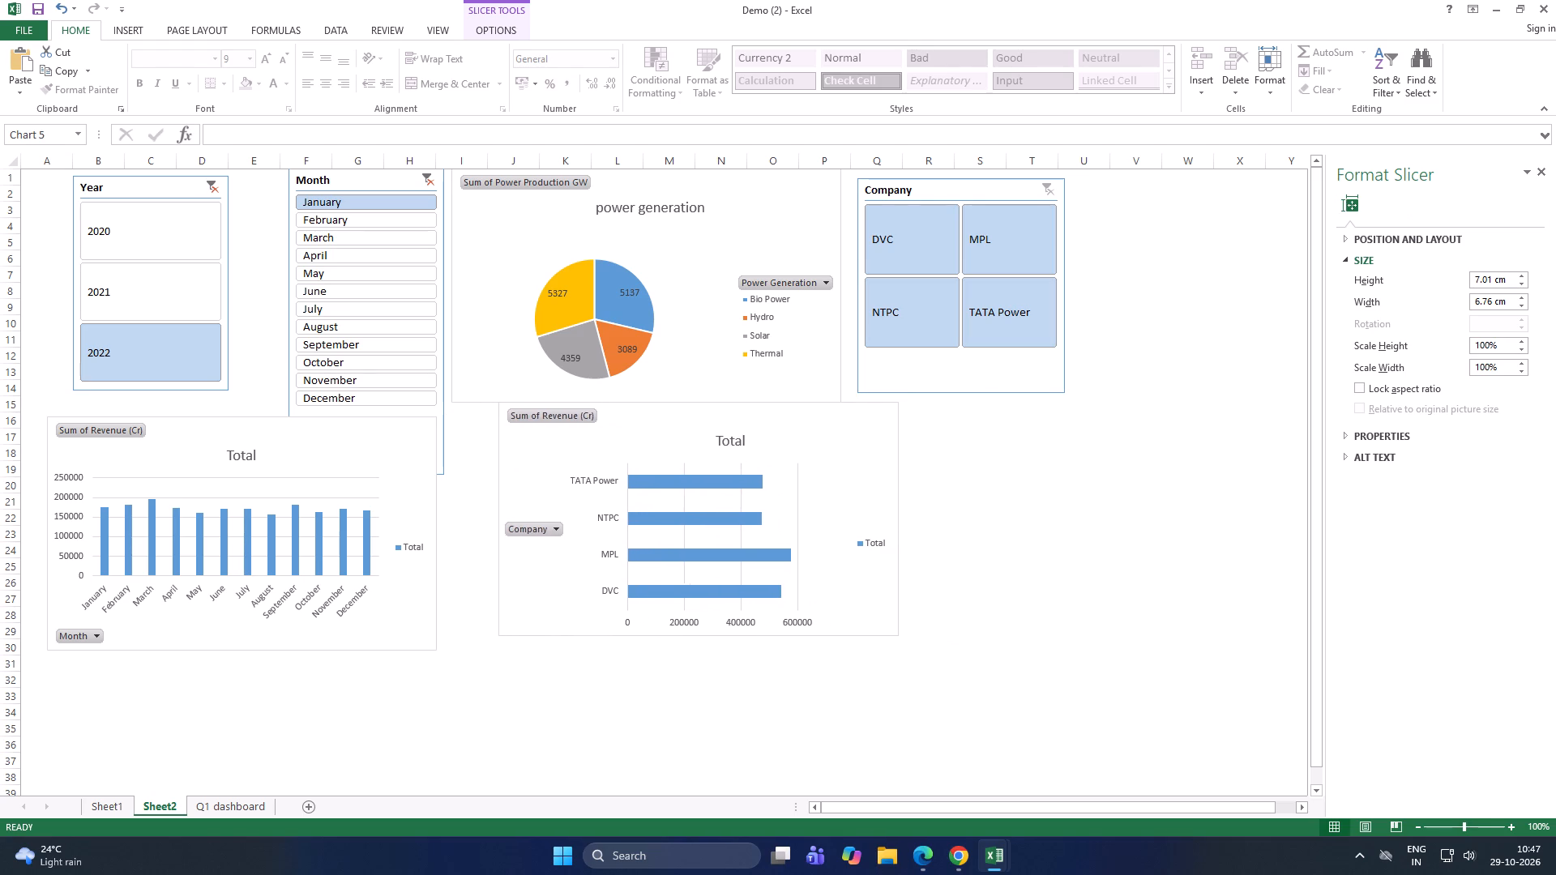
{"action": "left_click_drag", "start_coordinate": [795, 424], "coordinate": [789, 423]}
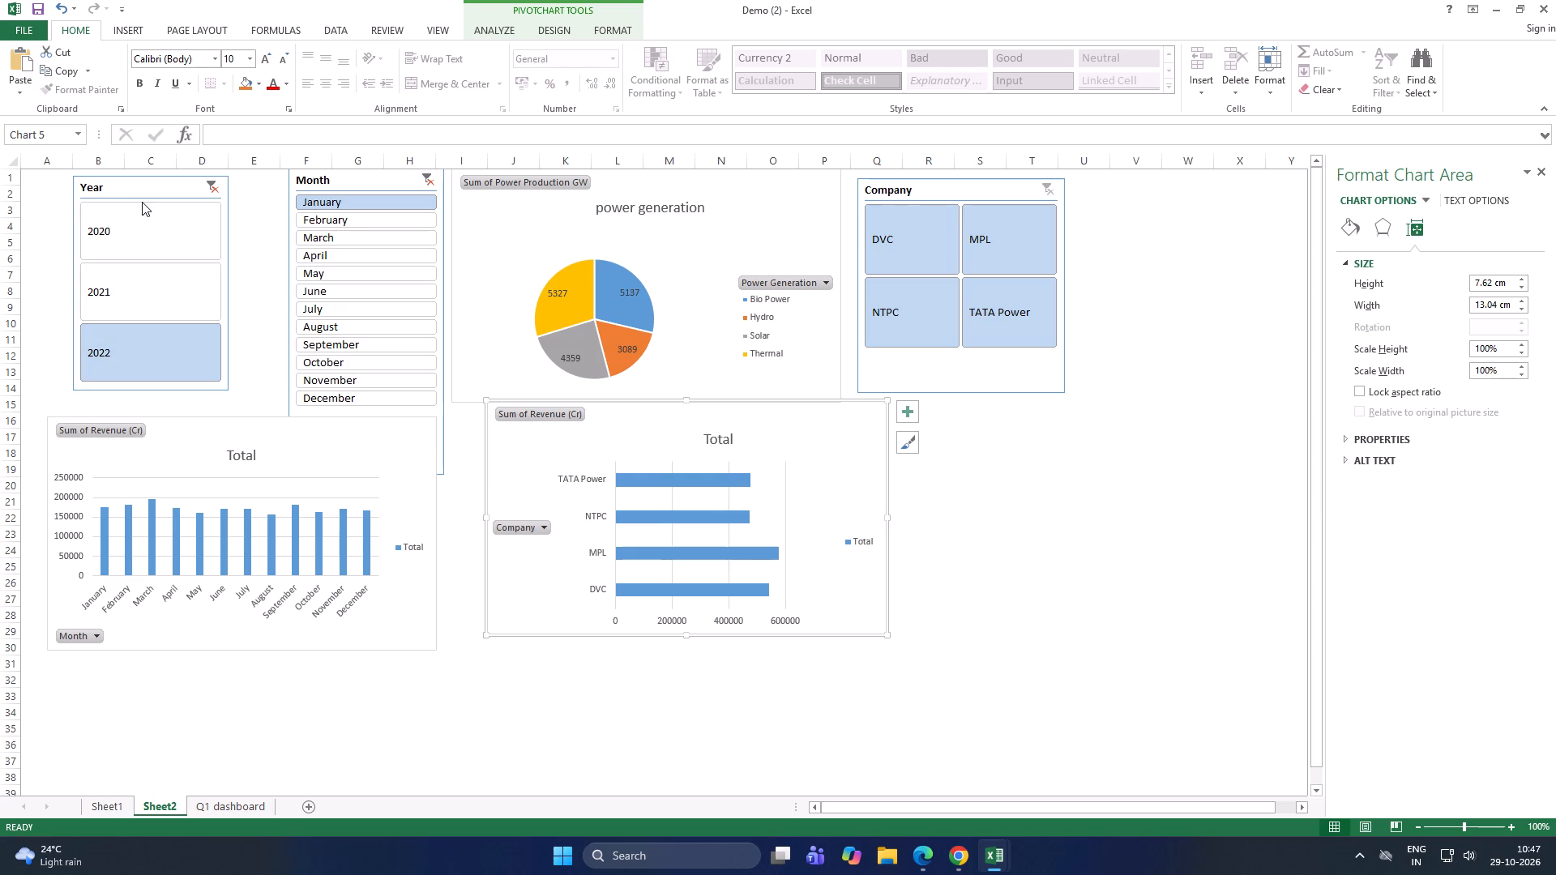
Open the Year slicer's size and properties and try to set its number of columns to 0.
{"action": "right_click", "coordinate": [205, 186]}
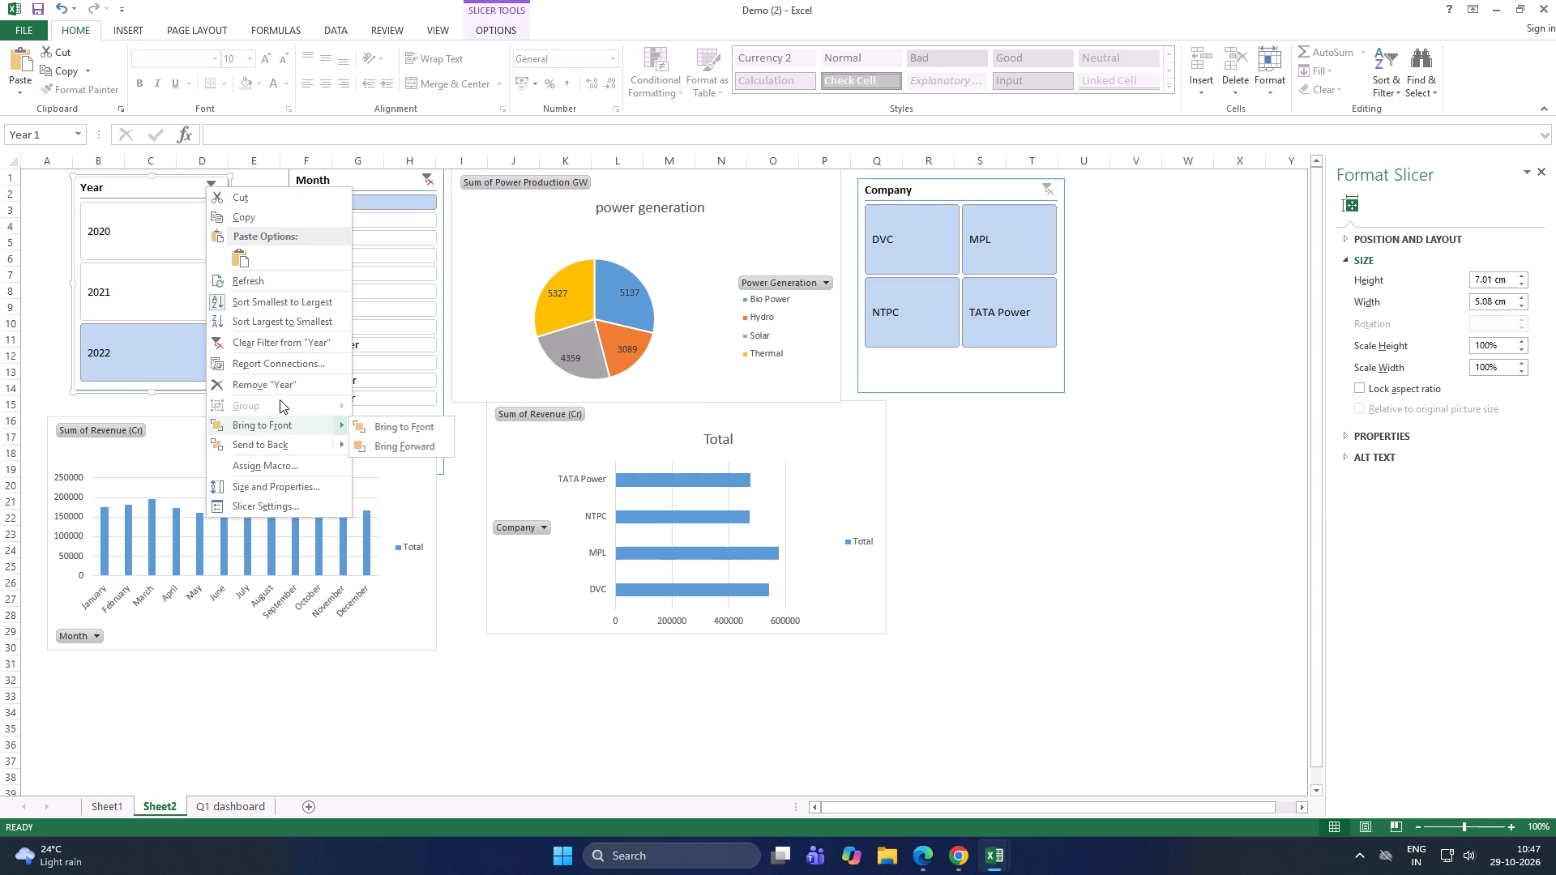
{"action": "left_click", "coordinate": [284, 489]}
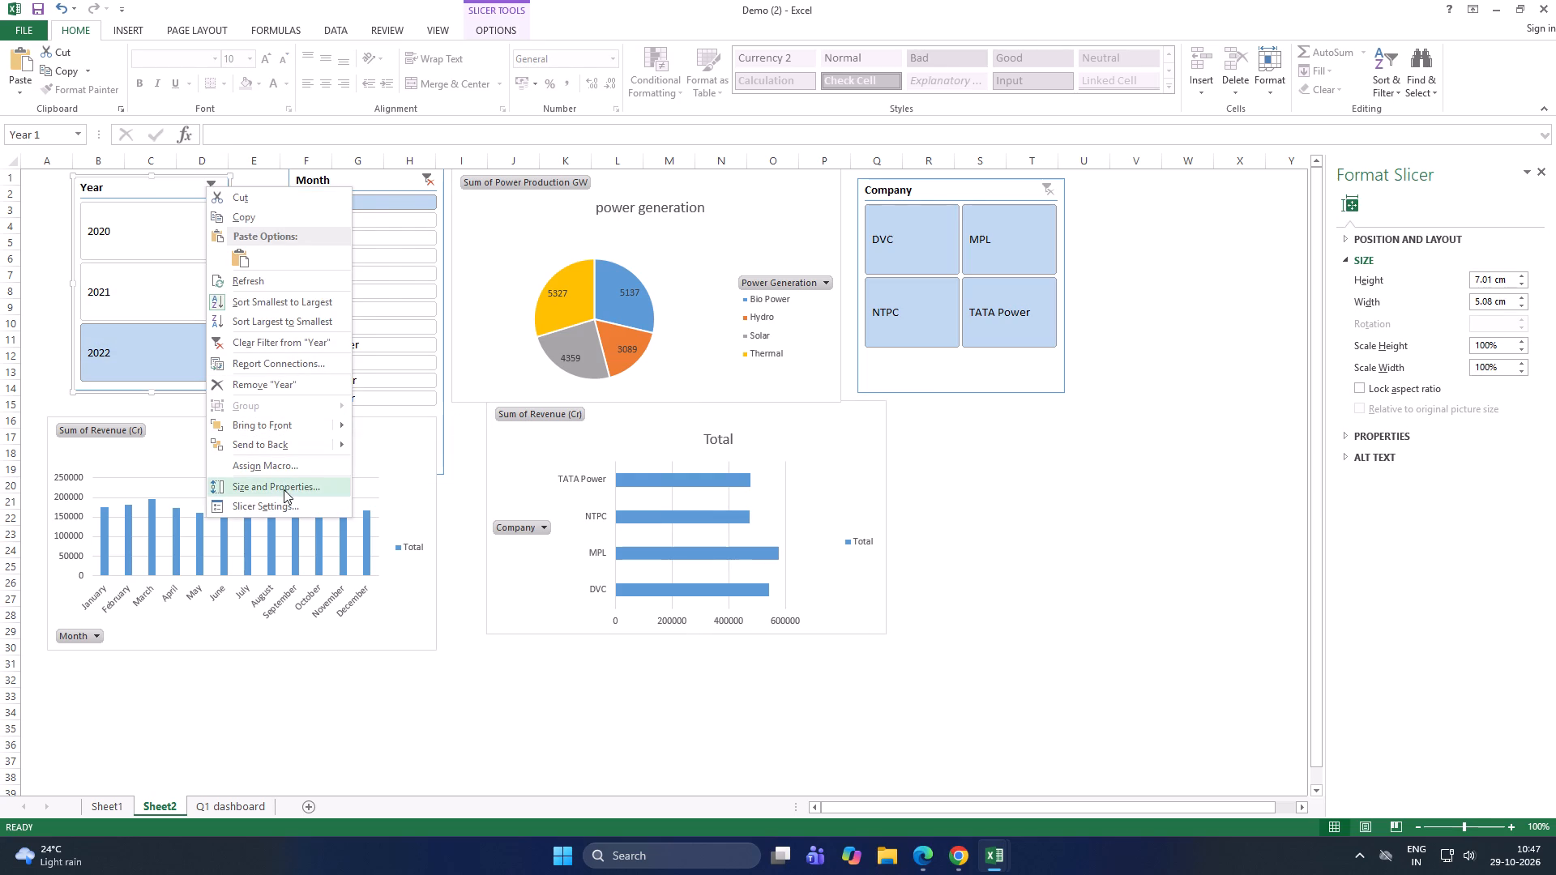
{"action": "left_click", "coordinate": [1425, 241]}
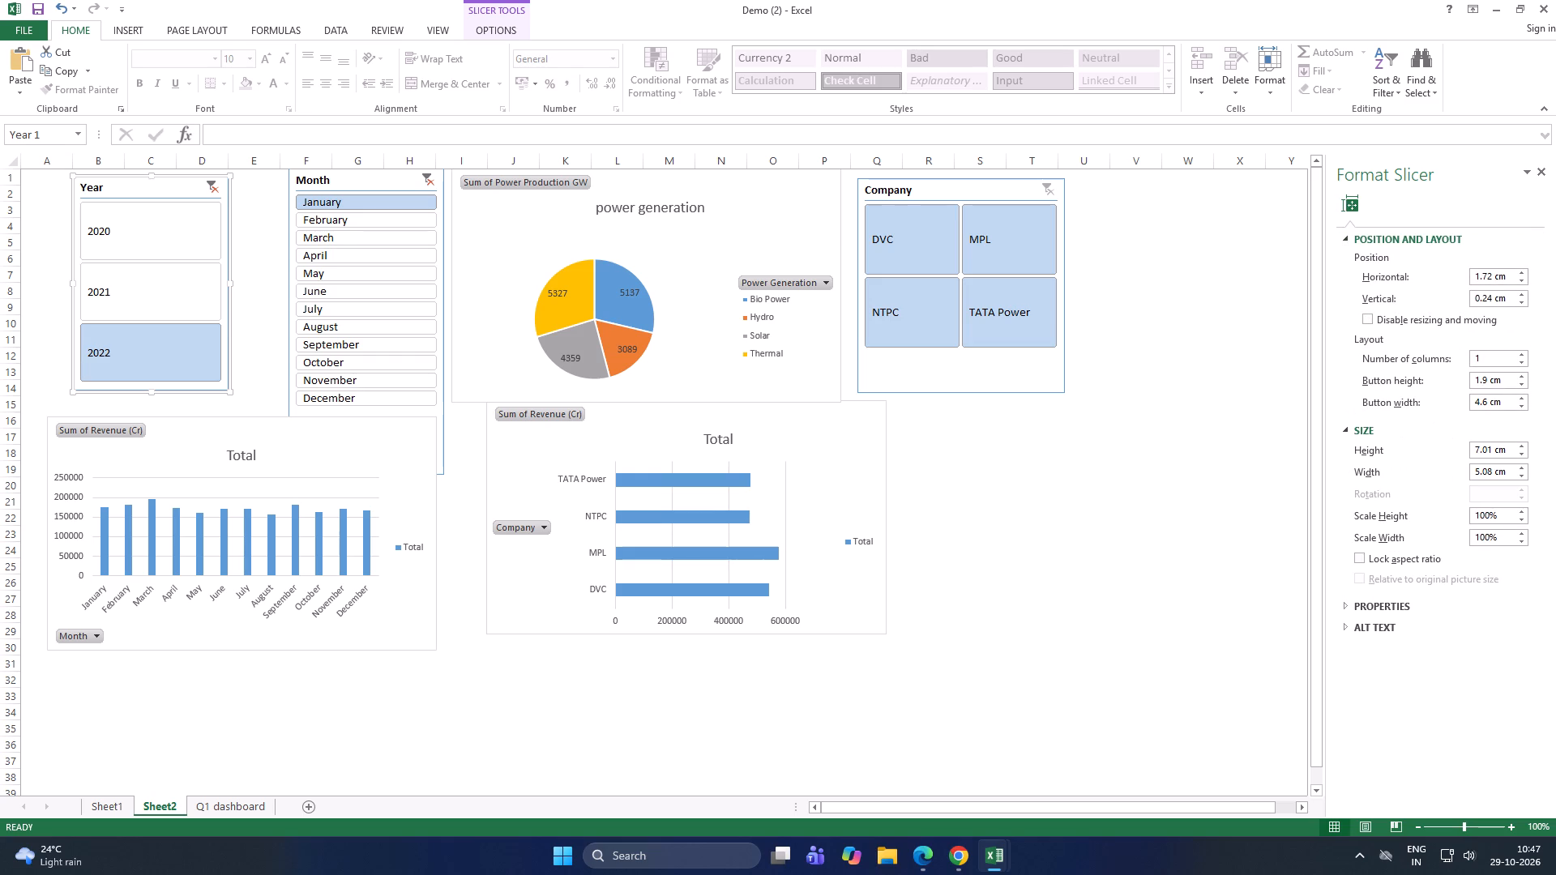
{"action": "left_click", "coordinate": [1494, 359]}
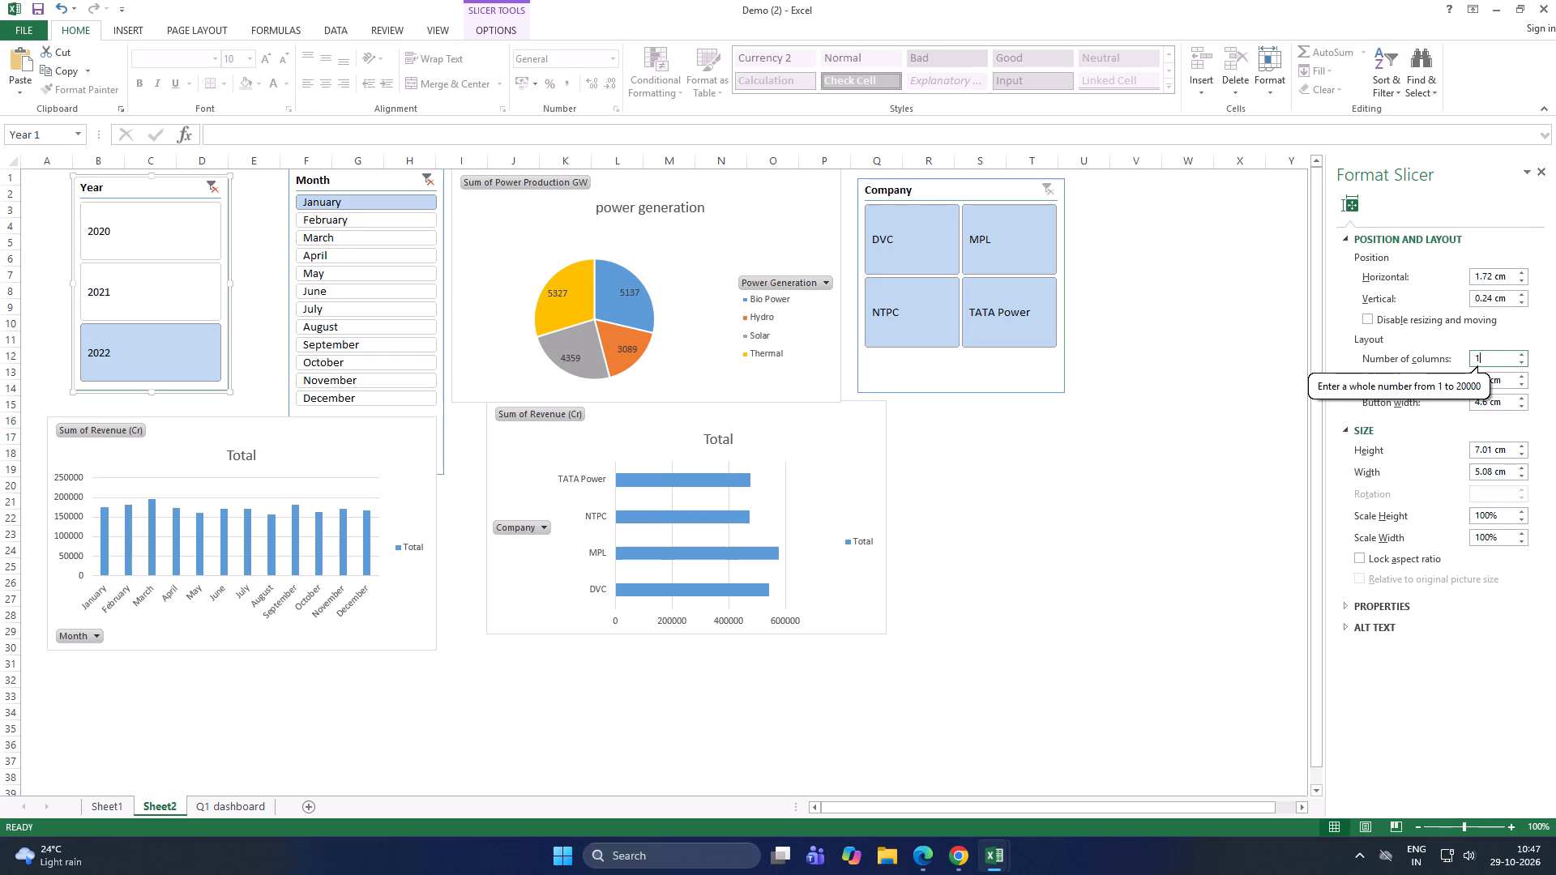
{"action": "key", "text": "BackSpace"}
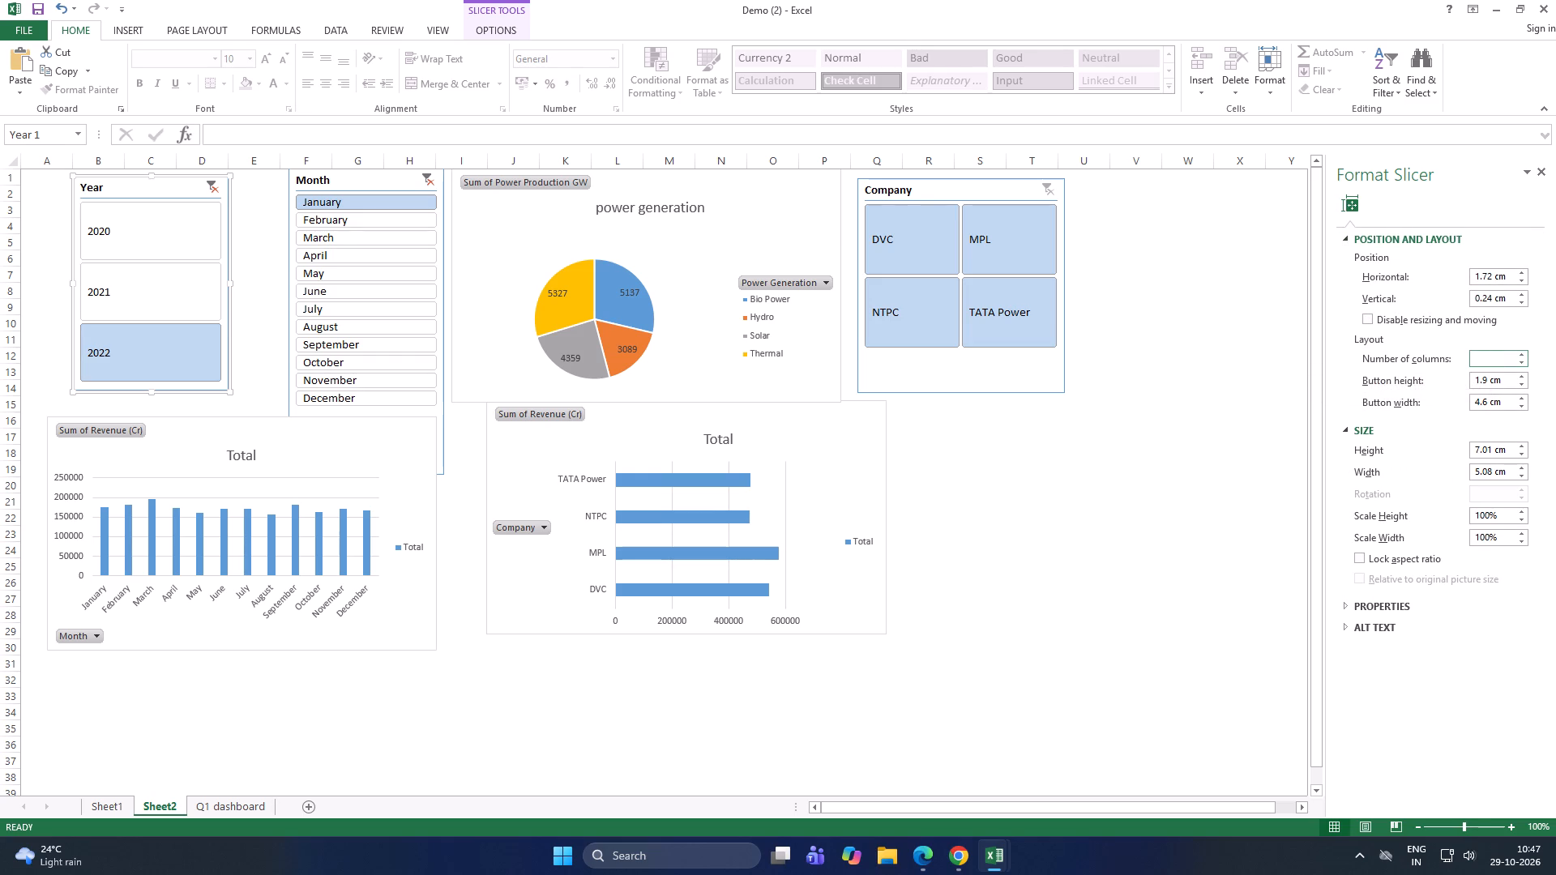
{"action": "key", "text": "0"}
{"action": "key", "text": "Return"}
Filter by various months for 2022 and 2021, ending on November 2021, and examine which charts respond to the slicers.
{"action": "left_click", "coordinate": [409, 340]}
{"action": "left_click", "coordinate": [373, 262]}
{"action": "left_click", "coordinate": [354, 207]}
{"action": "left_click", "coordinate": [356, 307]}
{"action": "left_click", "coordinate": [342, 369]}
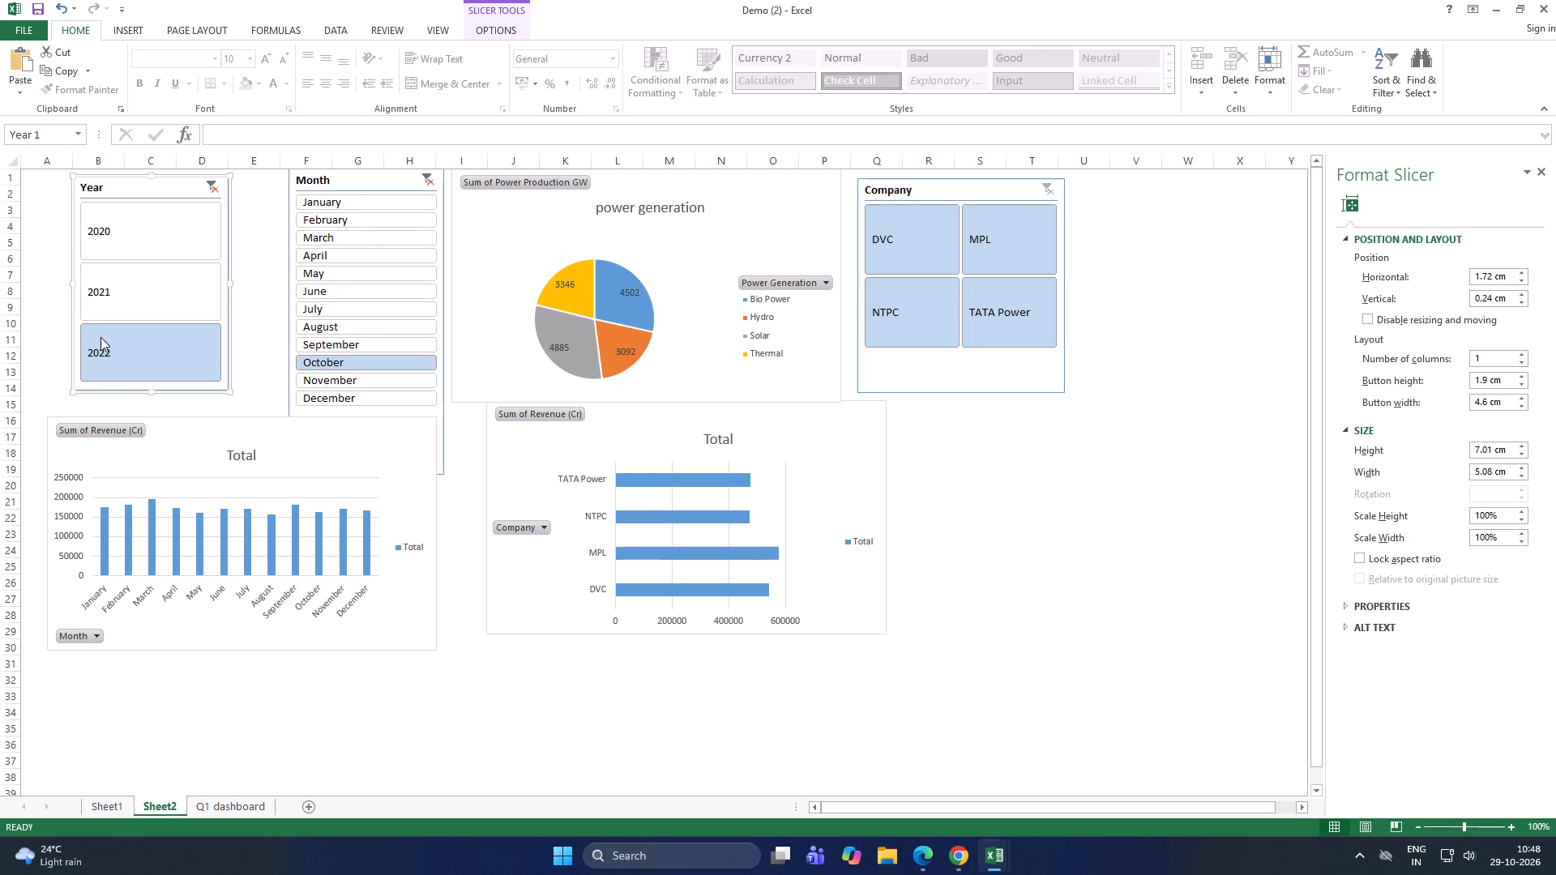
{"action": "left_click", "coordinate": [100, 286]}
{"action": "left_click", "coordinate": [380, 254]}
{"action": "left_click", "coordinate": [393, 214]}
{"action": "left_click", "coordinate": [401, 304]}
{"action": "double_click", "coordinate": [393, 342]}
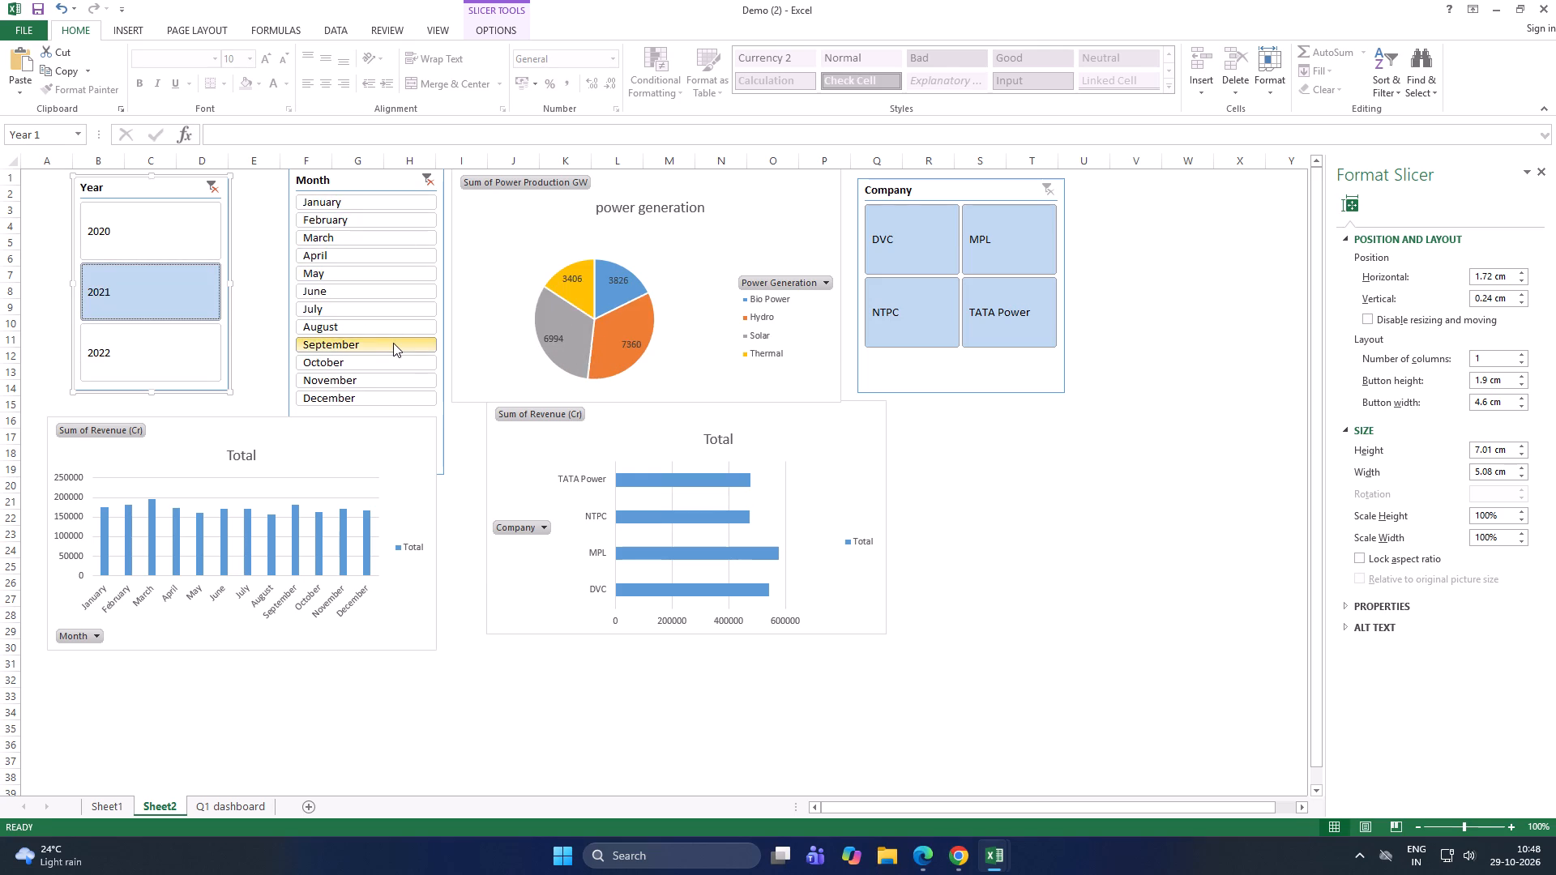
{"action": "left_click", "coordinate": [397, 269]}
{"action": "left_click", "coordinate": [413, 209]}
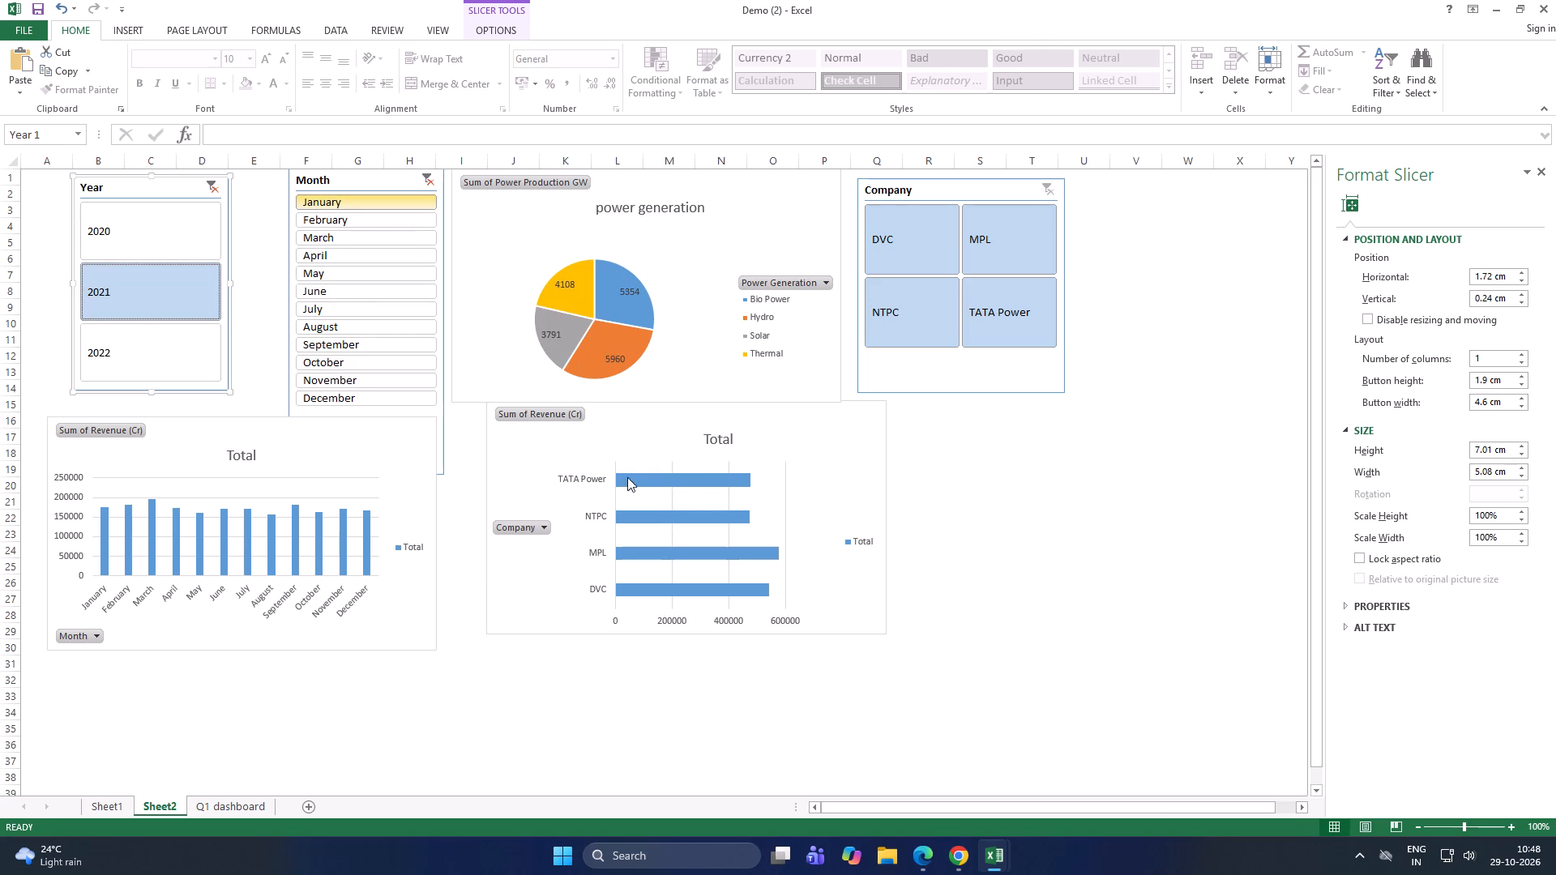
{"action": "left_click", "coordinate": [562, 443]}
{"action": "left_click", "coordinate": [321, 342]}
{"action": "left_click", "coordinate": [339, 254]}
{"action": "left_click", "coordinate": [352, 374]}
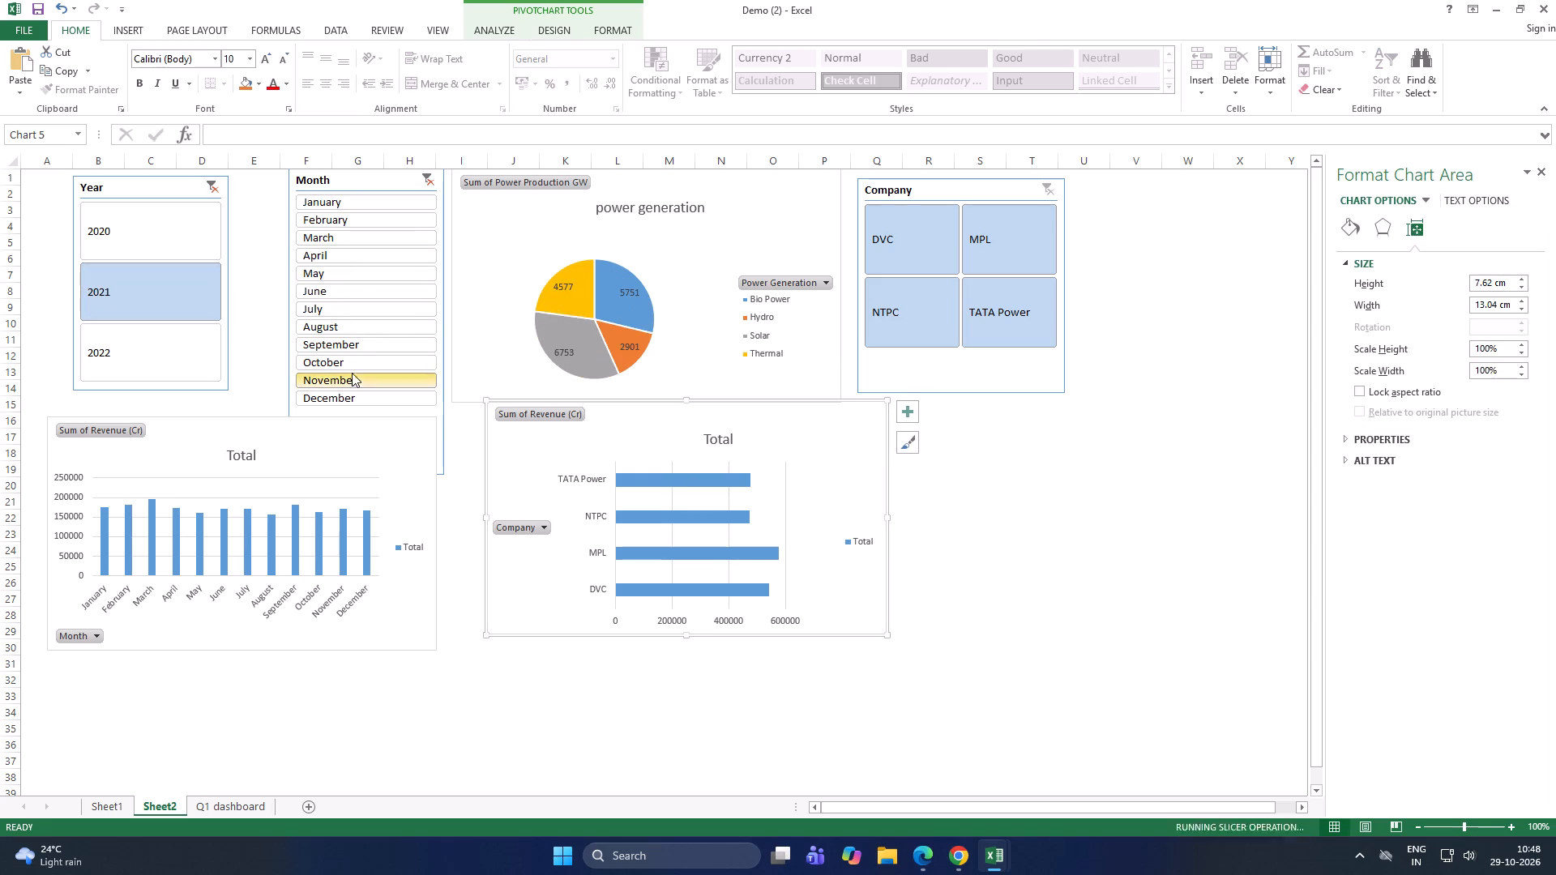
Test the Year slicer by filtering to 2020, clearing its filter, and selecting 2020 again.
{"action": "left_click", "coordinate": [150, 241]}
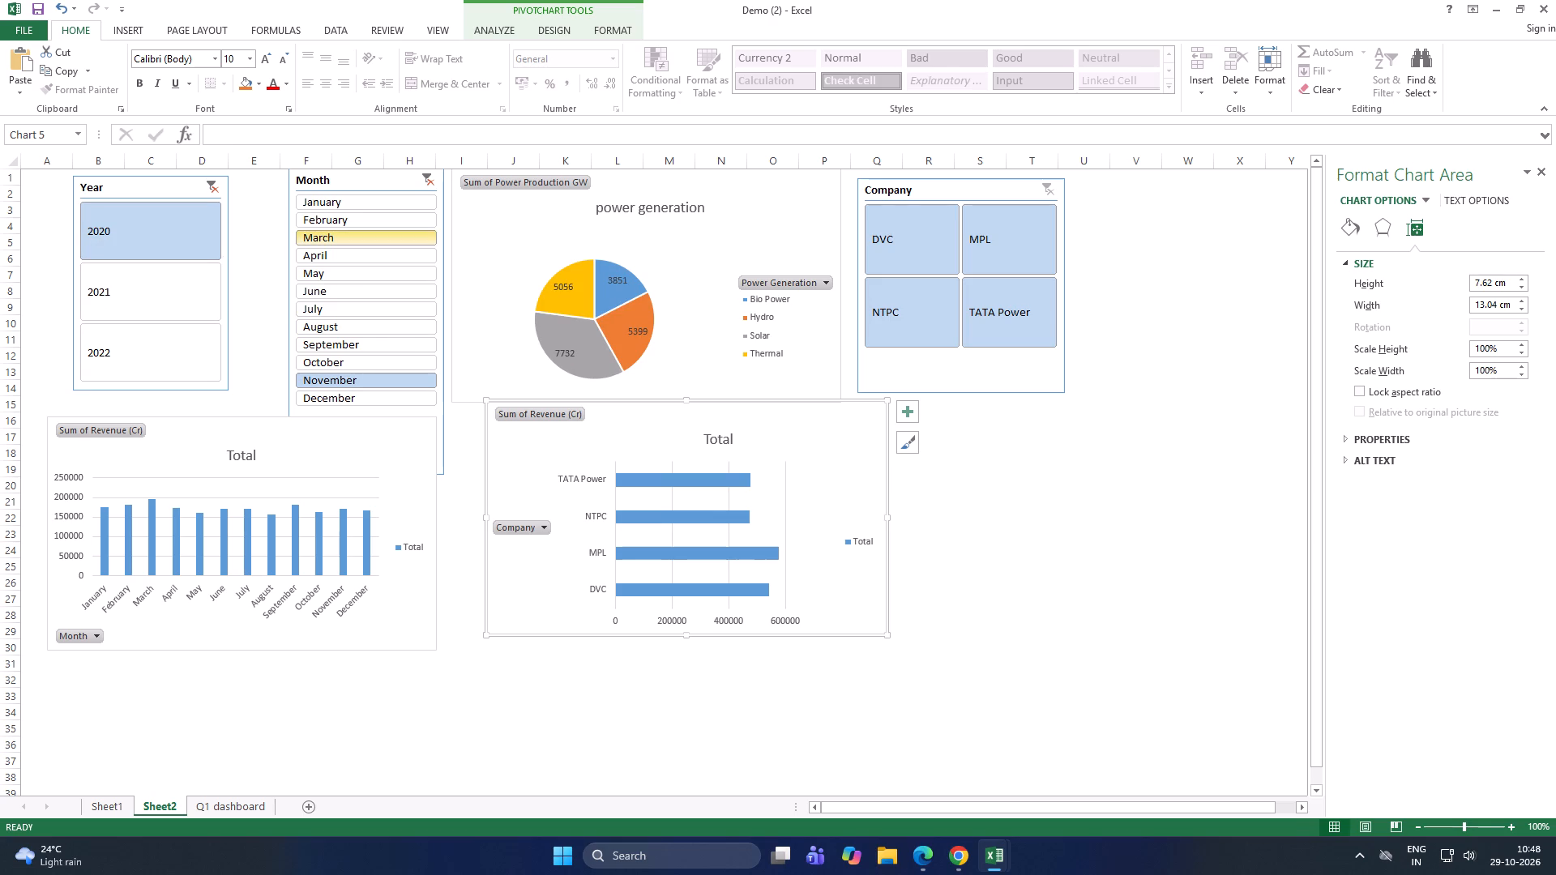
{"action": "left_click", "coordinate": [210, 187]}
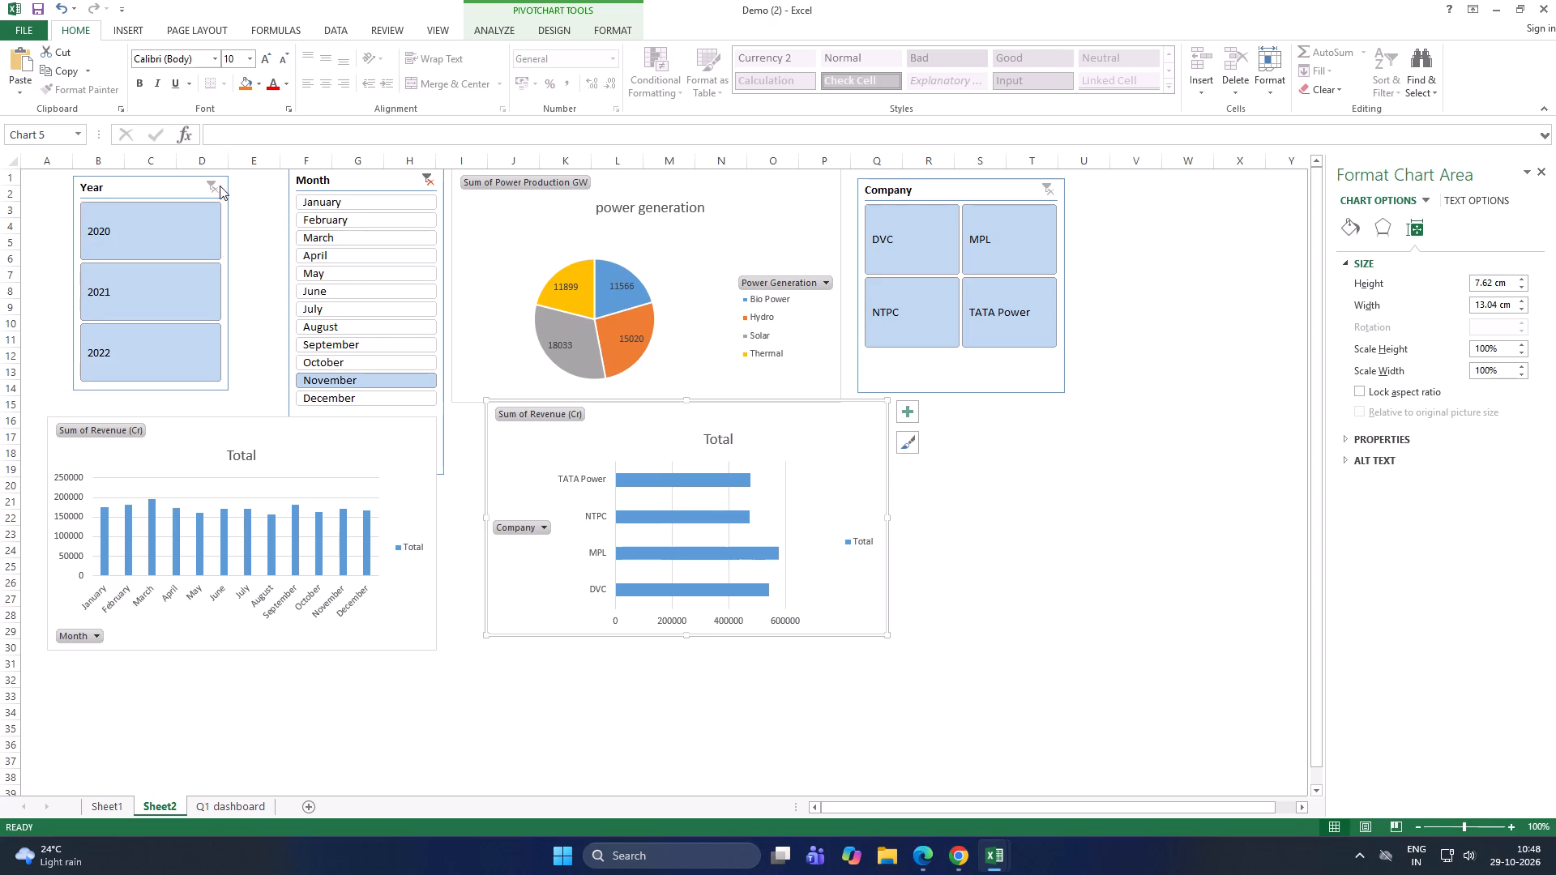
{"action": "left_click", "coordinate": [215, 183]}
{"action": "left_click", "coordinate": [206, 188]}
{"action": "left_click", "coordinate": [209, 188]}
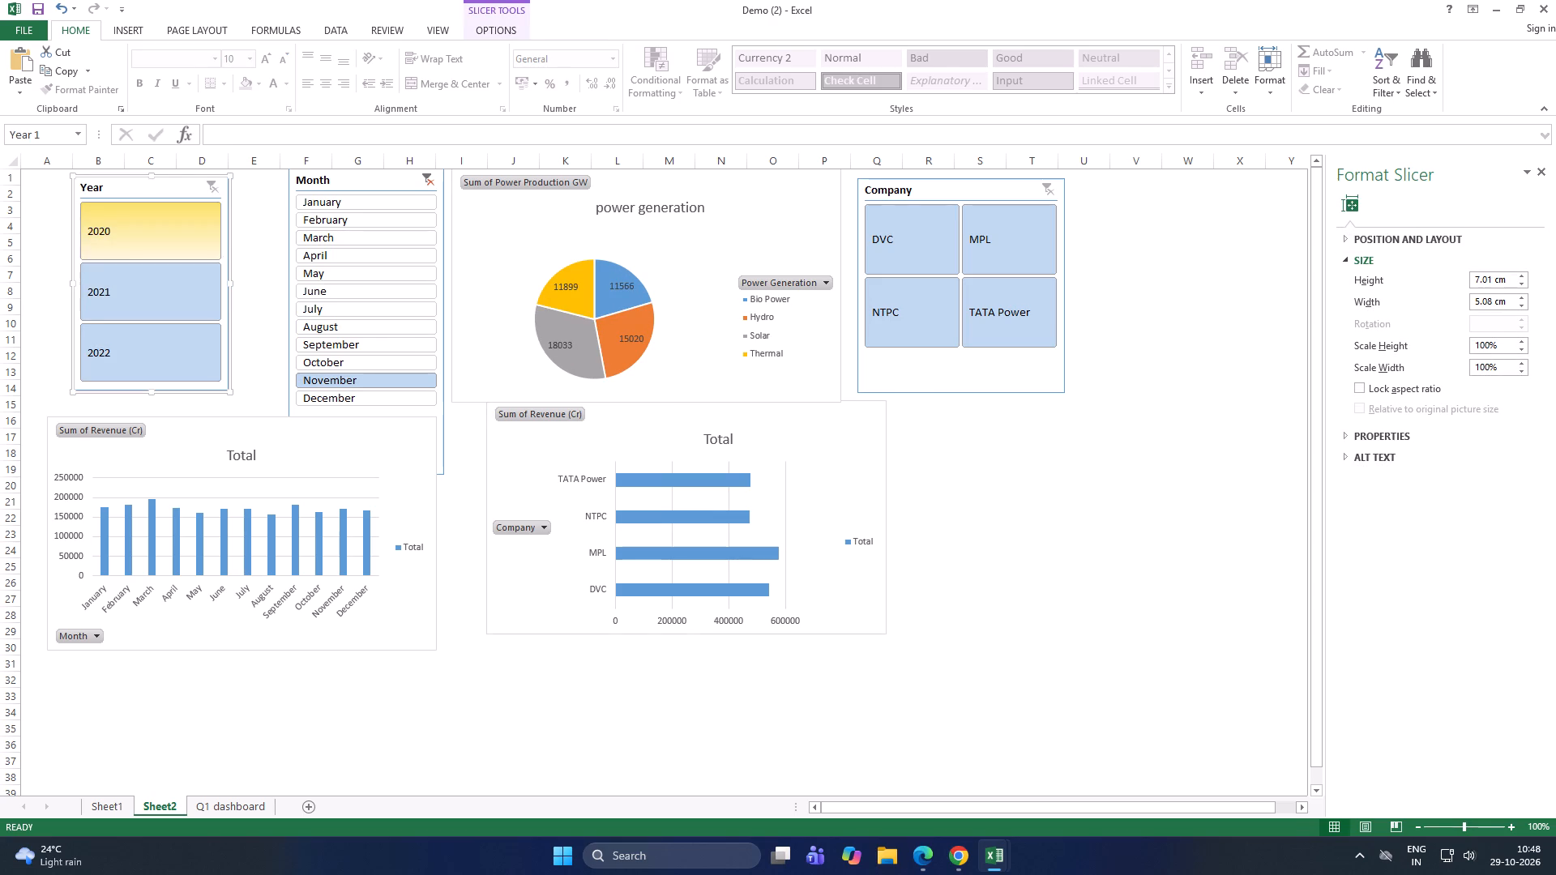
{"action": "left_click", "coordinate": [267, 290]}
{"action": "left_click", "coordinate": [162, 254]}
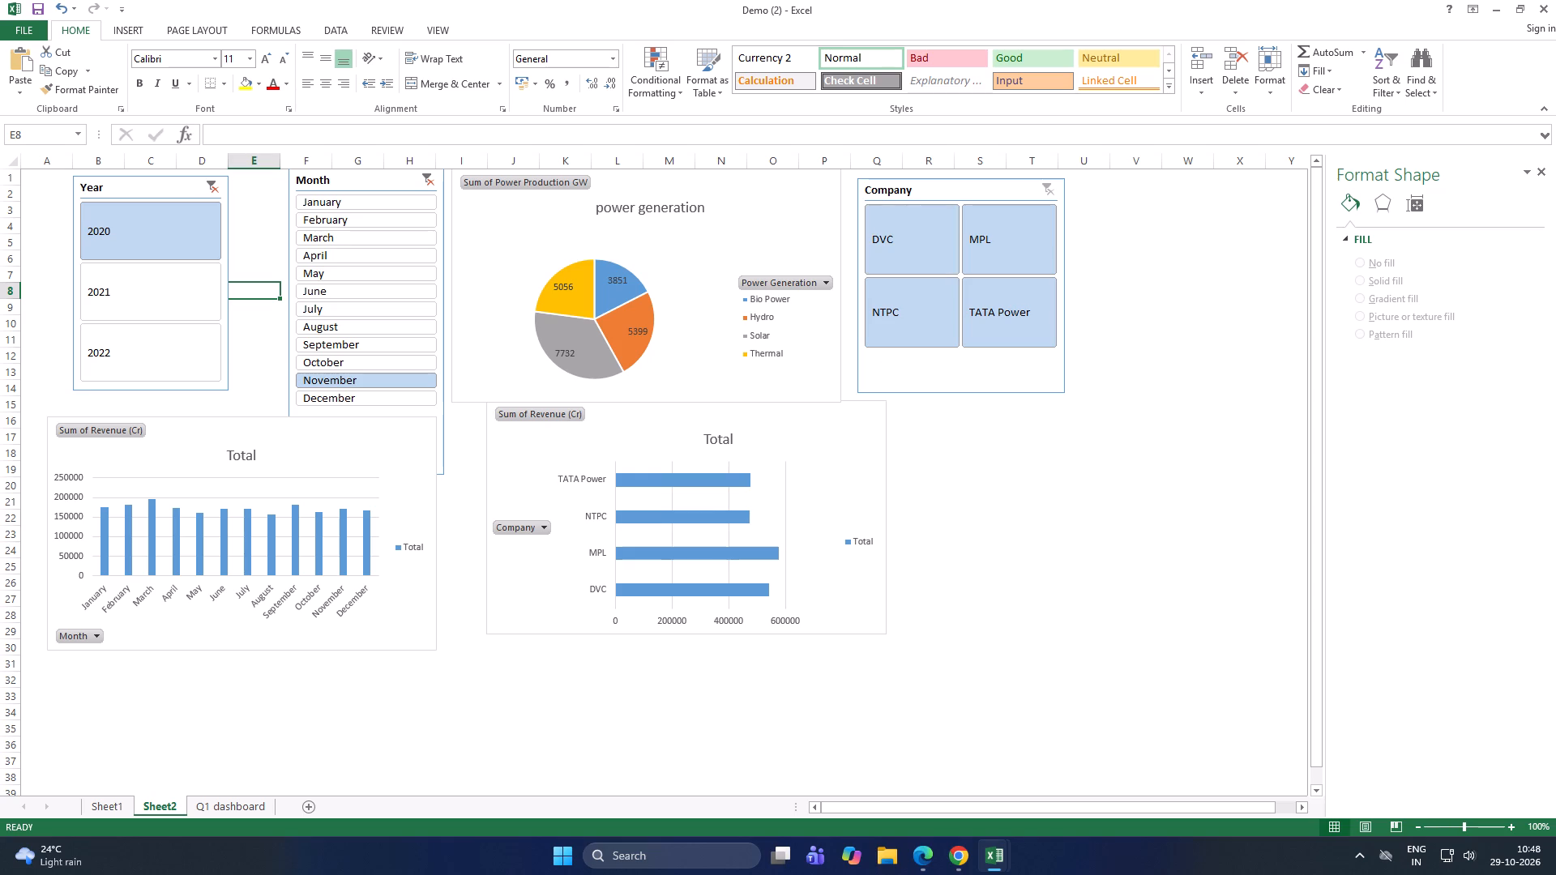
Connect the Year slicer to PivotTable1 and PivotTable2 through its report connections.
{"action": "right_click", "coordinate": [215, 181]}
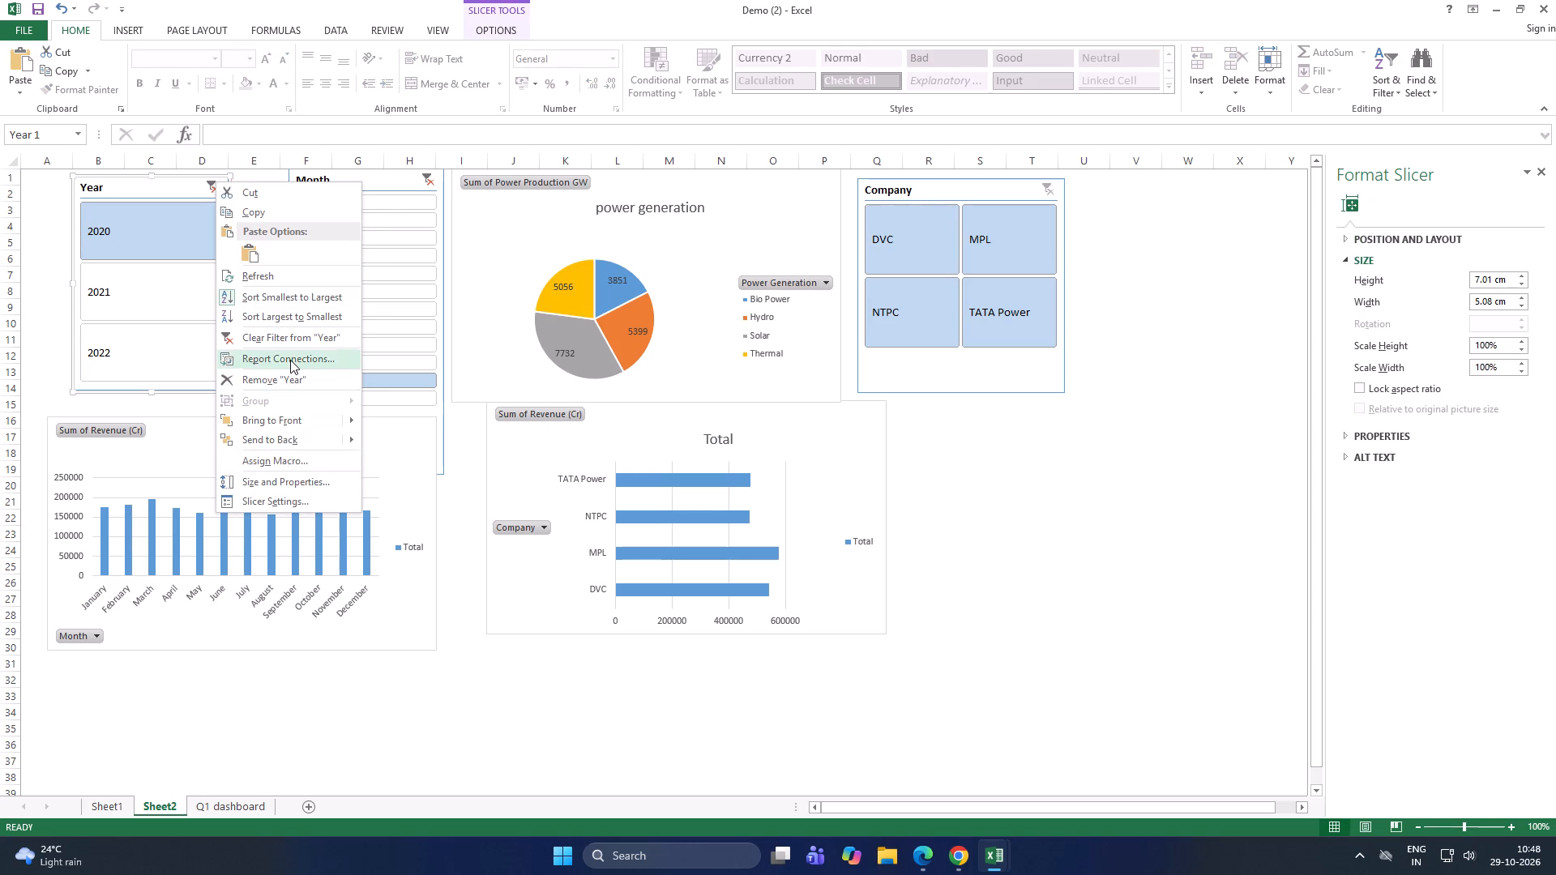
{"action": "left_click", "coordinate": [290, 360]}
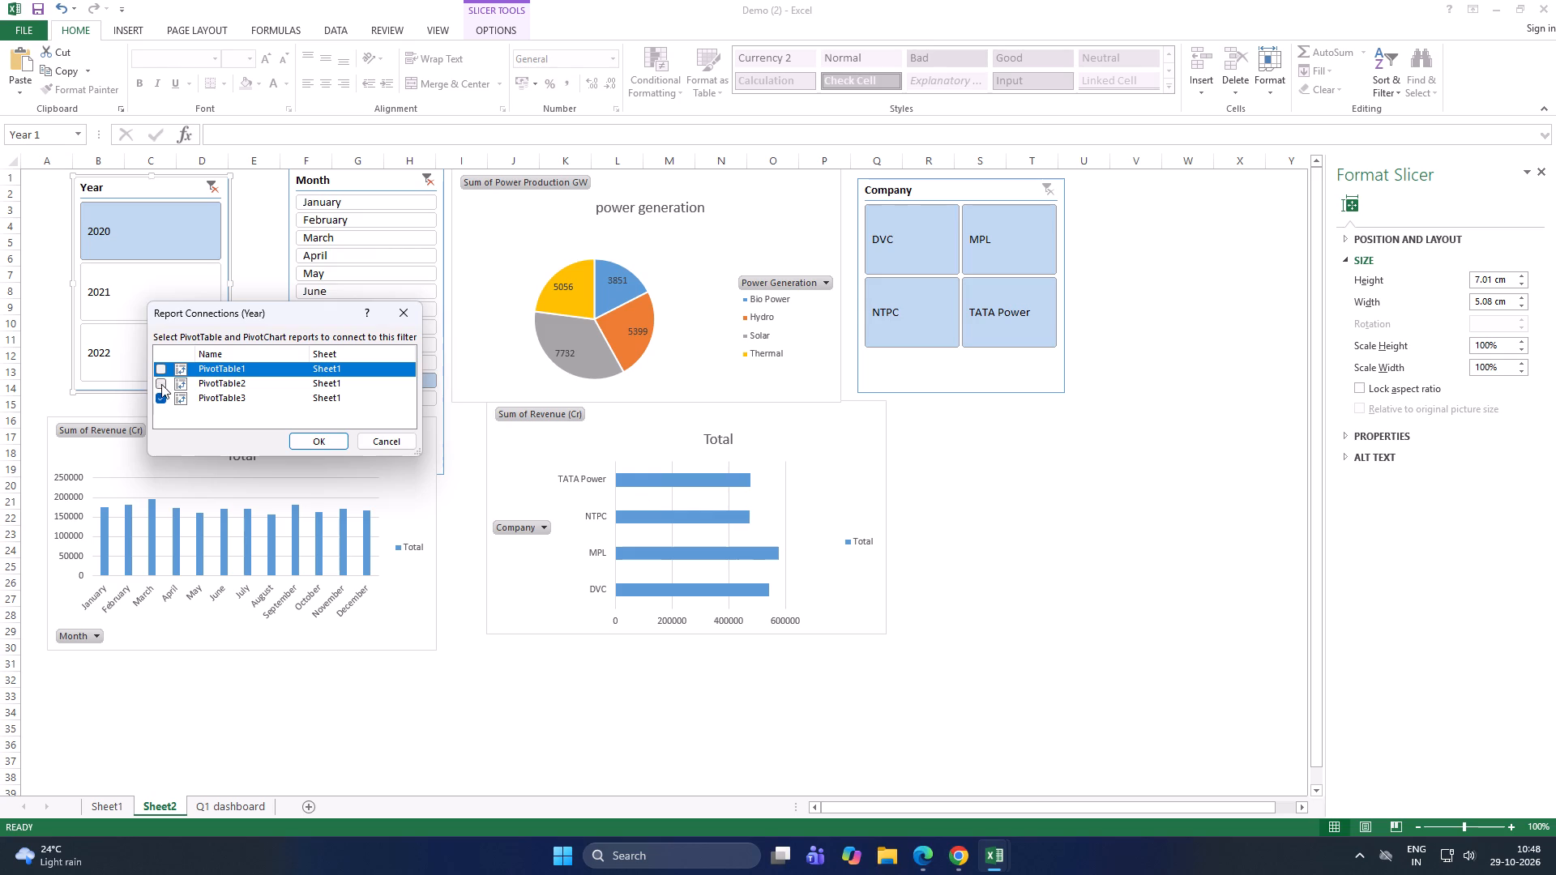
{"action": "left_click", "coordinate": [161, 384]}
{"action": "left_click", "coordinate": [160, 372]}
{"action": "left_click", "coordinate": [301, 437]}
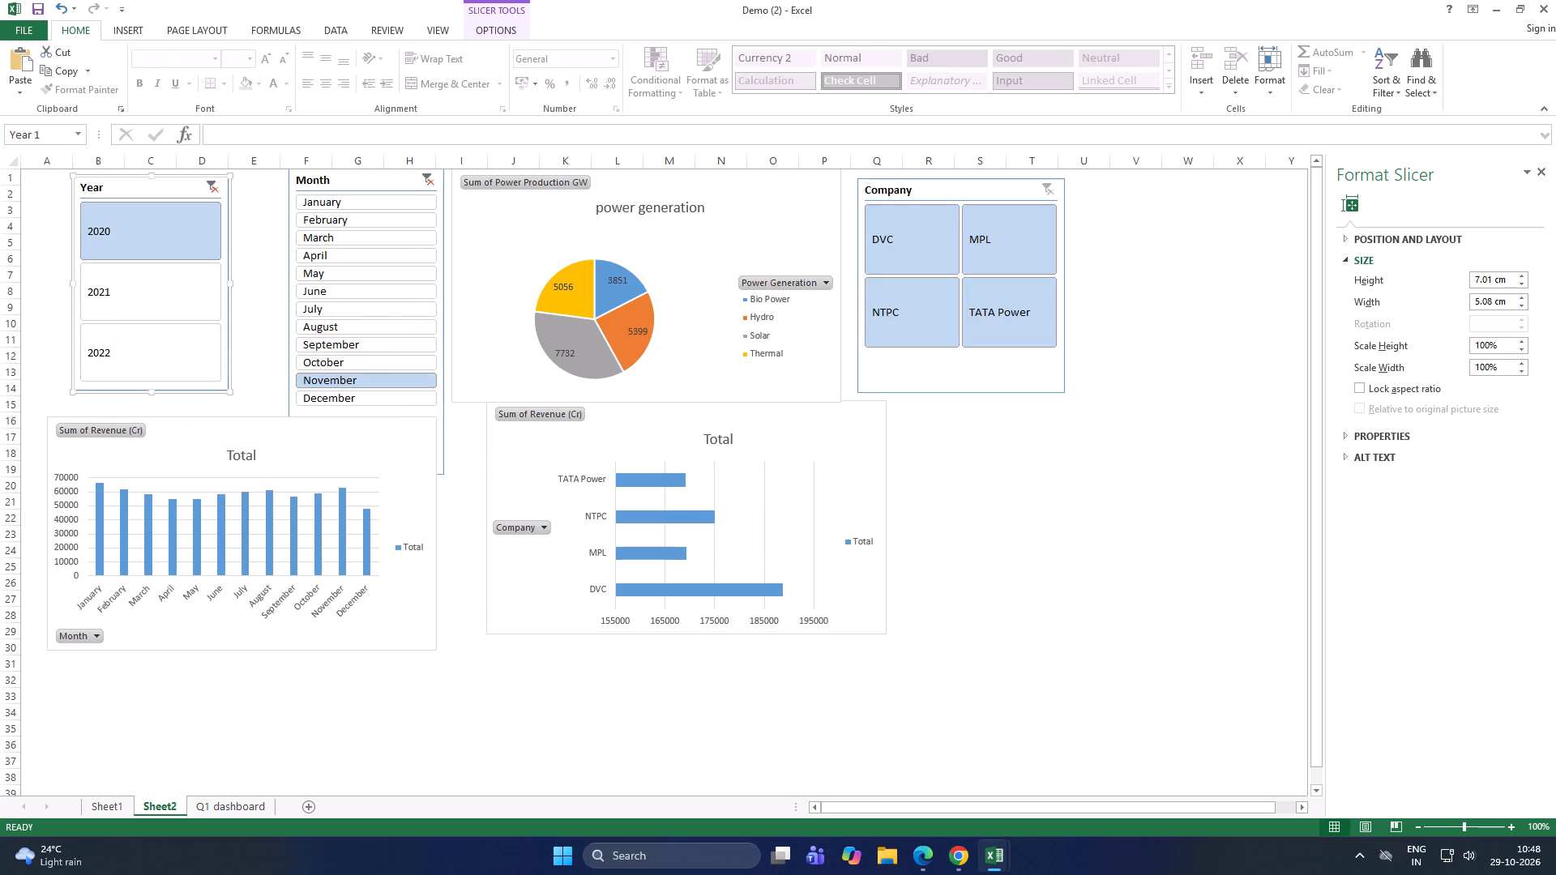
Filter the connected charts to the year 2021.
{"action": "left_click", "coordinate": [201, 285]}
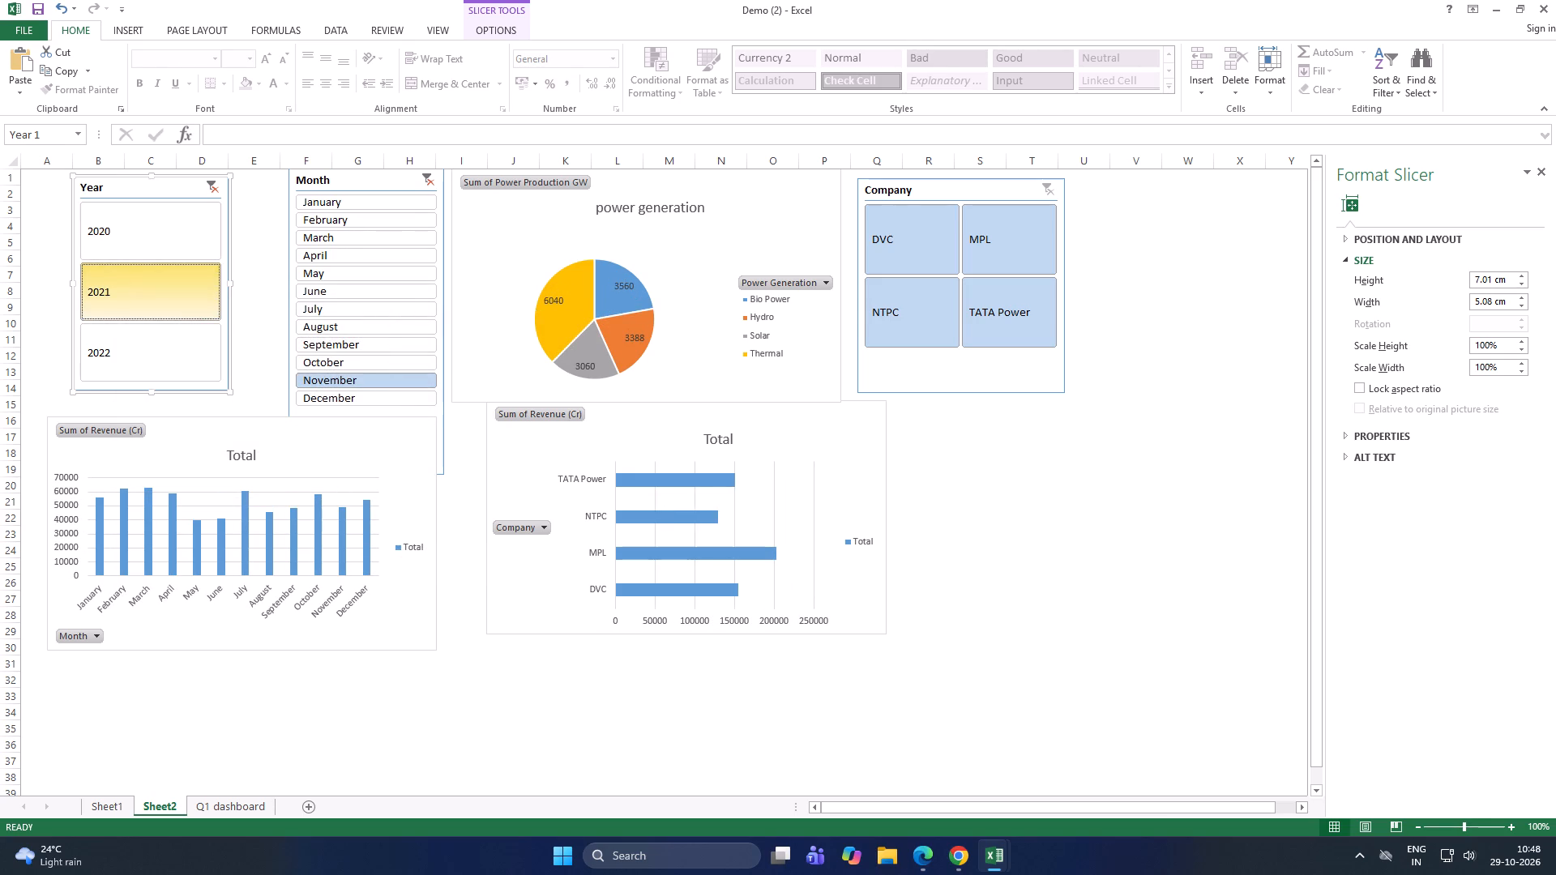
Filter the connected charts to the year 2022.
{"action": "left_click", "coordinate": [102, 344]}
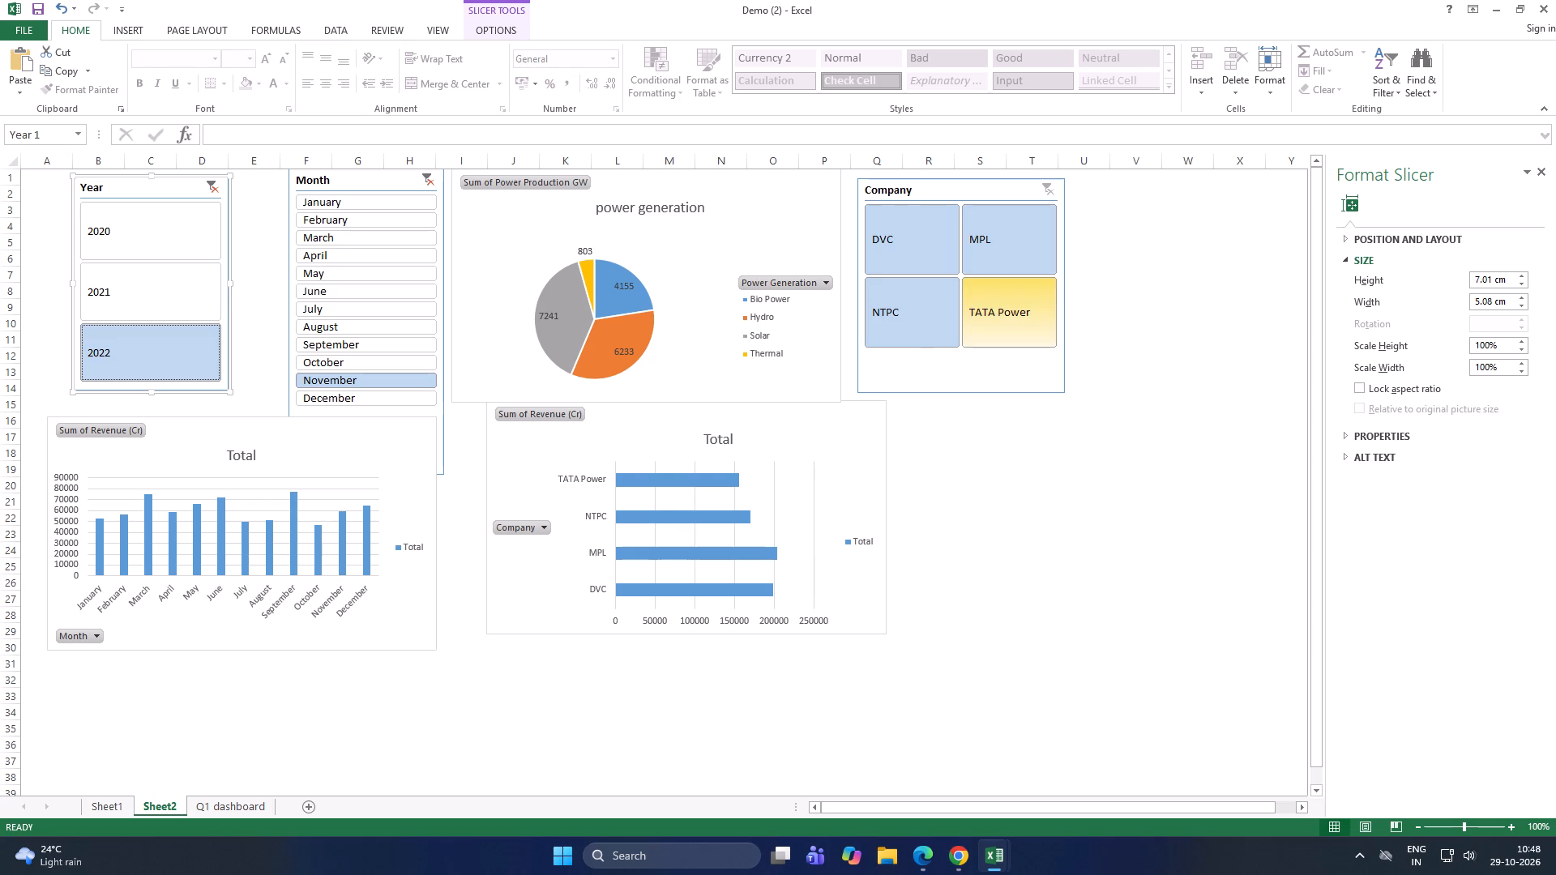
{"action": "right_click", "coordinate": [432, 177]}
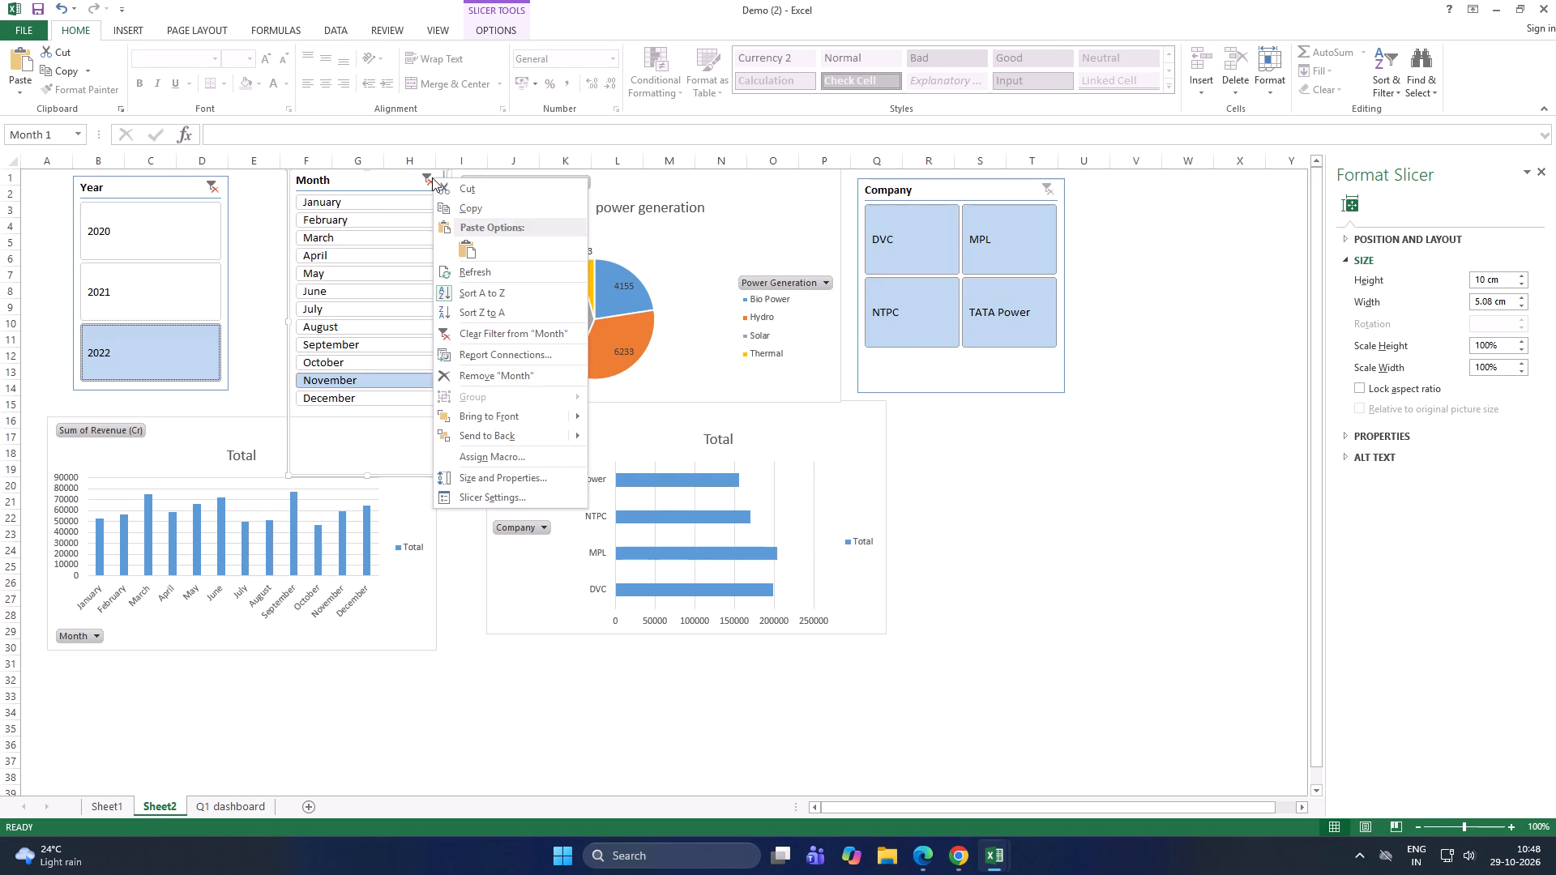
Test the Company slicer with DVC, NTPC, MPL and TATA Power, clearing its filter between tries and ending on TATA Power.
{"action": "left_click", "coordinate": [897, 224]}
{"action": "left_click", "coordinate": [896, 224]}
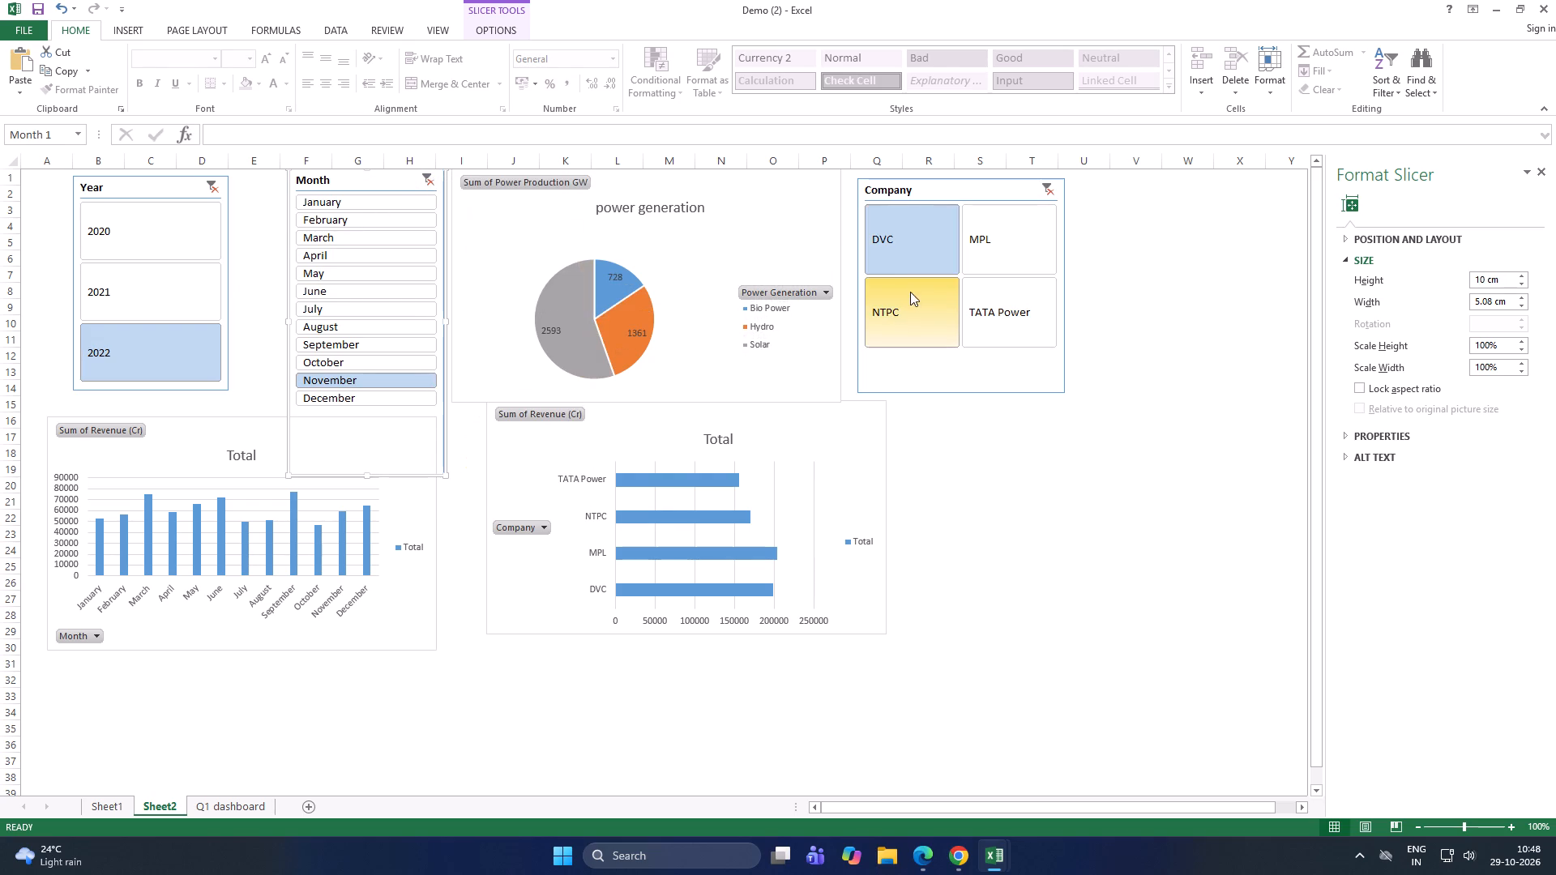
{"action": "left_click", "coordinate": [915, 304]}
{"action": "left_click", "coordinate": [969, 246]}
{"action": "left_click", "coordinate": [973, 307]}
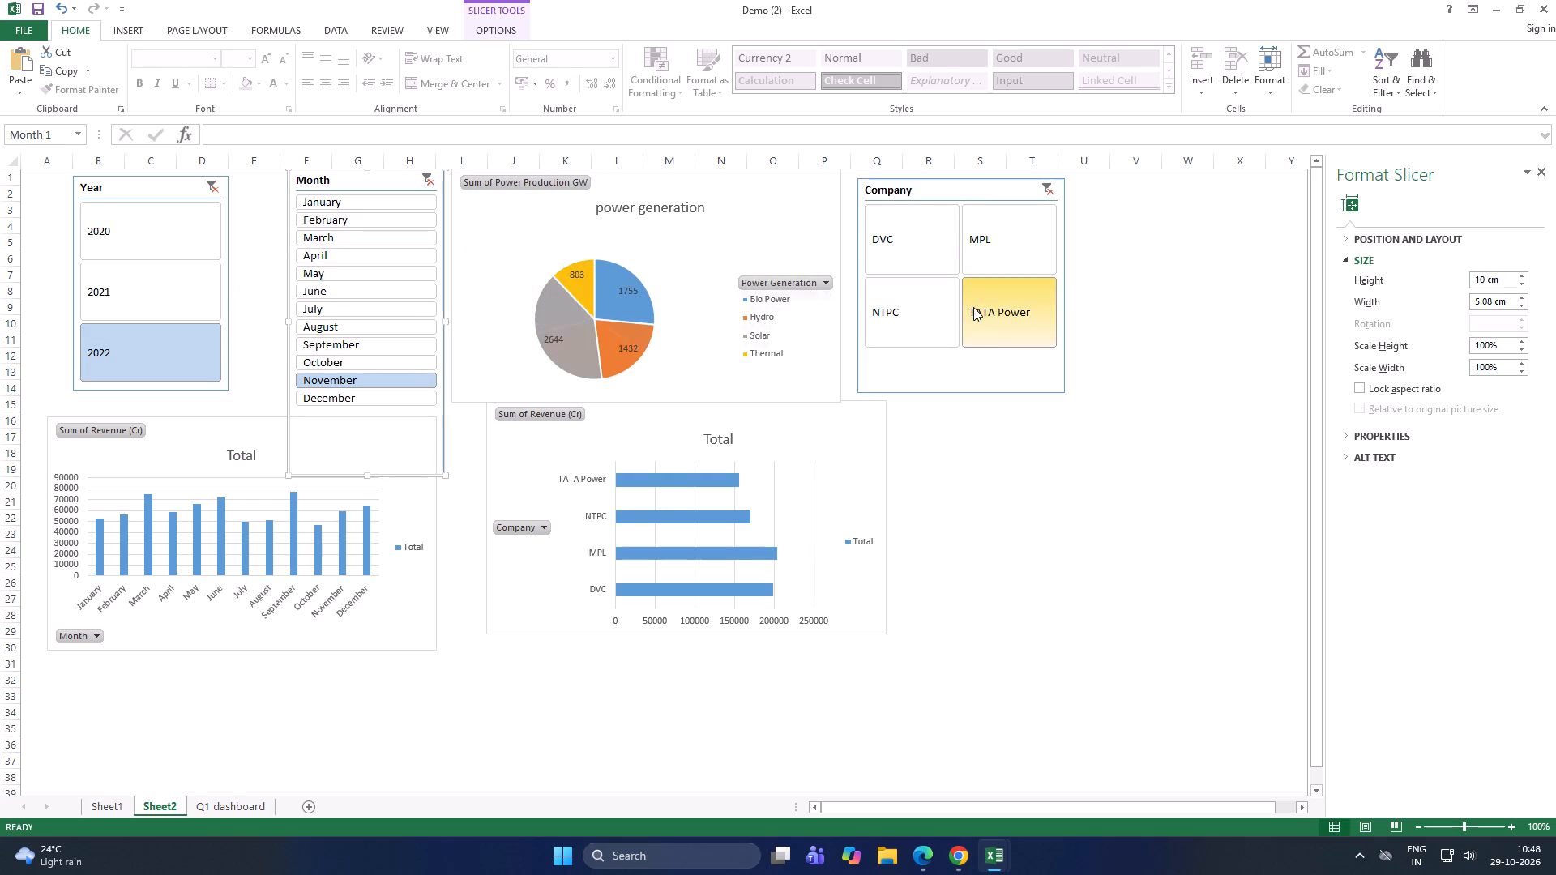
{"action": "left_click", "coordinate": [908, 323]}
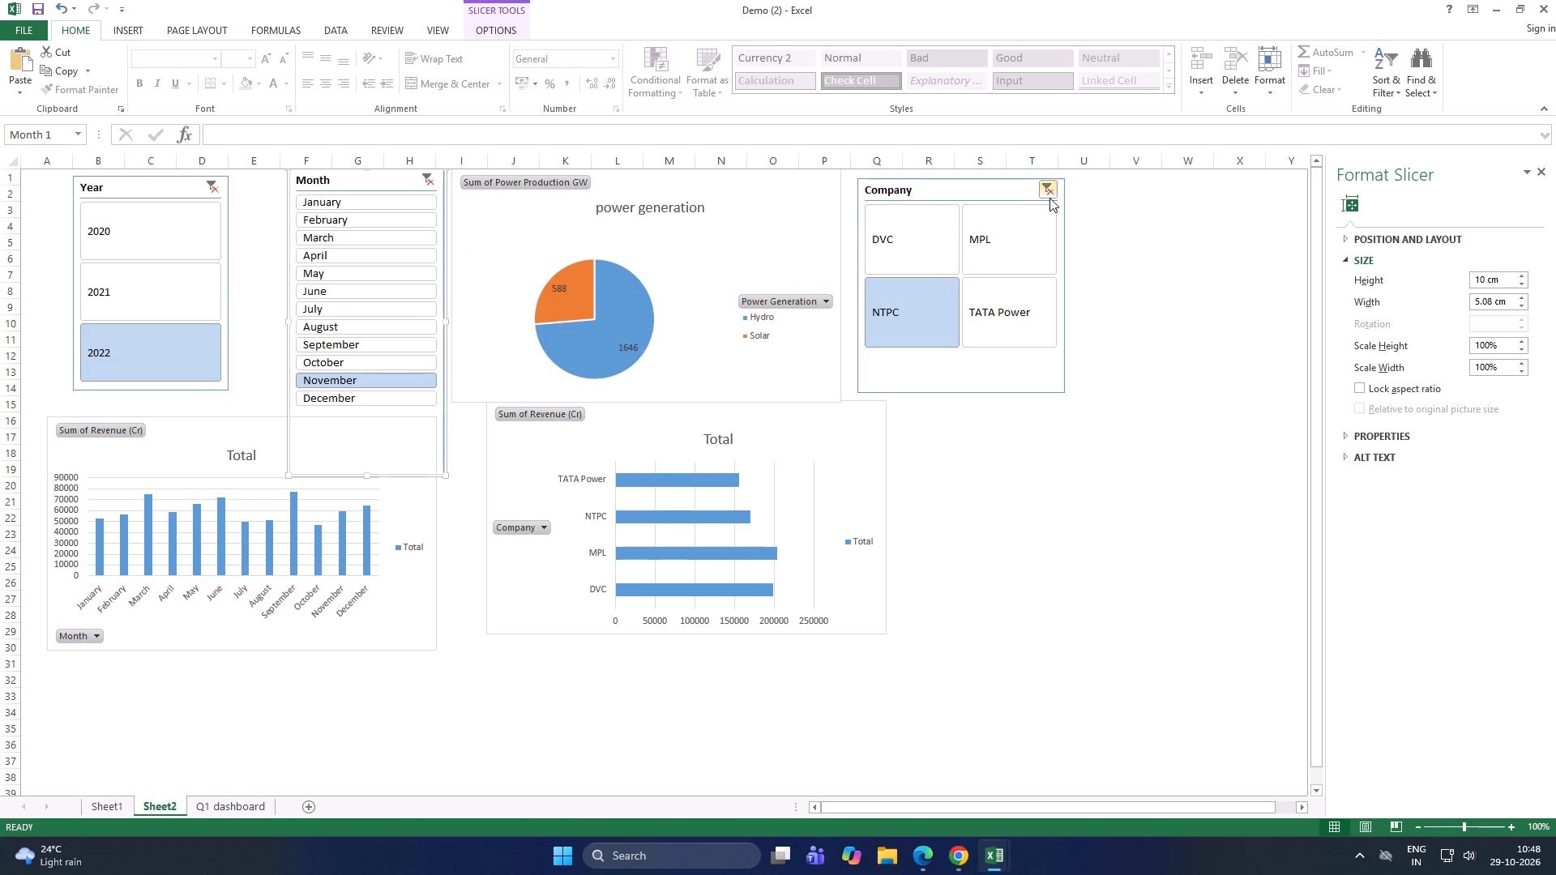
{"action": "left_click", "coordinate": [1049, 198]}
{"action": "right_click", "coordinate": [1049, 198]}
{"action": "left_click", "coordinate": [1058, 194]}
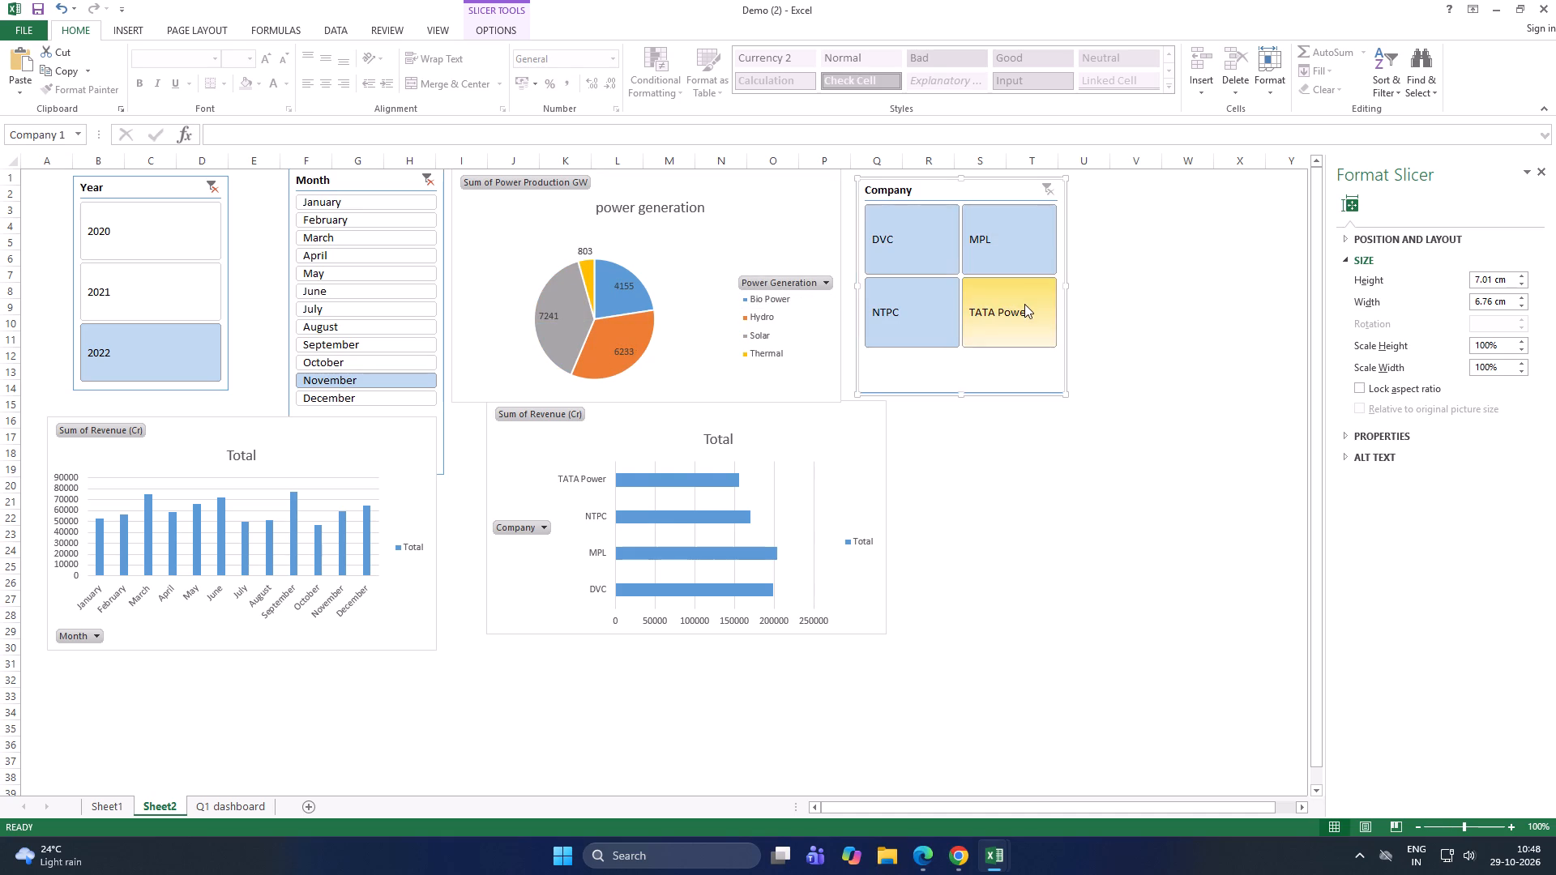
{"action": "left_click", "coordinate": [1024, 304]}
{"action": "left_click", "coordinate": [1047, 190]}
{"action": "left_click", "coordinate": [1016, 298]}
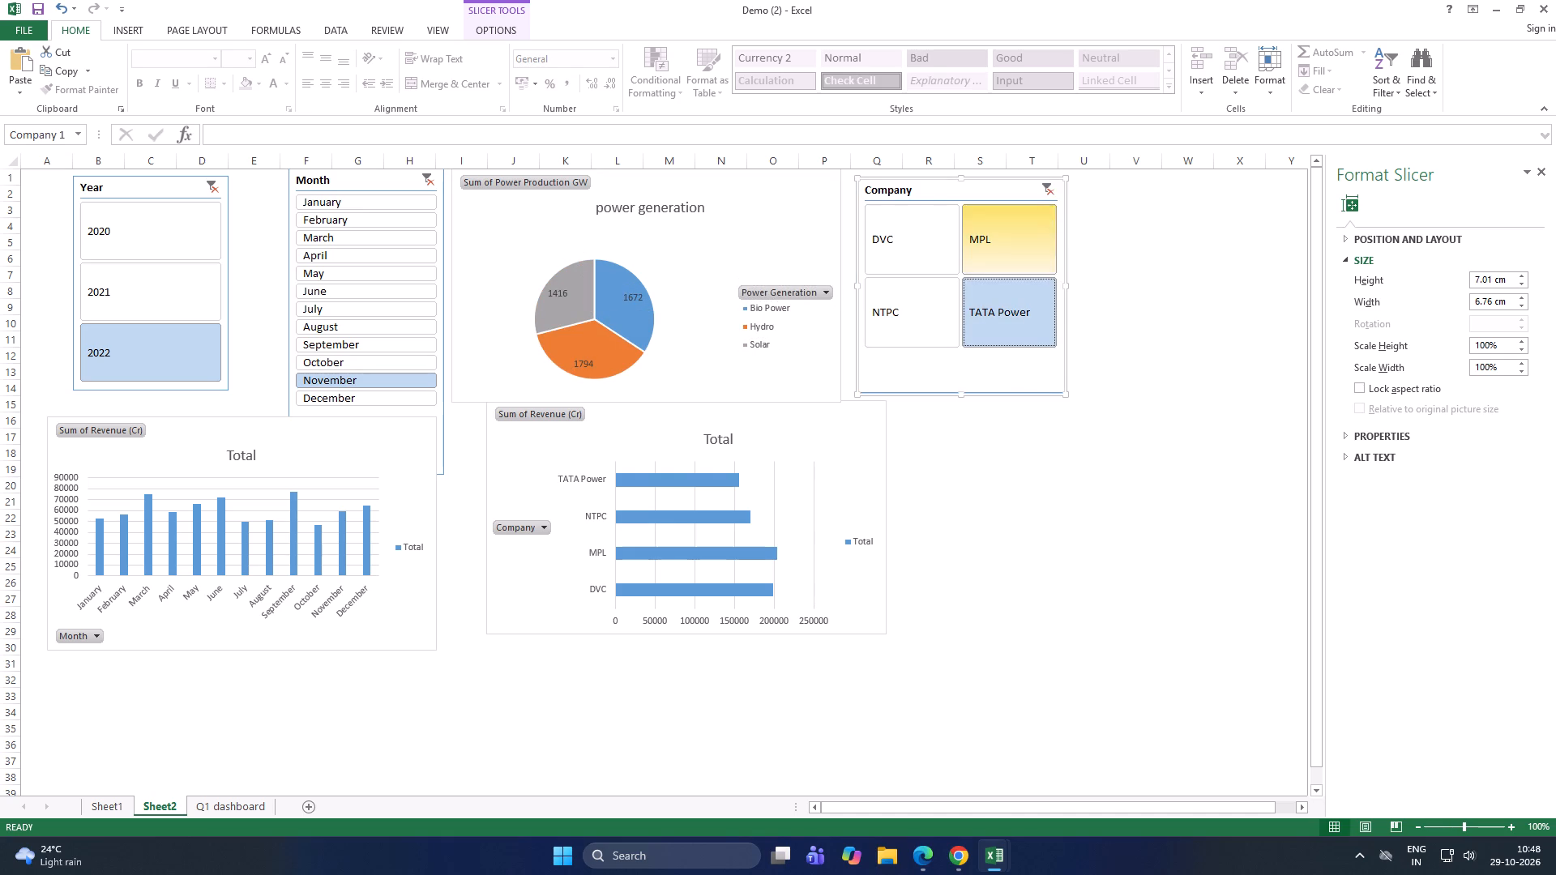
Connect the Company slicer to PivotTable1 and PivotTable2 through its report connections.
{"action": "right_click", "coordinate": [1052, 192]}
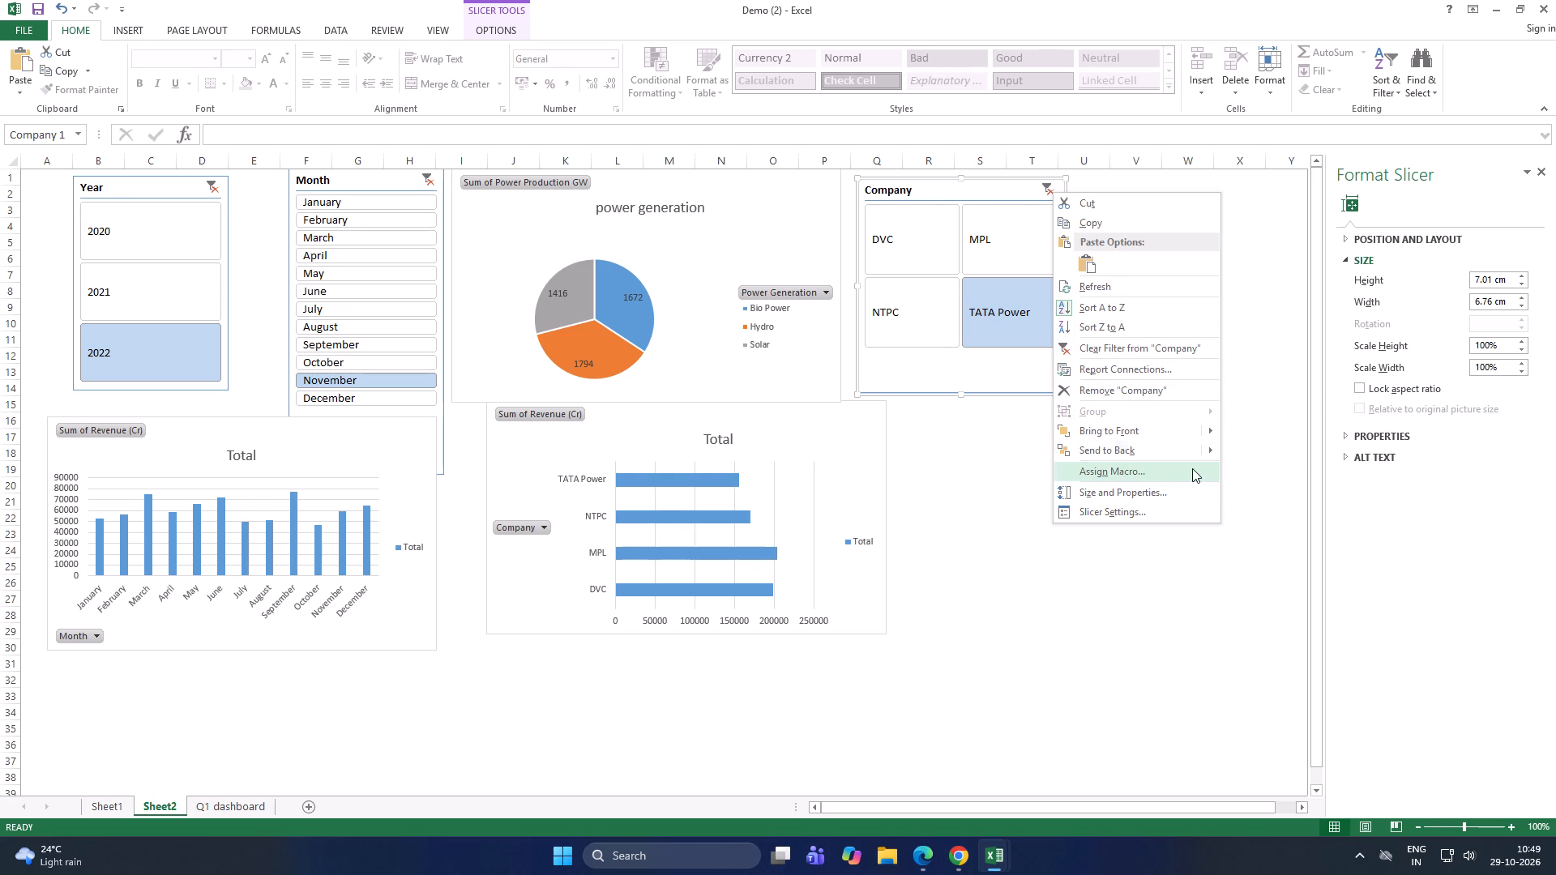
{"action": "left_click", "coordinate": [1143, 373]}
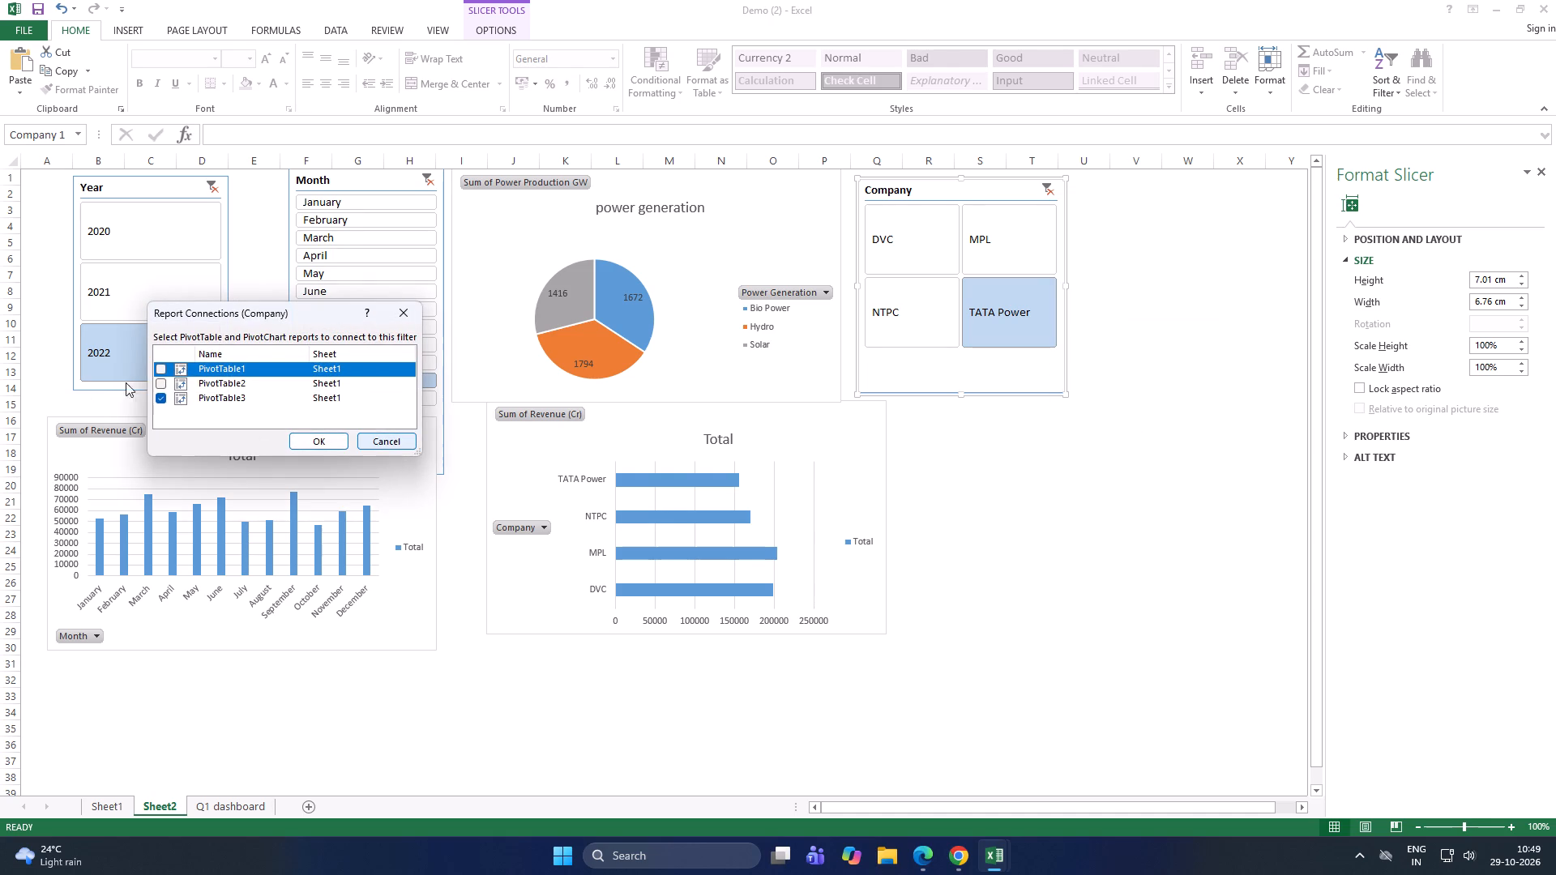
{"action": "left_click", "coordinate": [165, 385]}
{"action": "left_click", "coordinate": [164, 371]}
{"action": "left_click", "coordinate": [330, 438]}
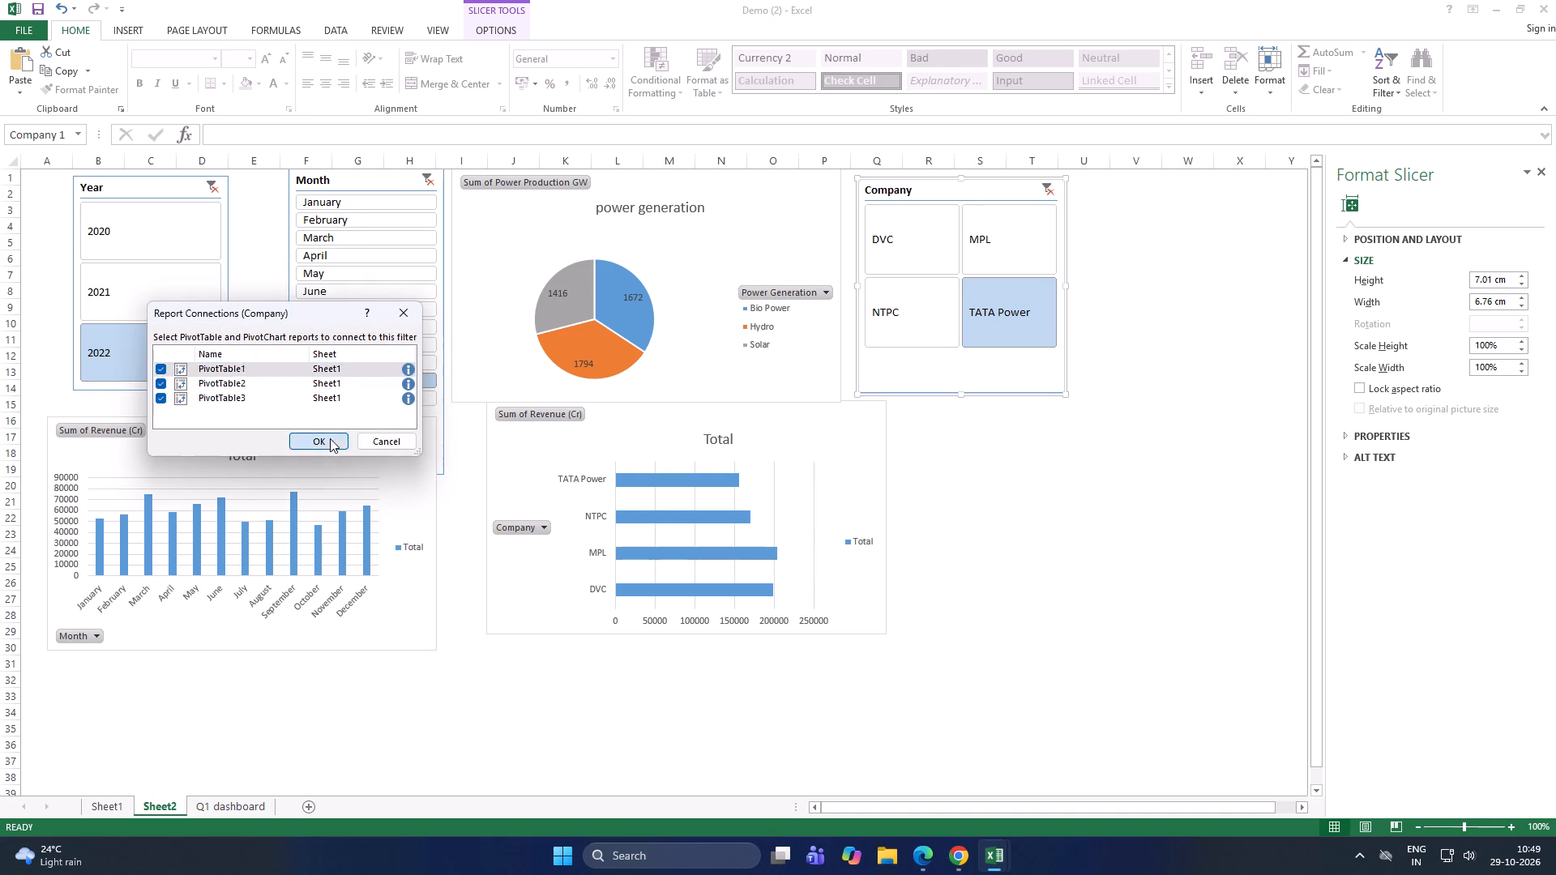
Check how all three charts respond to companies NTPC, DVC, TATA Power and MPL, ending on MPL with the year 2021.
{"action": "left_click", "coordinate": [926, 306]}
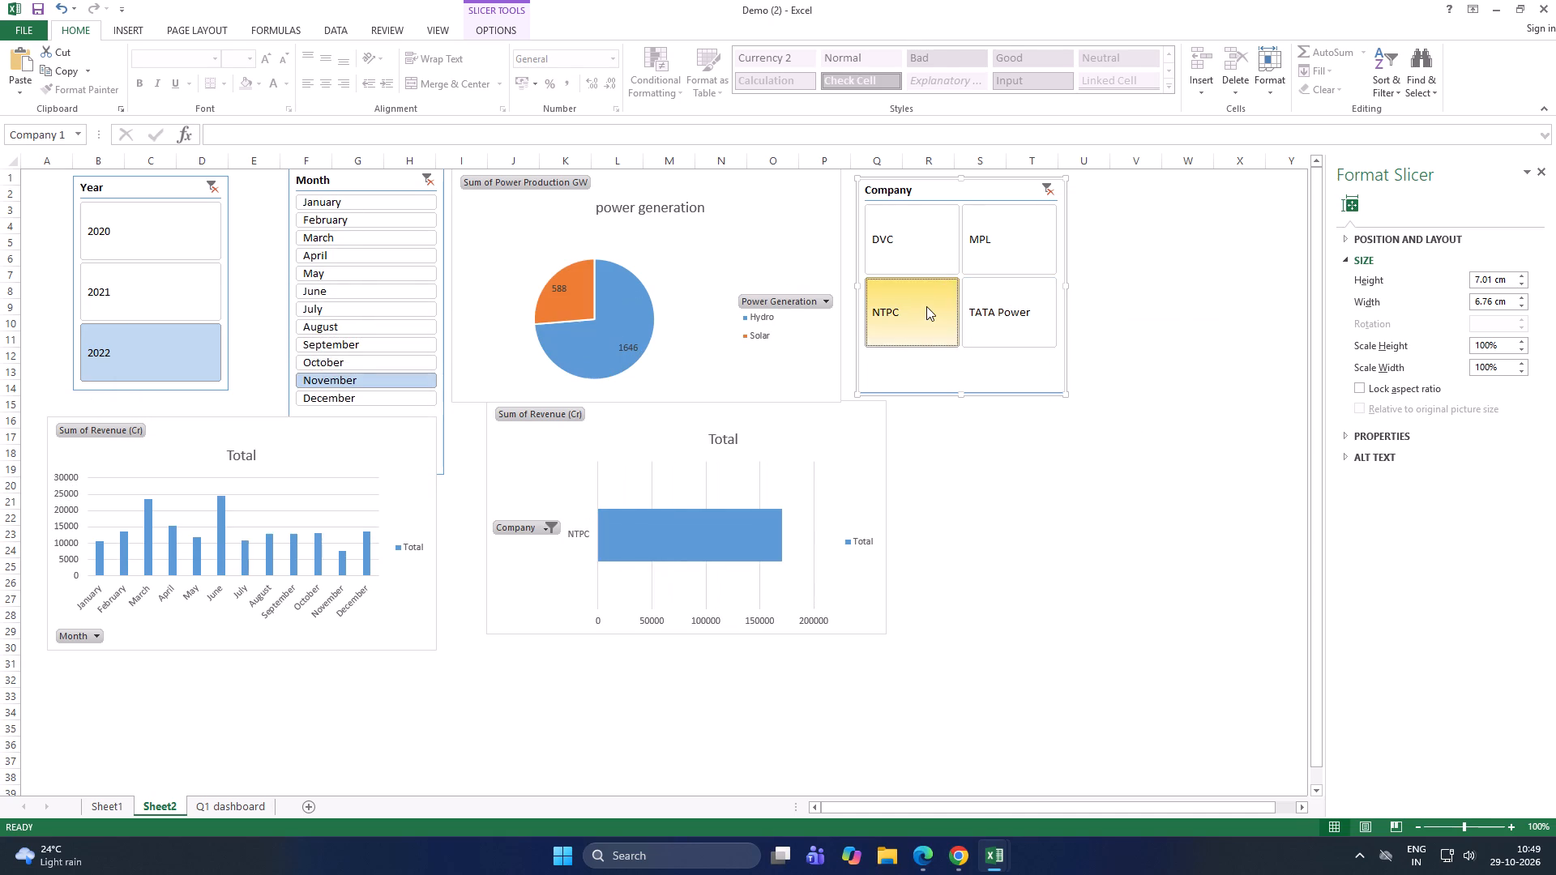
{"action": "scroll", "coordinate": [787, 250], "scroll_direction": "up", "scroll_amount": 5}
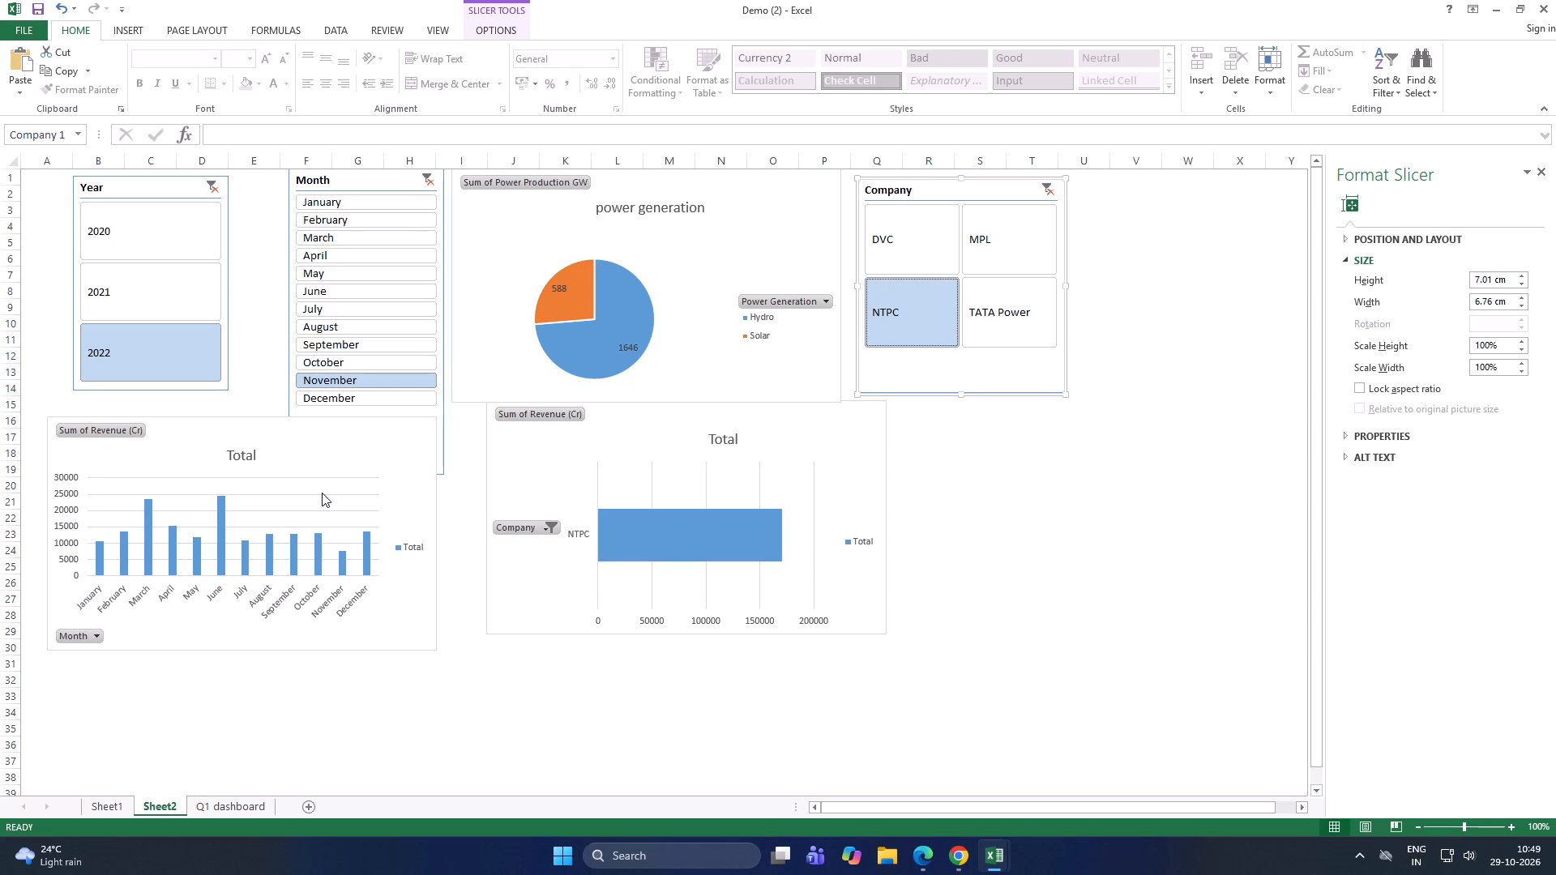
{"action": "left_click", "coordinate": [322, 493]}
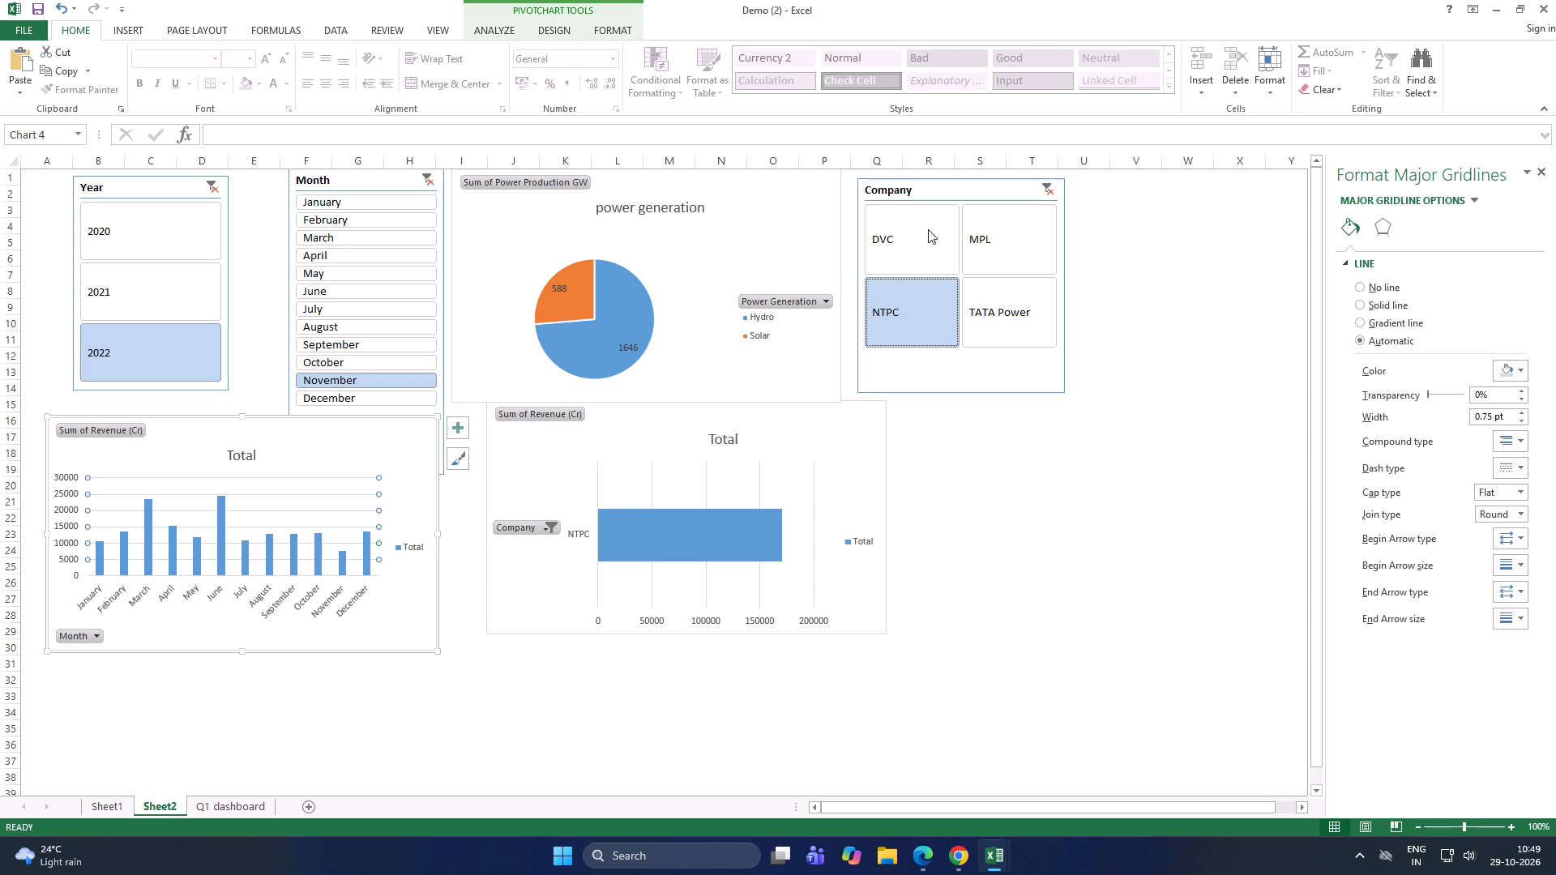
{"action": "left_click", "coordinate": [898, 241]}
{"action": "left_click", "coordinate": [919, 301]}
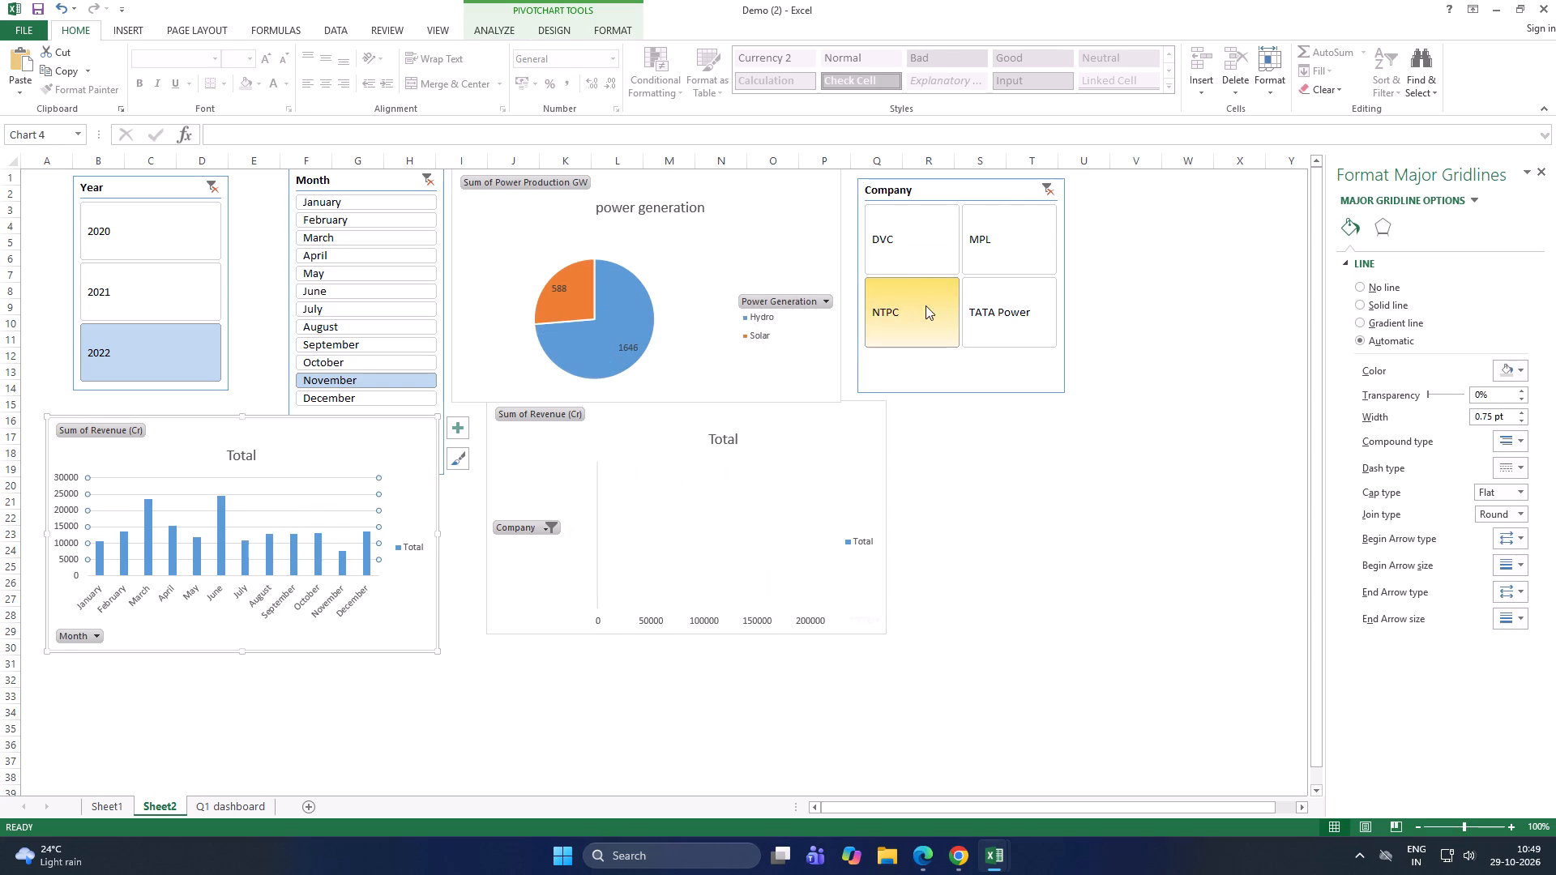
{"action": "left_click", "coordinate": [1000, 314]}
{"action": "left_click", "coordinate": [1014, 234]}
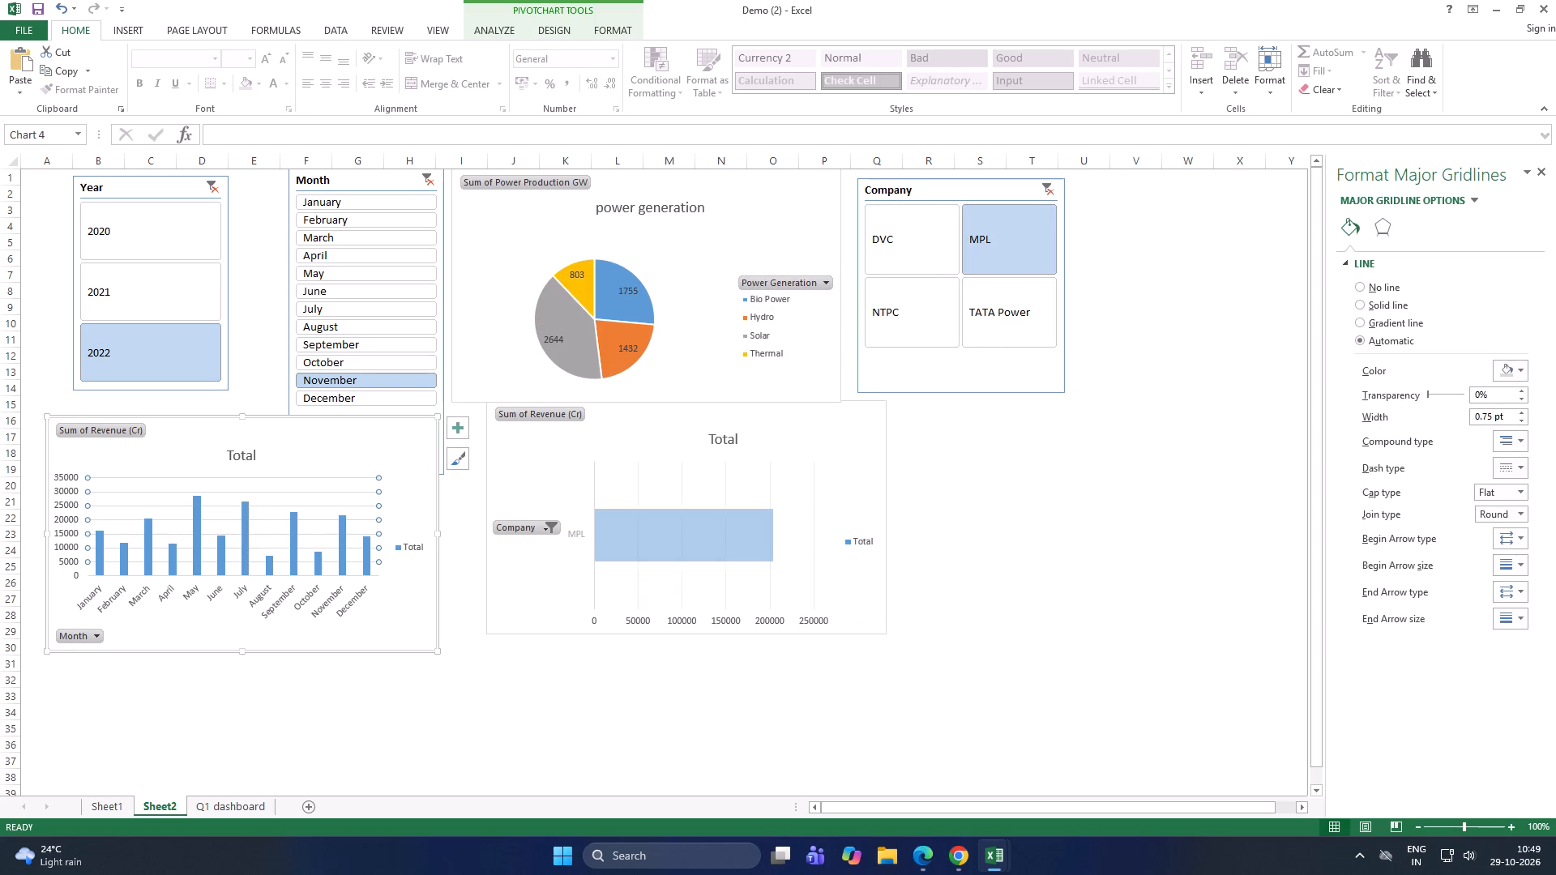
{"action": "left_click", "coordinate": [140, 297]}
{"action": "left_click", "coordinate": [374, 299]}
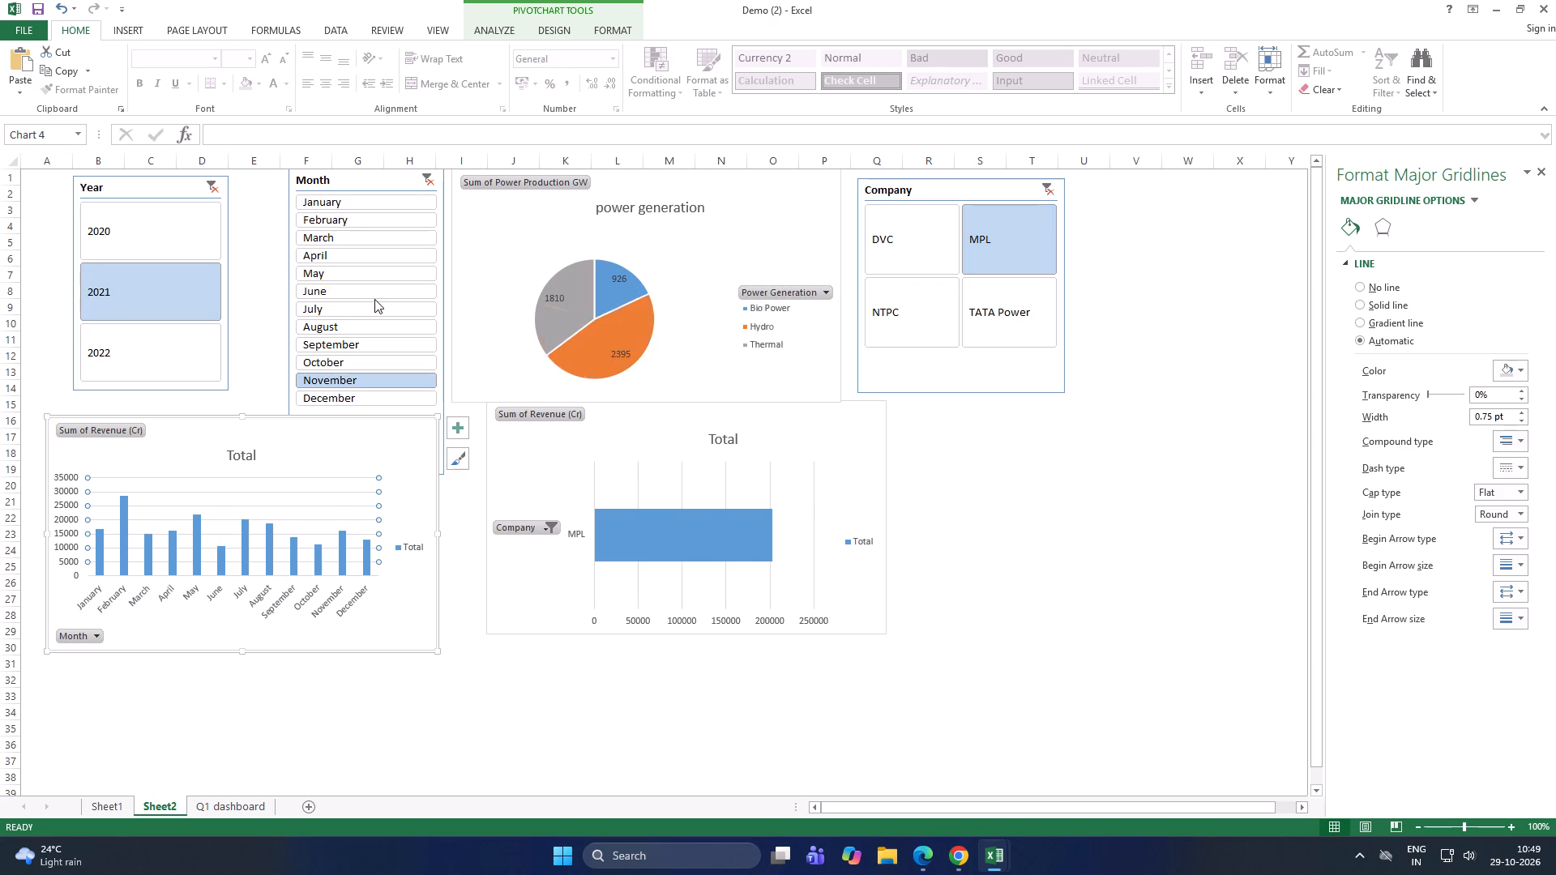
{"action": "scroll", "coordinate": [943, 434], "scroll_direction": "up", "scroll_amount": 4}
View the reference design on the Q1 dashboard sheet and switch to the Question workbook.
{"action": "left_click", "coordinate": [263, 798]}
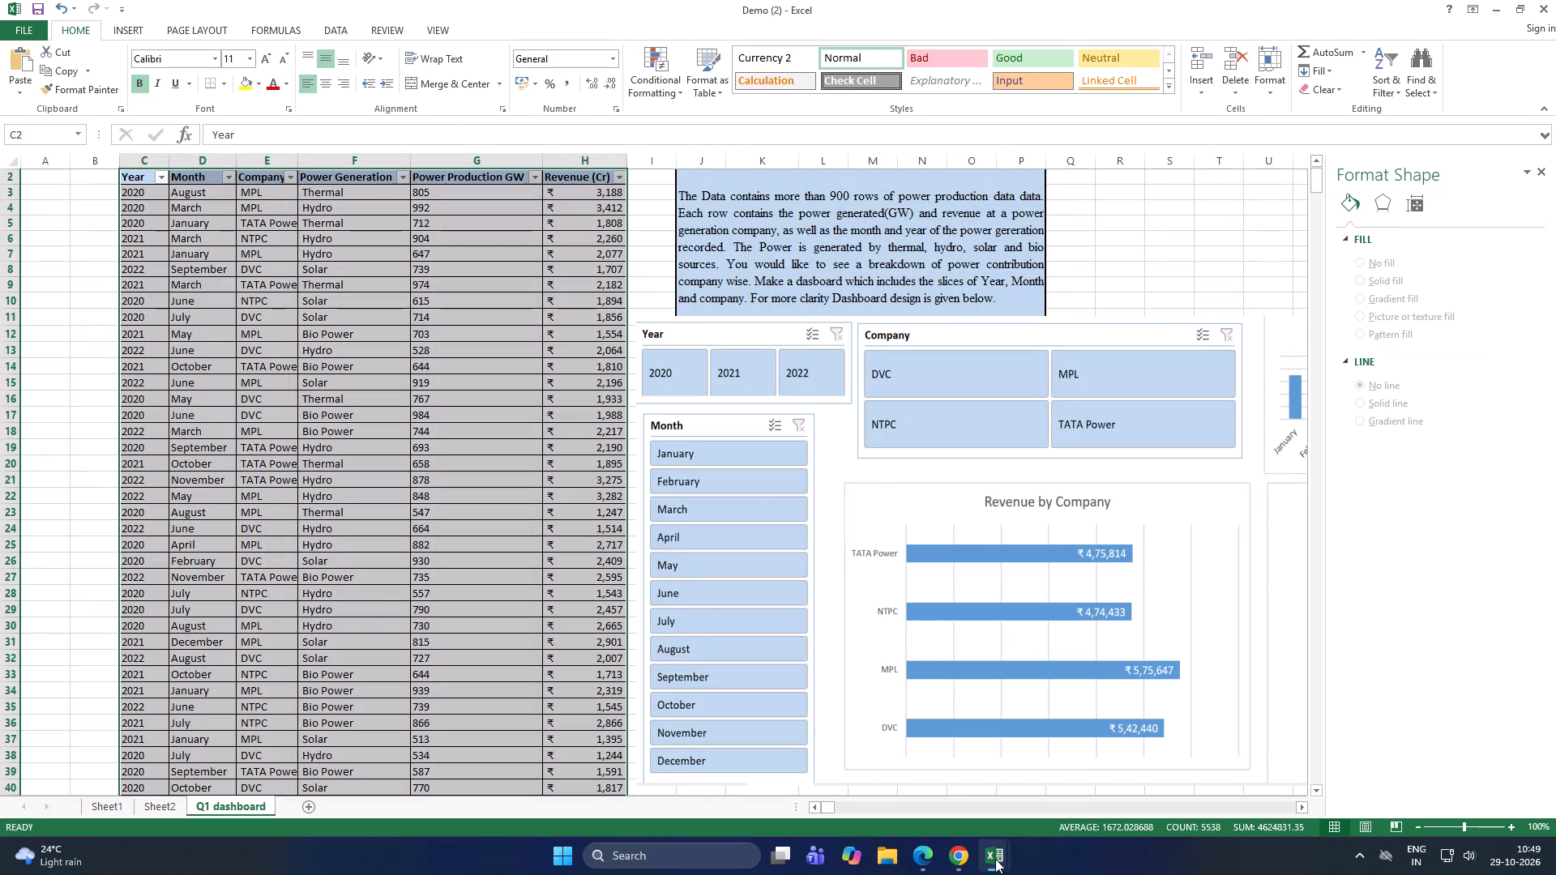
{"action": "left_click", "coordinate": [1039, 771]}
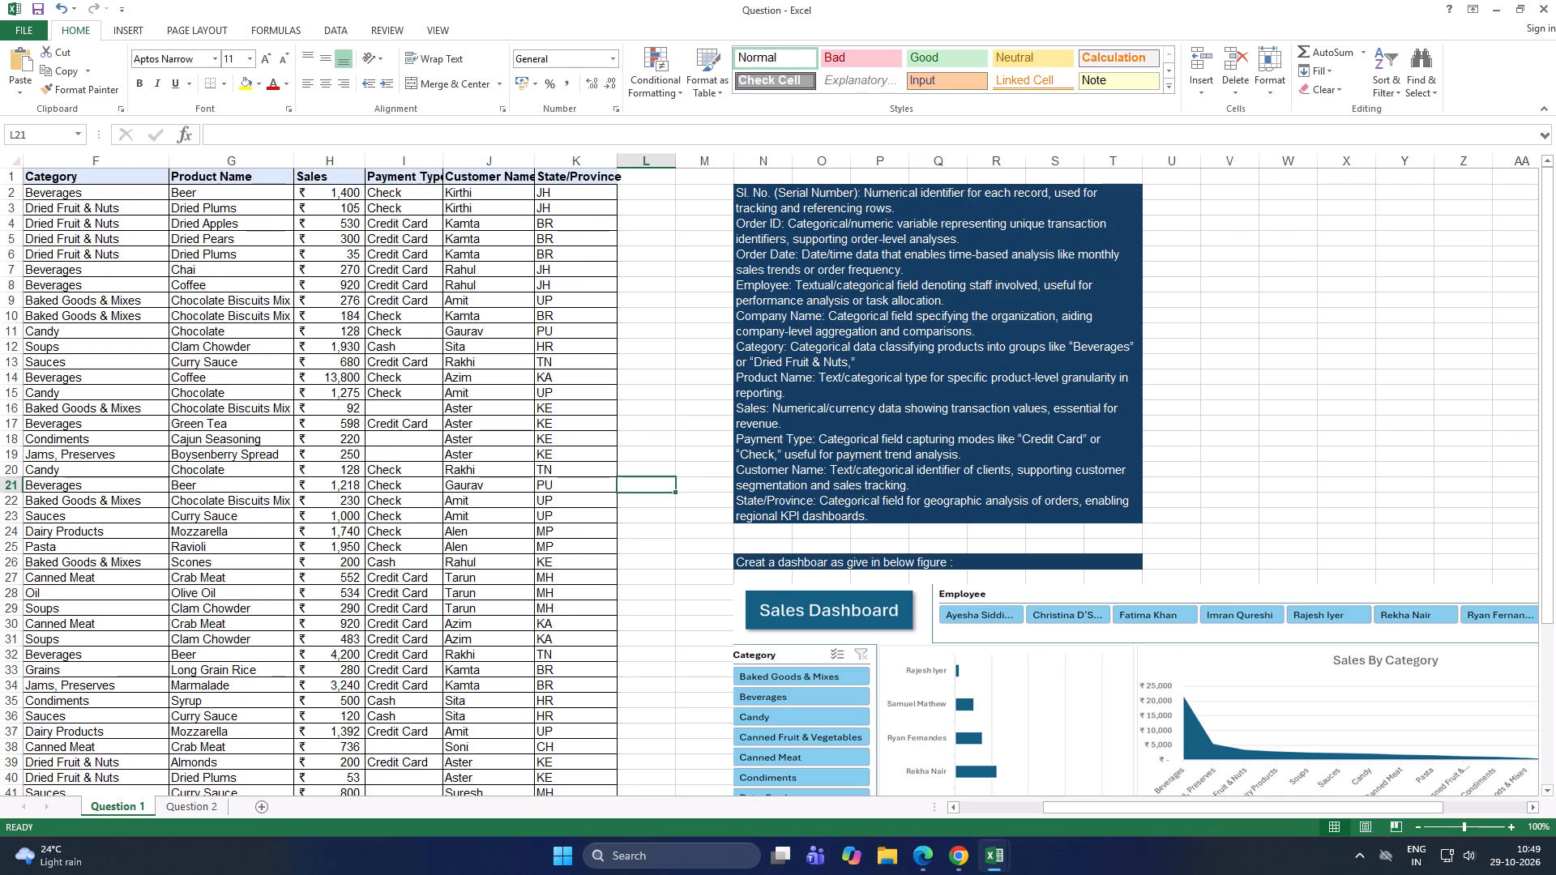